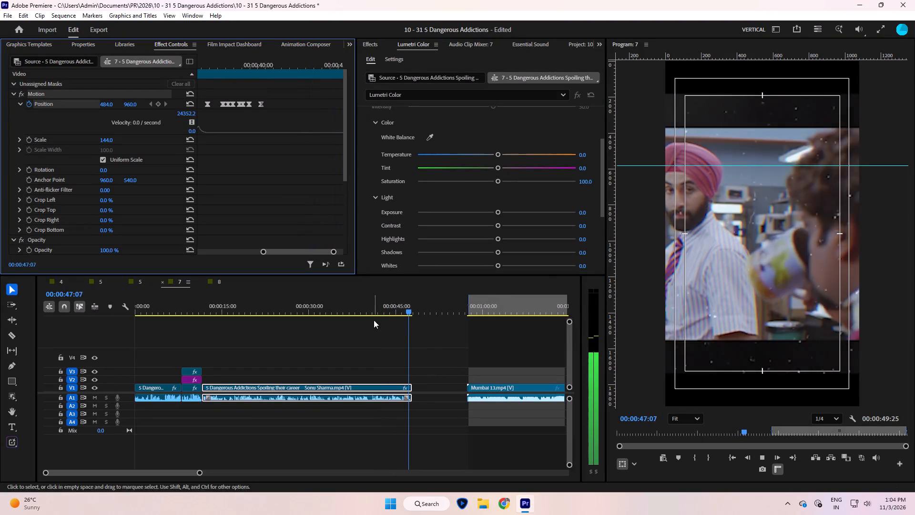
Examine the footage between about 00:00:40 and 00:00:44 to locate the exact cut from the speaker to the cricket shot.
{"action": "left_click_drag", "start_coordinate": [414, 308], "coordinate": [369, 321]}
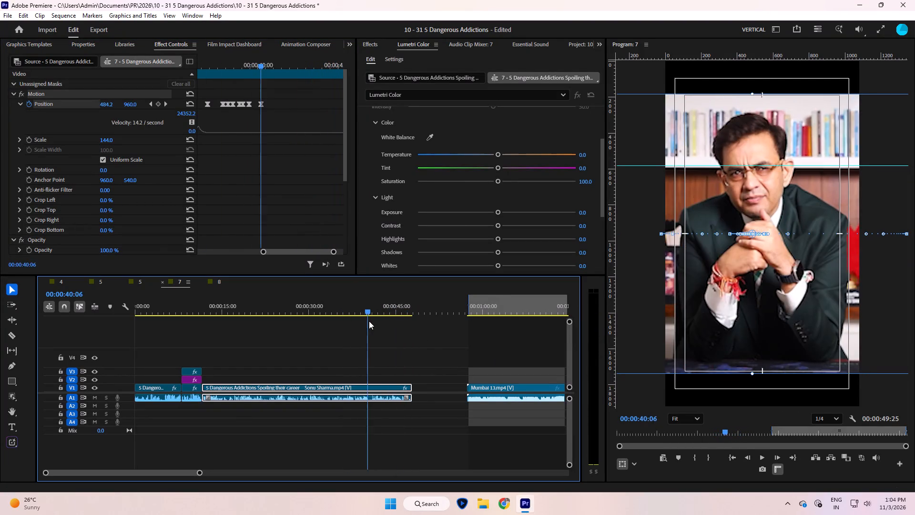
{"action": "left_click_drag", "start_coordinate": [369, 321], "coordinate": [371, 329]}
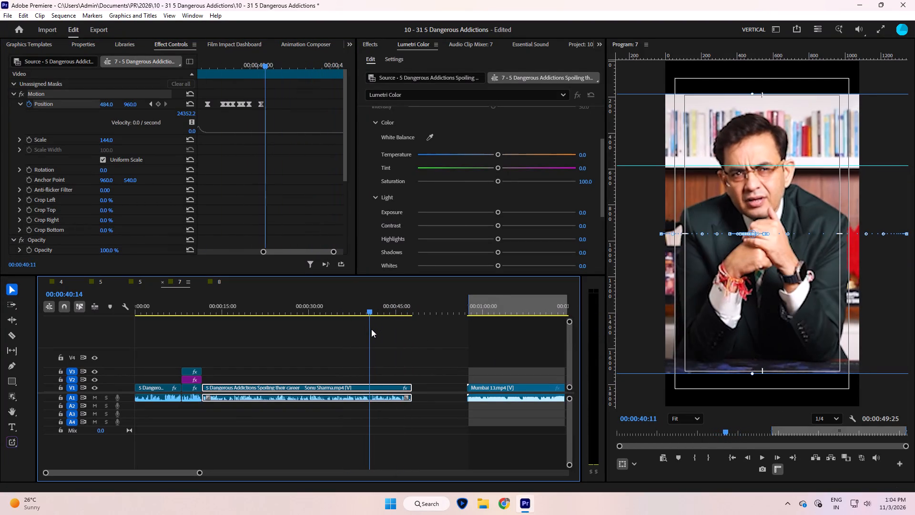
{"action": "left_click_drag", "start_coordinate": [371, 329], "coordinate": [392, 334]}
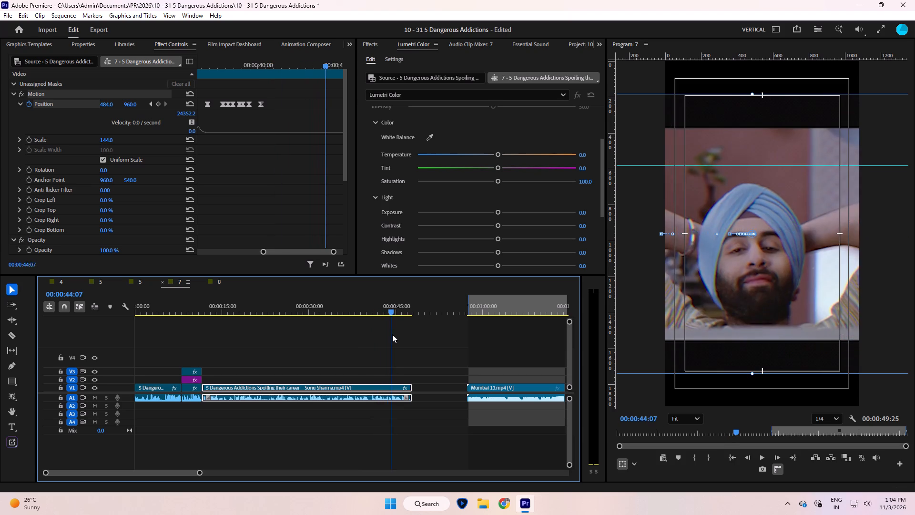
{"action": "left_click_drag", "start_coordinate": [392, 334], "coordinate": [379, 346]}
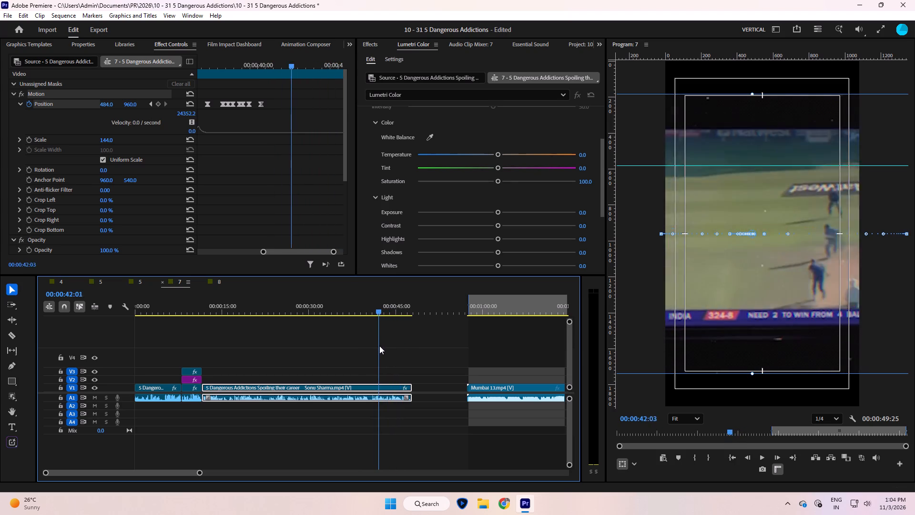
{"action": "left_click_drag", "start_coordinate": [379, 346], "coordinate": [371, 350]}
{"action": "key", "text": "space"}
{"action": "key", "text": "space"}
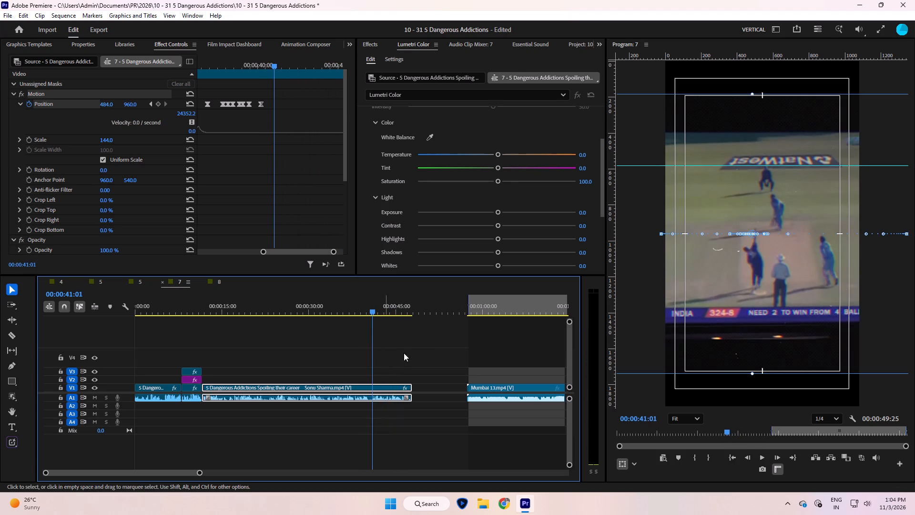
{"action": "key", "text": "Left"}
{"action": "key", "text": "Left"}
{"action": "key", "text": "Left"}
{"action": "key", "text": "Left"}
{"action": "key", "text": "Left"}
{"action": "key", "text": "Left"}
{"action": "key", "text": "Left"}
{"action": "key", "text": "Left"}
{"action": "key", "text": "Right"}
{"action": "key", "text": "Right"}
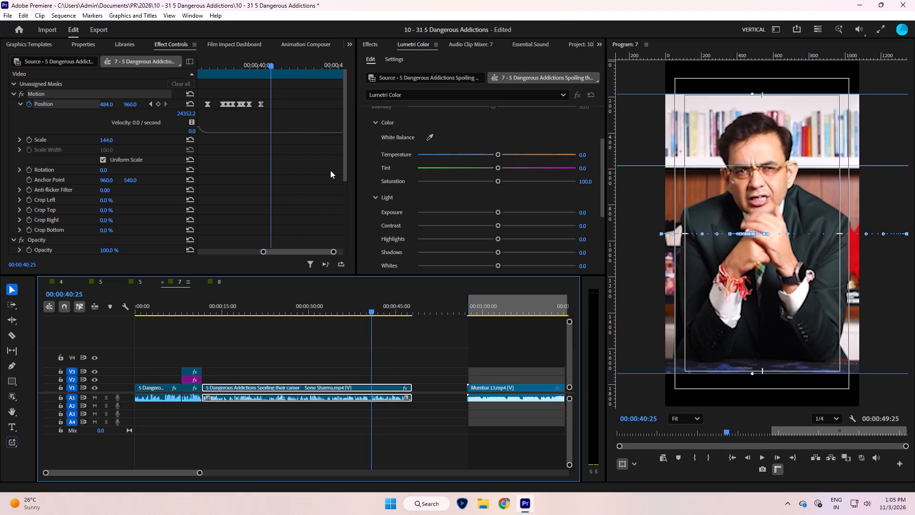
{"action": "key", "text": "Right"}
{"action": "key", "text": "Left"}
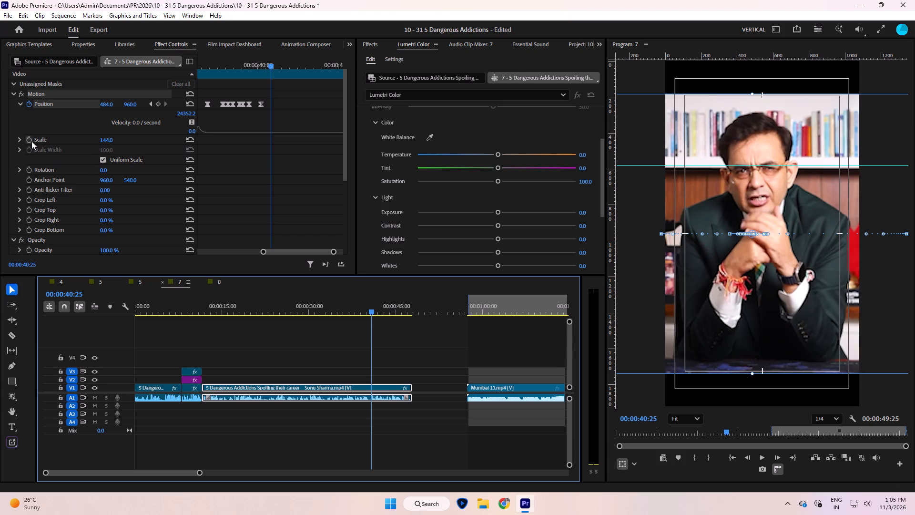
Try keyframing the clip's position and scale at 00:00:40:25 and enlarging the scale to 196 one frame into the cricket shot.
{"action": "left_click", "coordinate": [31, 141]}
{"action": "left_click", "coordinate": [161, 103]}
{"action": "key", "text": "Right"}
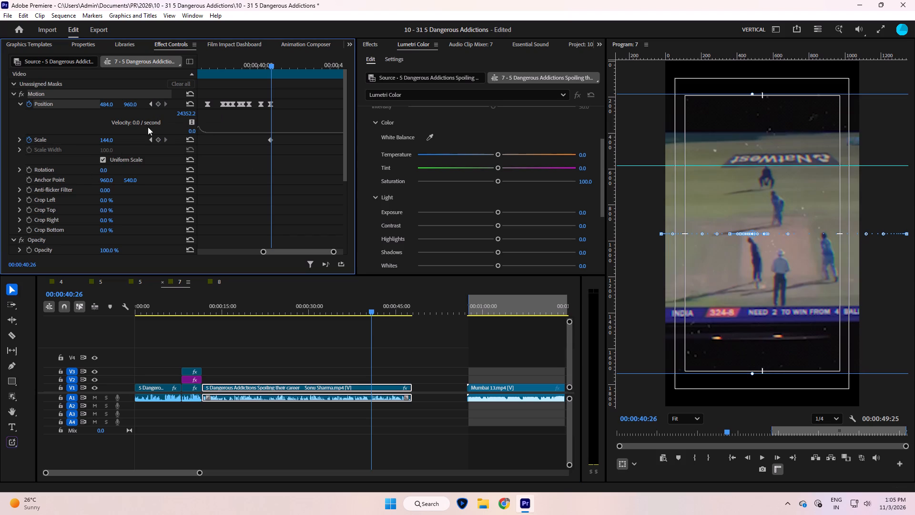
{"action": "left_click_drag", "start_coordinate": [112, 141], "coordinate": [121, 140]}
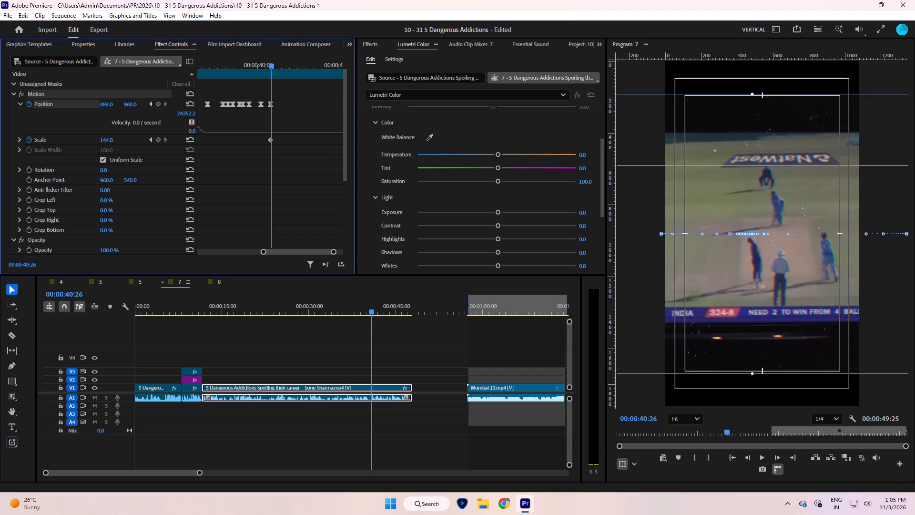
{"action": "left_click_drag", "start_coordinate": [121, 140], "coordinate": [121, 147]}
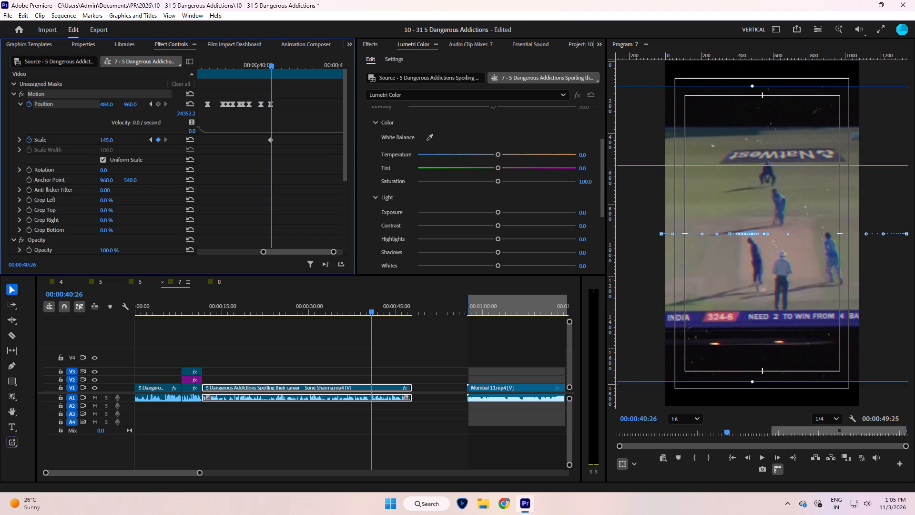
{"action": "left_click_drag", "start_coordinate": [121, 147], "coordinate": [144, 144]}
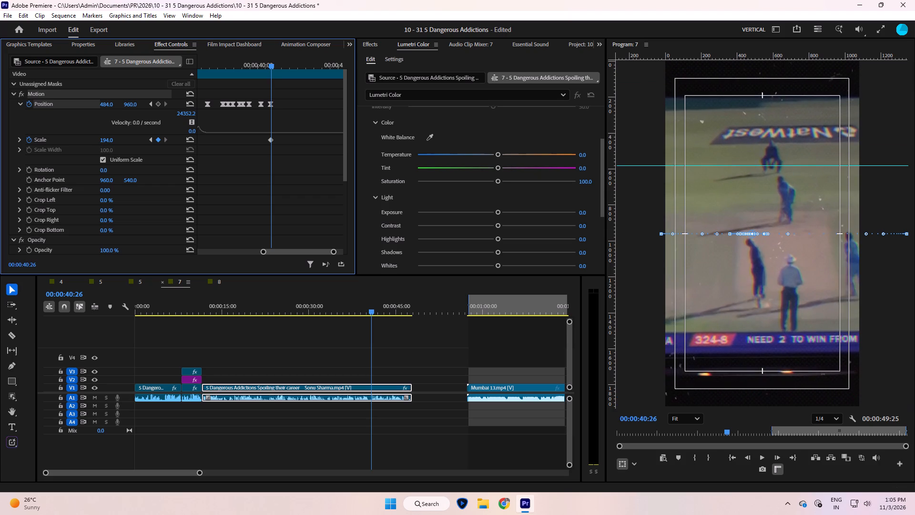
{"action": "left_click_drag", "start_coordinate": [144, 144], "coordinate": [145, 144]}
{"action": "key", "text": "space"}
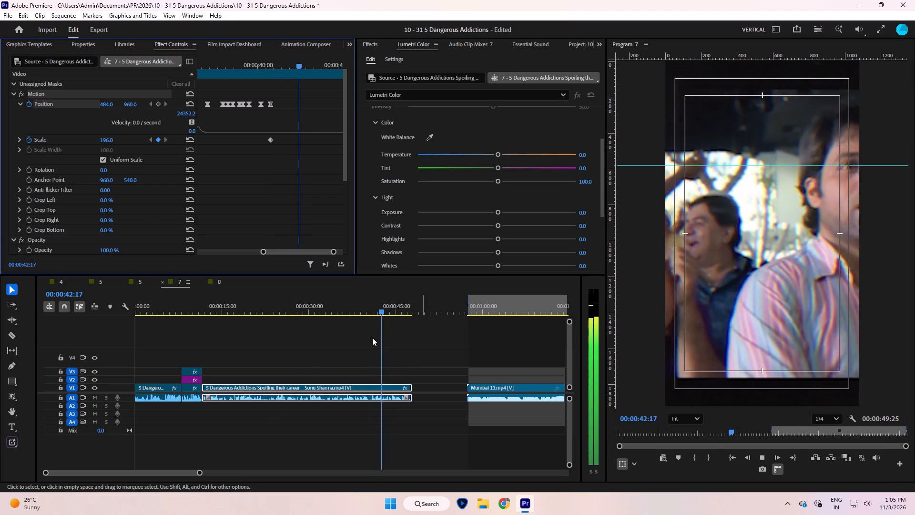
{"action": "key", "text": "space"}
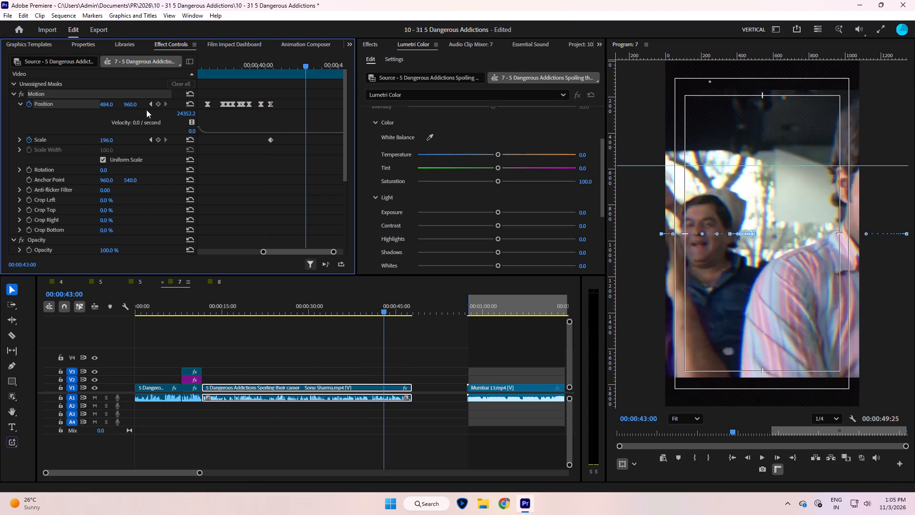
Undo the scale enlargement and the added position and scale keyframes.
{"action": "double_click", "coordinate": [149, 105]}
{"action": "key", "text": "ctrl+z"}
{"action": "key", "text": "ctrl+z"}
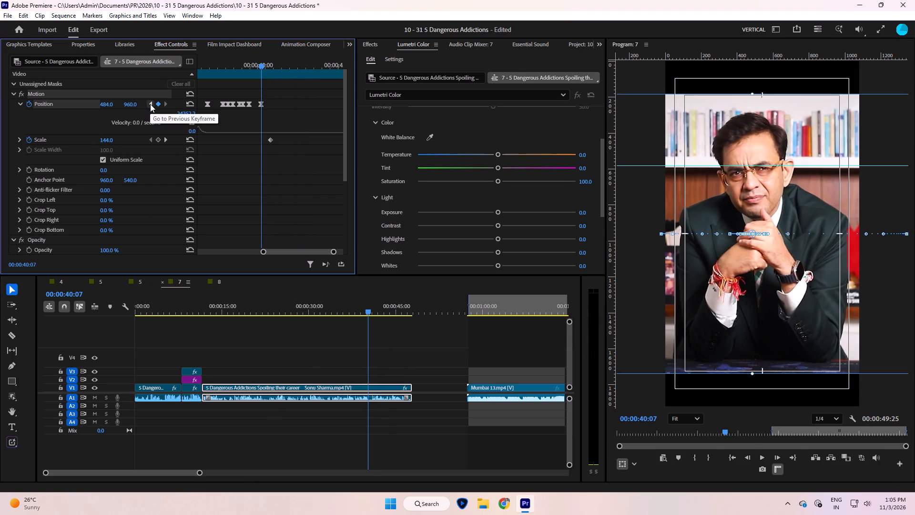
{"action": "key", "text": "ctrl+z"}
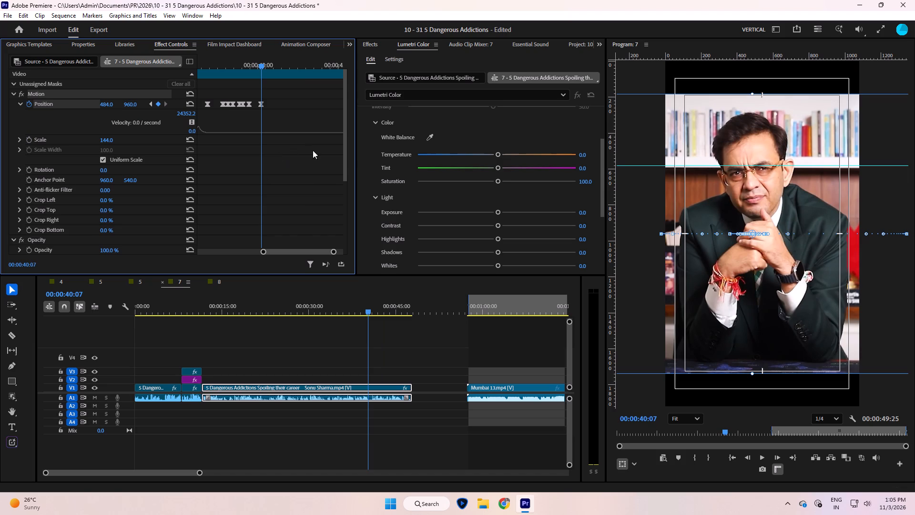
Split the main V1 clip and its audio at 00:00:40:26, the first frame of the cricket shot.
{"action": "key", "text": "Right"}
{"action": "left_click", "coordinate": [404, 367]}
{"action": "key", "text": "Right"}
{"action": "key", "text": "Right"}
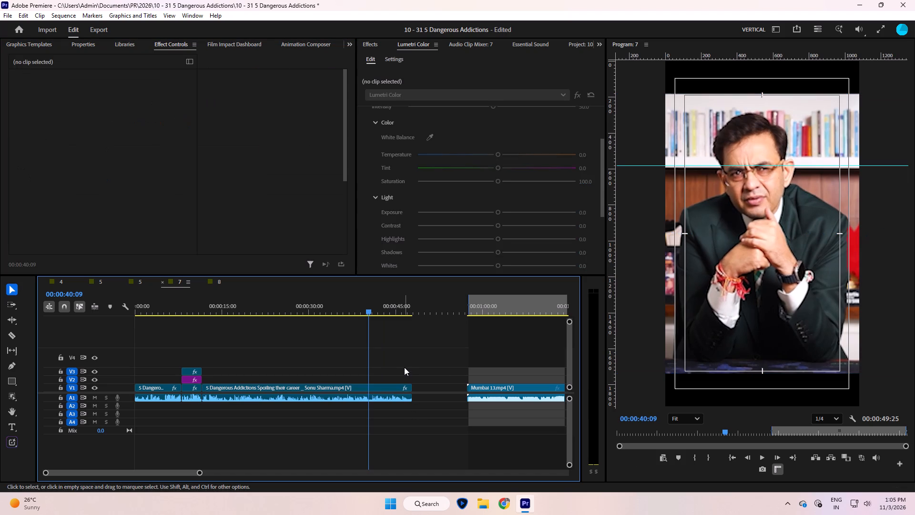
{"action": "key", "text": "Right"}
{"action": "key", "text": "Right"}
{"action": "key", "text": "Right"}
{"action": "key", "text": "Right"}
{"action": "left_click", "coordinate": [375, 385]}
{"action": "key", "text": "space"}
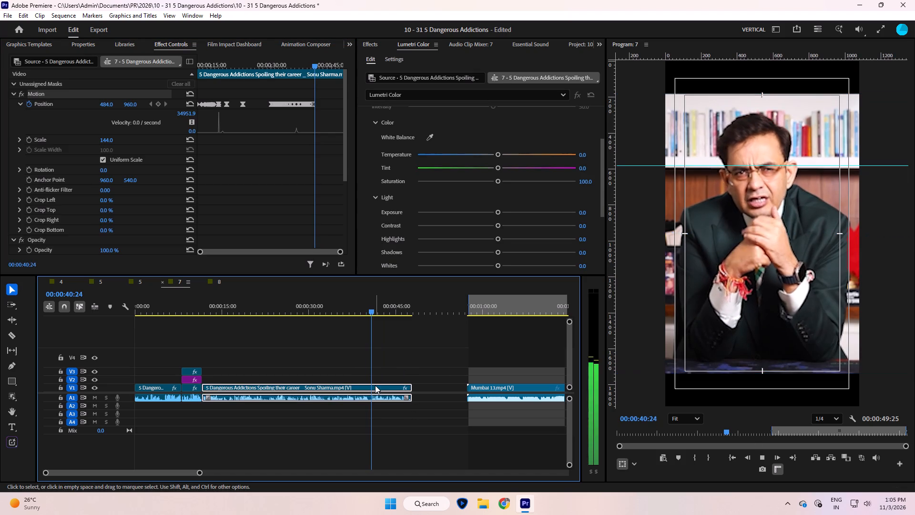
{"action": "key", "text": "space"}
{"action": "key", "text": "space"}
{"action": "key", "text": "space"}
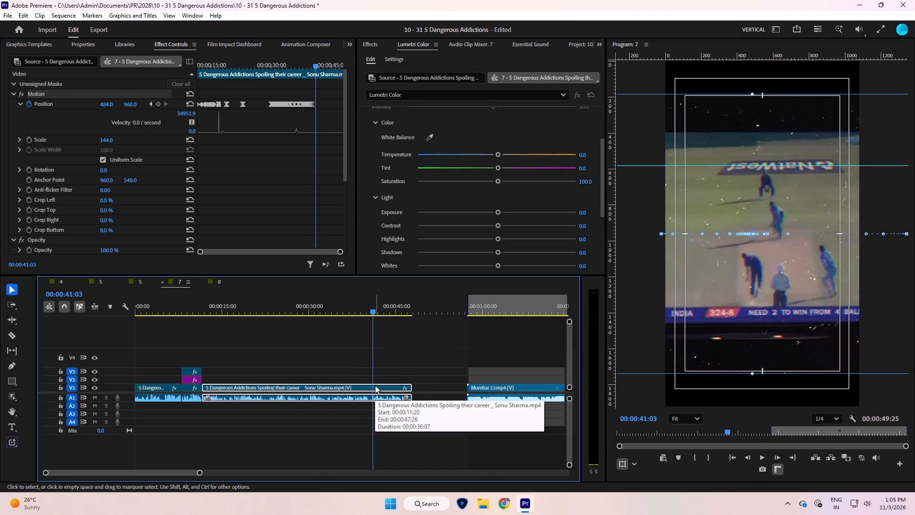
{"action": "key", "text": "Left"}
{"action": "key", "text": "Left"}
{"action": "key", "text": "Left"}
{"action": "key", "text": "Left"}
{"action": "key", "text": "Left"}
{"action": "key", "text": "Left"}
{"action": "key", "text": "Left"}
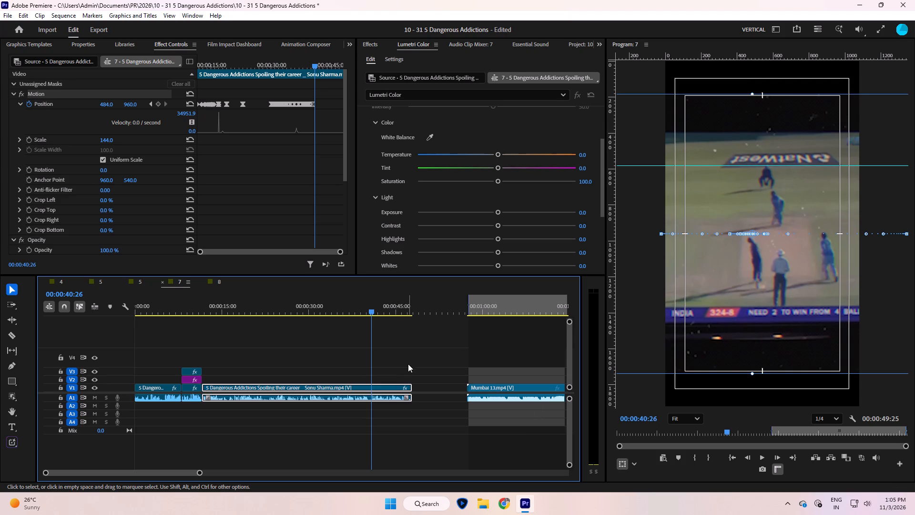
{"action": "key", "text": "Left"}
{"action": "key", "text": "Right"}
{"action": "left_click", "coordinate": [399, 360]}
{"action": "key", "text": "l"}
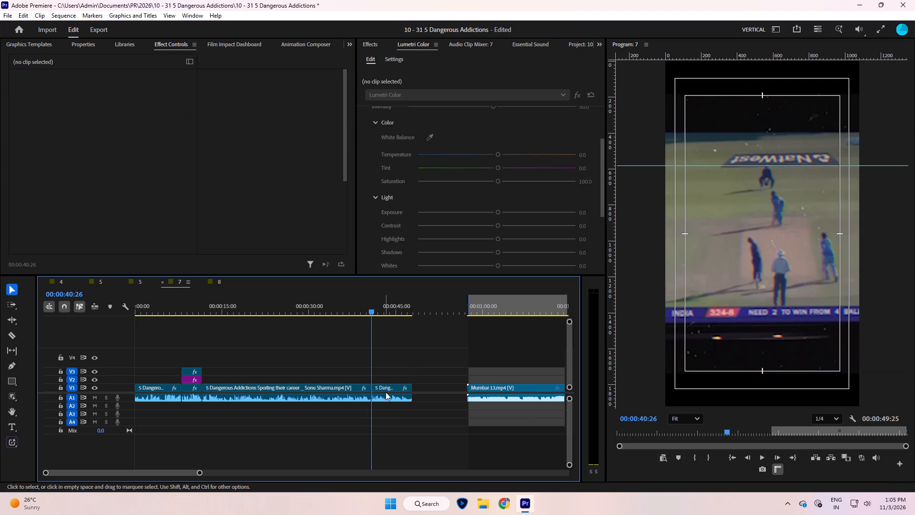
Remove the position keyframing from the new segment after the cut and reset its position and scale to their defaults.
{"action": "left_click", "coordinate": [386, 389]}
{"action": "left_click", "coordinate": [32, 101]}
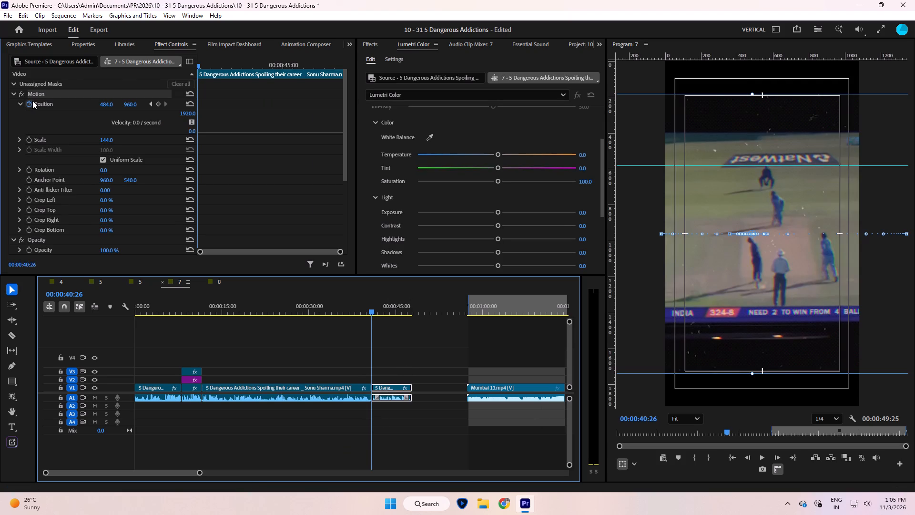
{"action": "key", "text": "space"}
{"action": "left_click", "coordinate": [186, 114]}
{"action": "left_click", "coordinate": [189, 103]}
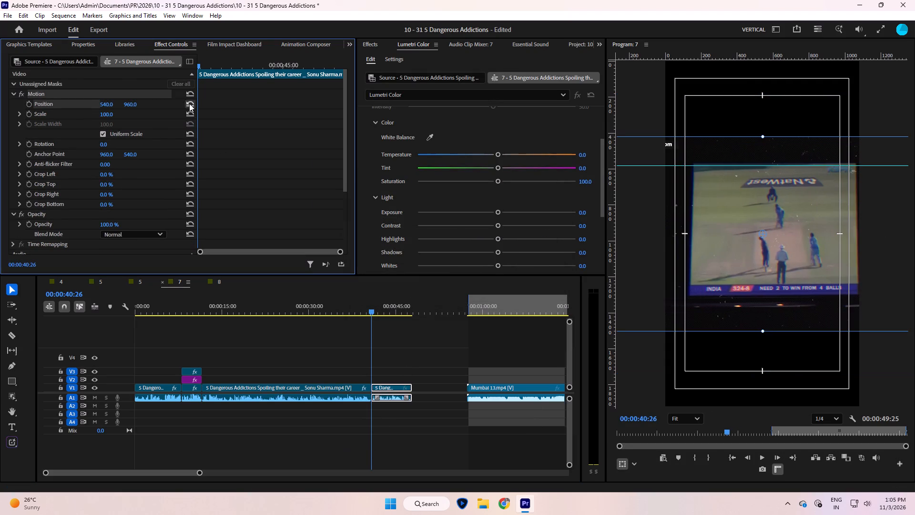
Reduce the segment's scale to 57 so its full width fits the vertical frame, and preview it.
{"action": "left_click_drag", "start_coordinate": [108, 117], "coordinate": [92, 124]}
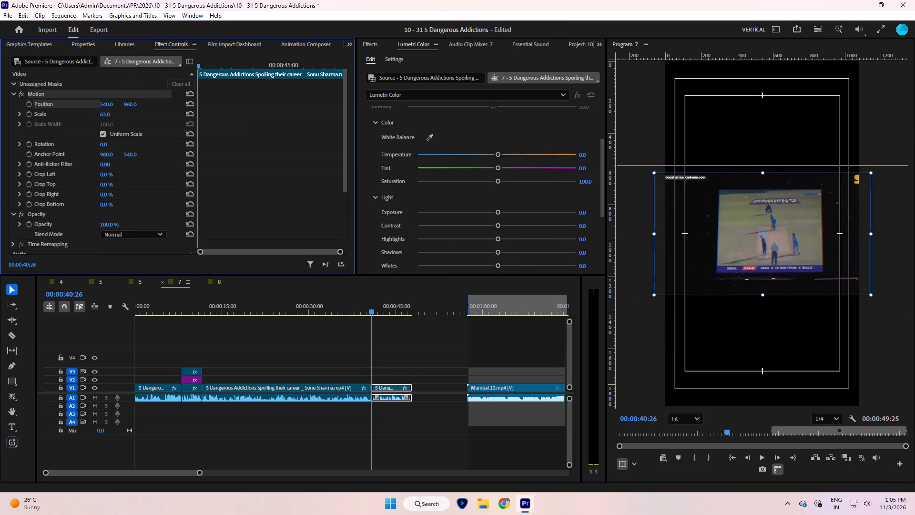
{"action": "left_click_drag", "start_coordinate": [92, 124], "coordinate": [90, 124]}
{"action": "key", "text": "space"}
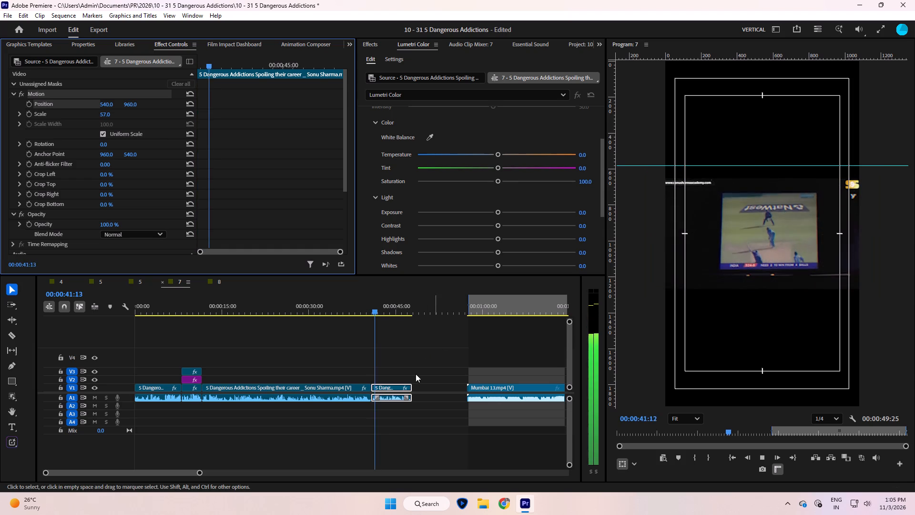
{"action": "left_click", "coordinate": [413, 352]}
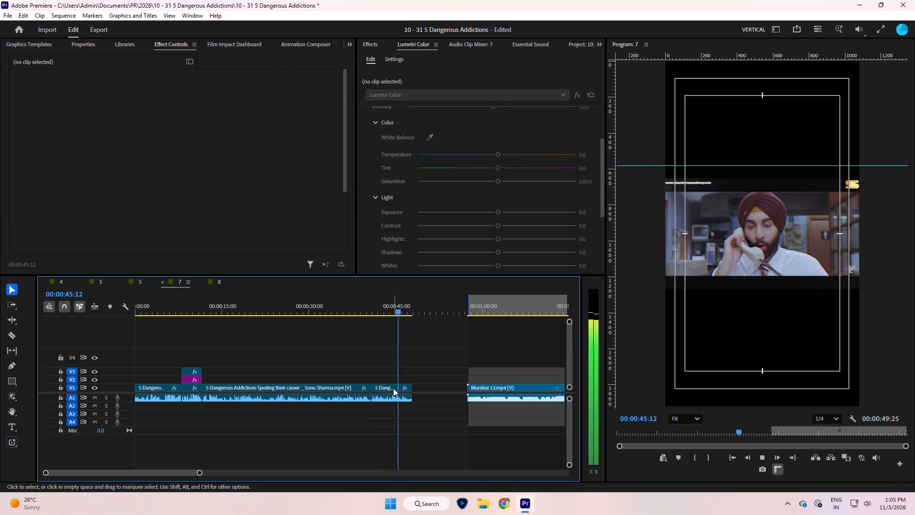
{"action": "key", "text": "space"}
Duplicate the scaled-down segment onto track V3, directly above the original on V1.
{"action": "left_click_drag", "start_coordinate": [393, 388], "coordinate": [394, 381]}
{"action": "left_click_drag", "start_coordinate": [394, 381], "coordinate": [396, 375]}
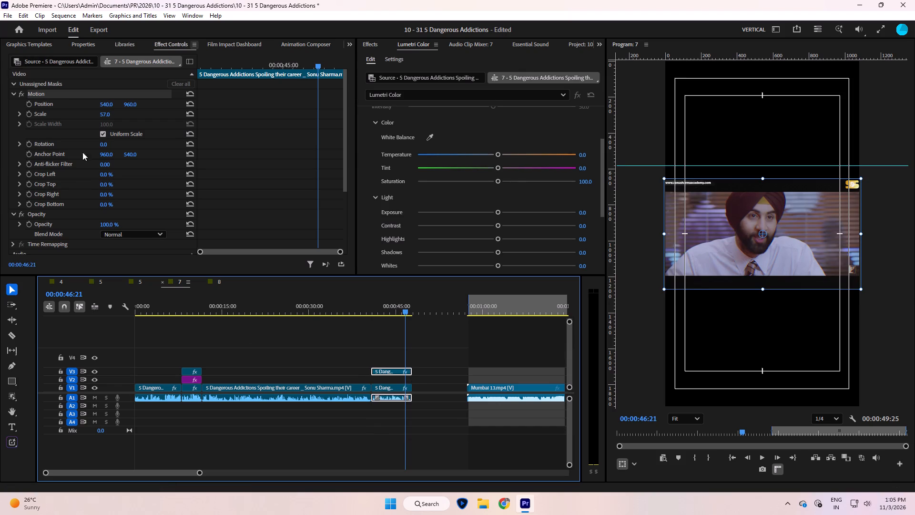
Enlarge the V1 copy of the segment to a scale of 239 as a frame-filling background.
{"action": "left_click", "coordinate": [392, 387]}
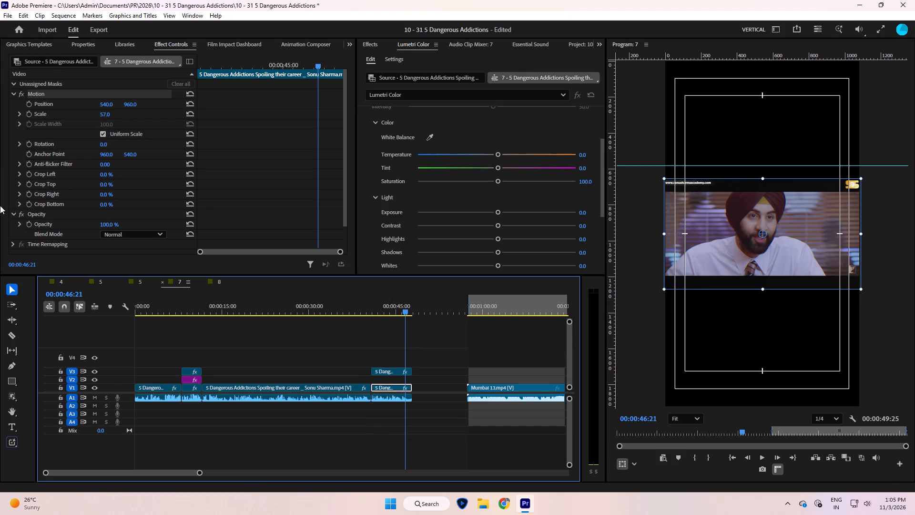
{"action": "left_click_drag", "start_coordinate": [112, 116], "coordinate": [167, 107]}
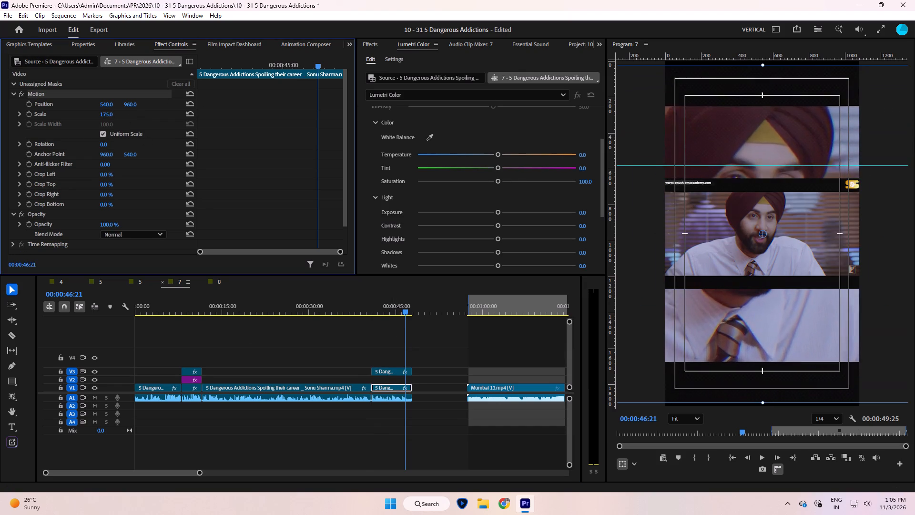
{"action": "left_click_drag", "start_coordinate": [167, 107], "coordinate": [197, 102]}
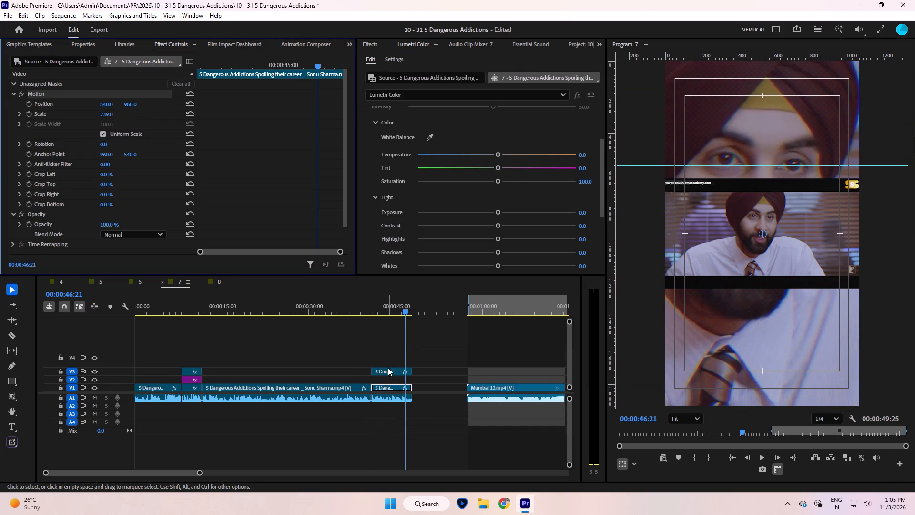
Crop the V3 copy 12% at the top and 12% at the bottom, and preview the layered result.
{"action": "left_click", "coordinate": [386, 370]}
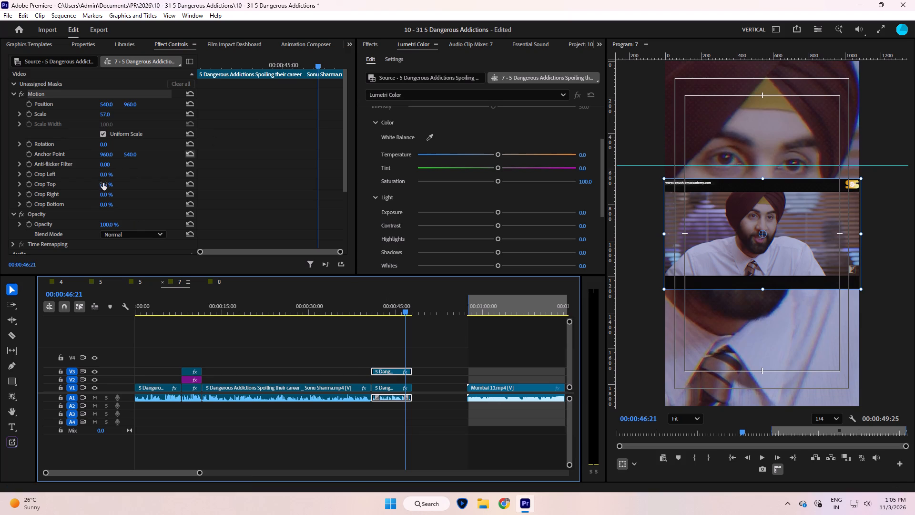
{"action": "left_click_drag", "start_coordinate": [106, 184], "coordinate": [109, 182]}
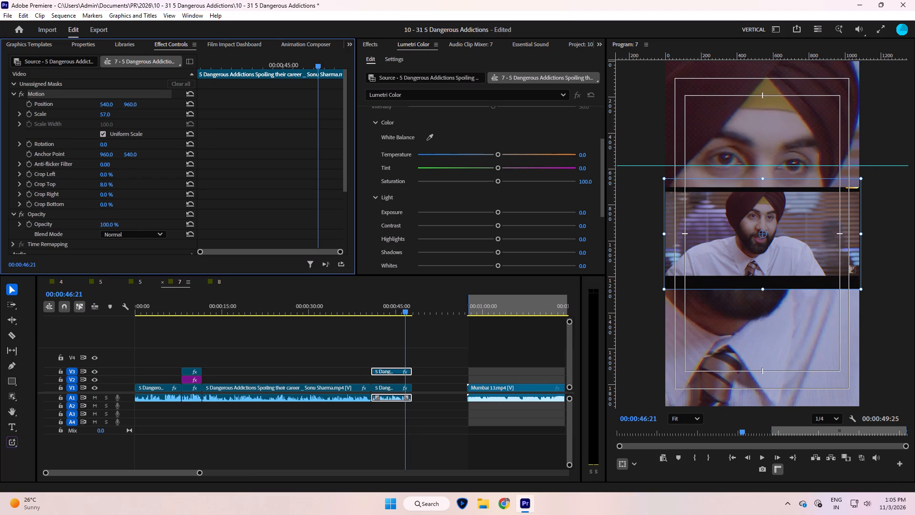
{"action": "left_click_drag", "start_coordinate": [109, 182], "coordinate": [110, 181]}
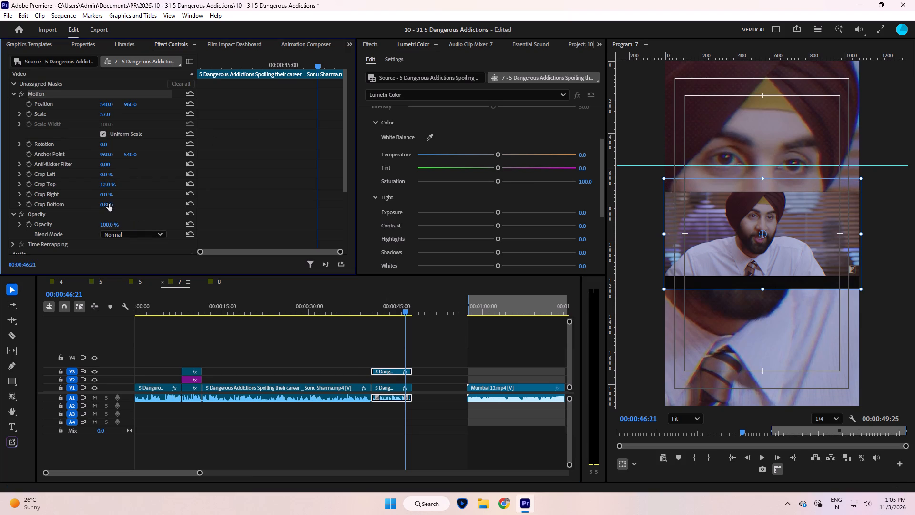
{"action": "left_click_drag", "start_coordinate": [108, 204], "coordinate": [113, 204]}
{"action": "key", "text": "space"}
{"action": "key", "text": "space"}
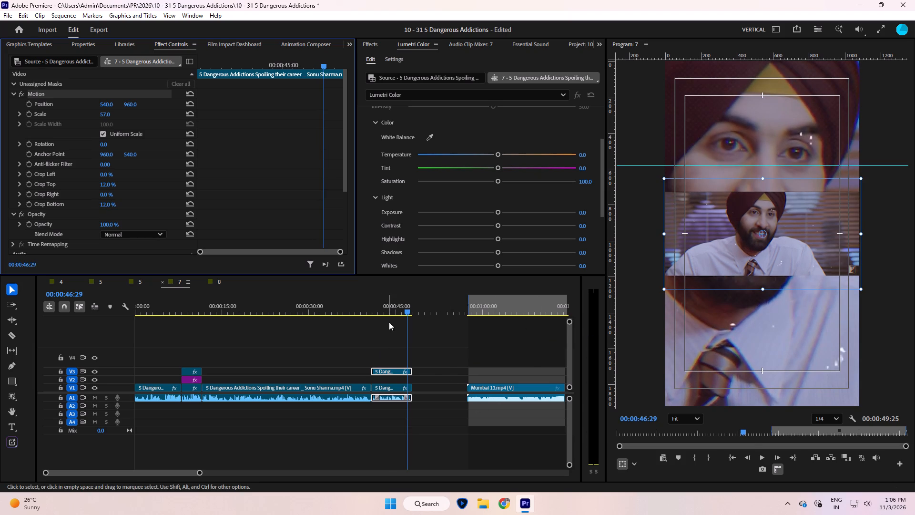
{"action": "left_click", "coordinate": [389, 312]}
{"action": "key", "text": "space"}
{"action": "key", "text": "space"}
Paste the earlier layered section's V1 background attributes onto the movie segment's V1 copy, excluding Motion and Scale Attribute Times, and save.
{"action": "left_click", "coordinate": [392, 384]}
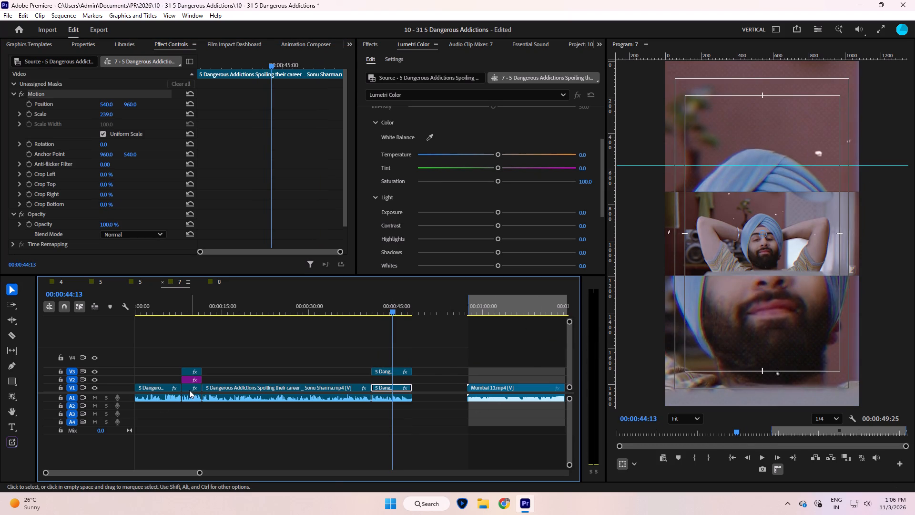
{"action": "right_click", "coordinate": [189, 390]}
{"action": "left_click", "coordinate": [225, 27]}
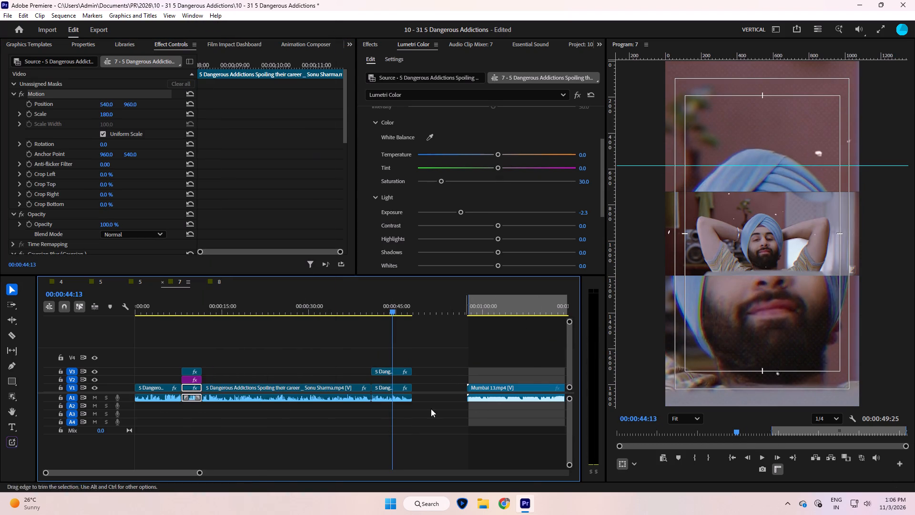
{"action": "right_click", "coordinate": [387, 388]}
{"action": "left_click", "coordinate": [434, 41]}
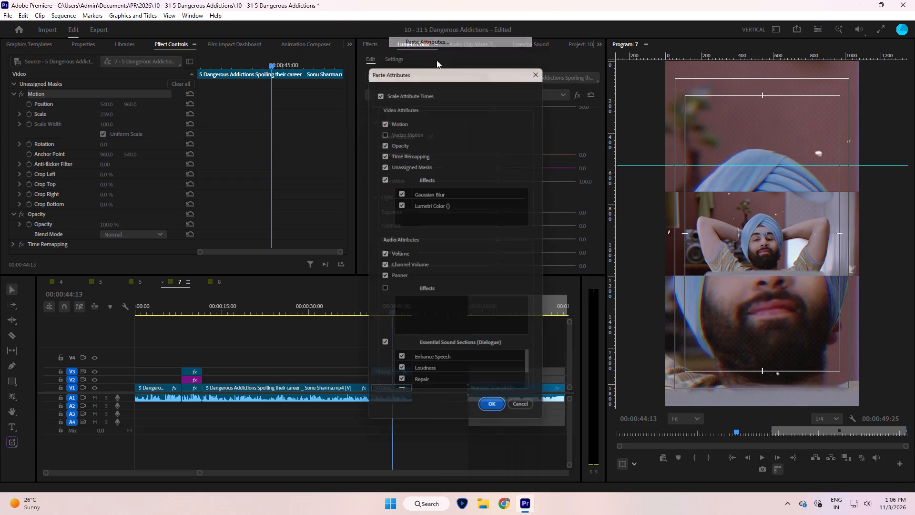
{"action": "left_click", "coordinate": [379, 85]}
{"action": "left_click", "coordinate": [387, 114]}
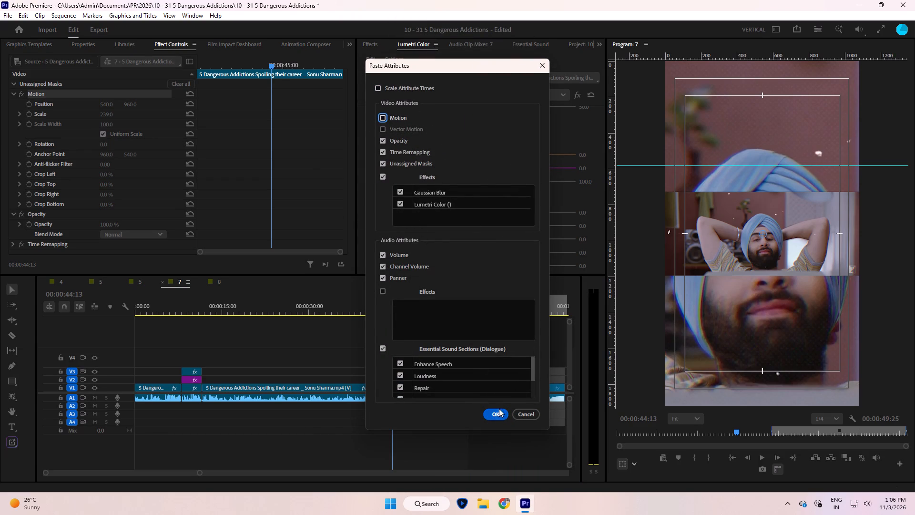
{"action": "left_click", "coordinate": [498, 413]}
{"action": "key", "text": "ctrl+s"}
Play back the layered movie segment to check the restyled background behind the cropped foreground.
{"action": "left_click", "coordinate": [414, 349]}
{"action": "key", "text": "space"}
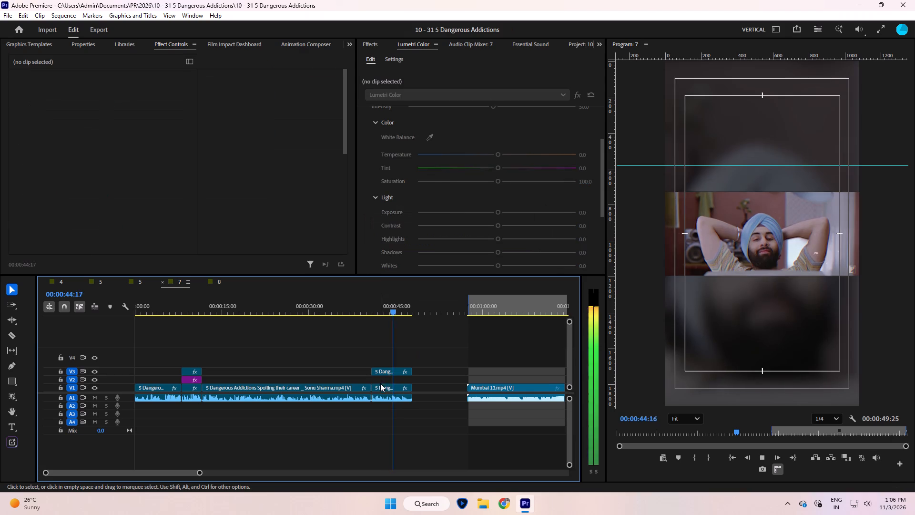
{"action": "key", "text": "space"}
{"action": "key", "text": "space"}
{"action": "key", "text": "space"}
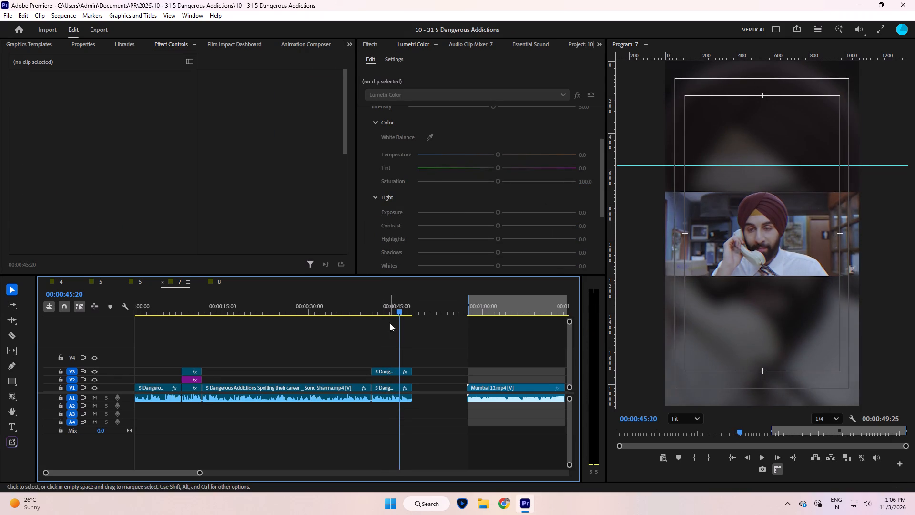
{"action": "left_click", "coordinate": [384, 306]}
{"action": "key", "text": "space"}
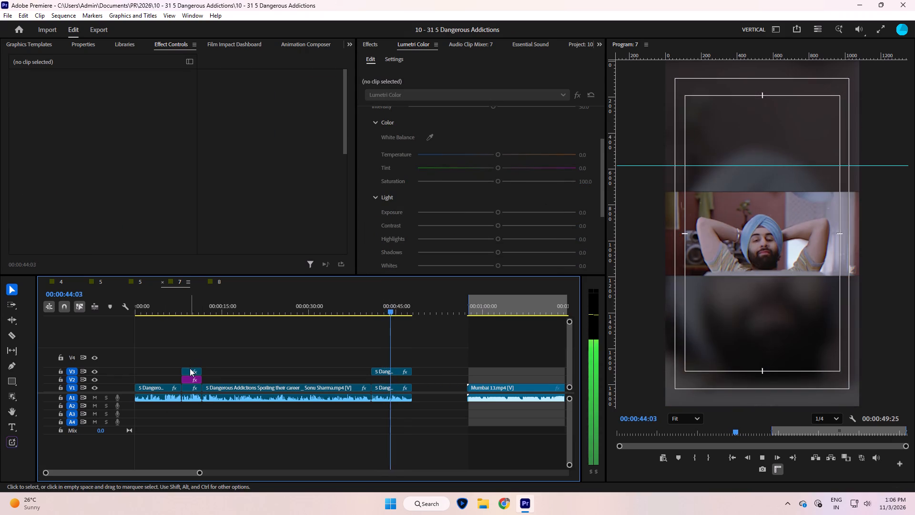
{"action": "key", "text": "space"}
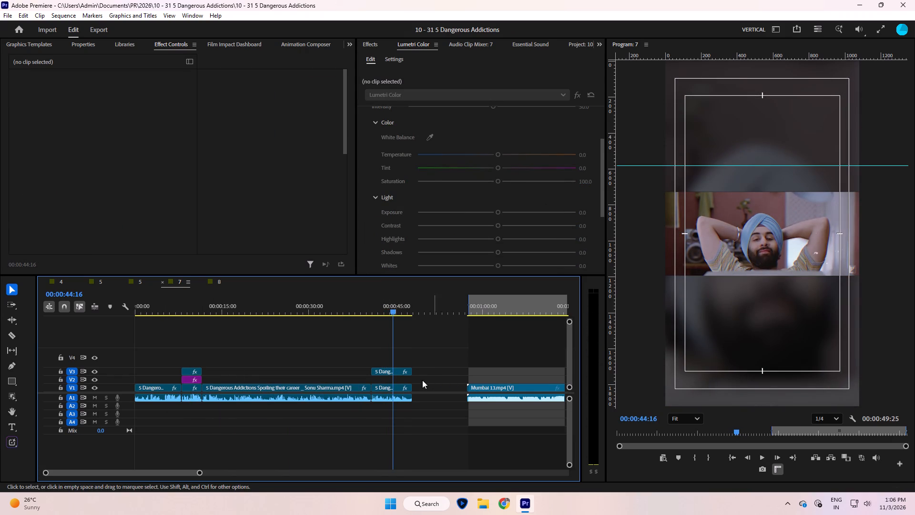
Enlarge the movie segment's cropped V3 copy to a scale of 78 and preview it.
{"action": "left_click", "coordinate": [395, 370]}
{"action": "key", "text": "space"}
{"action": "key", "text": "space"}
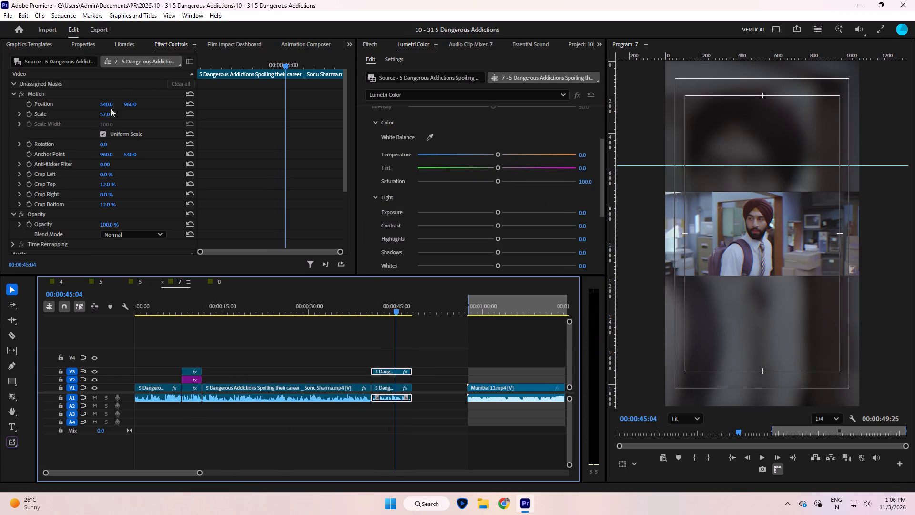
{"action": "left_click_drag", "start_coordinate": [106, 116], "coordinate": [116, 116]}
{"action": "key", "text": "space"}
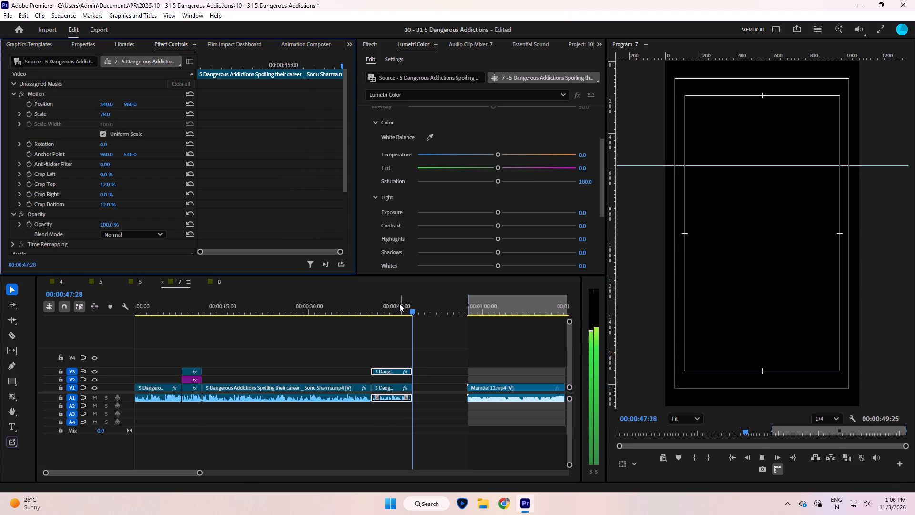
{"action": "left_click_drag", "start_coordinate": [399, 304], "coordinate": [362, 319]}
{"action": "key", "text": "space"}
{"action": "left_click", "coordinate": [407, 340]}
Return to the start of sequence 7, briefly play the opening, and save the project.
{"action": "key", "text": "0"}
{"action": "key", "text": "minus"}
{"action": "key", "text": "minus"}
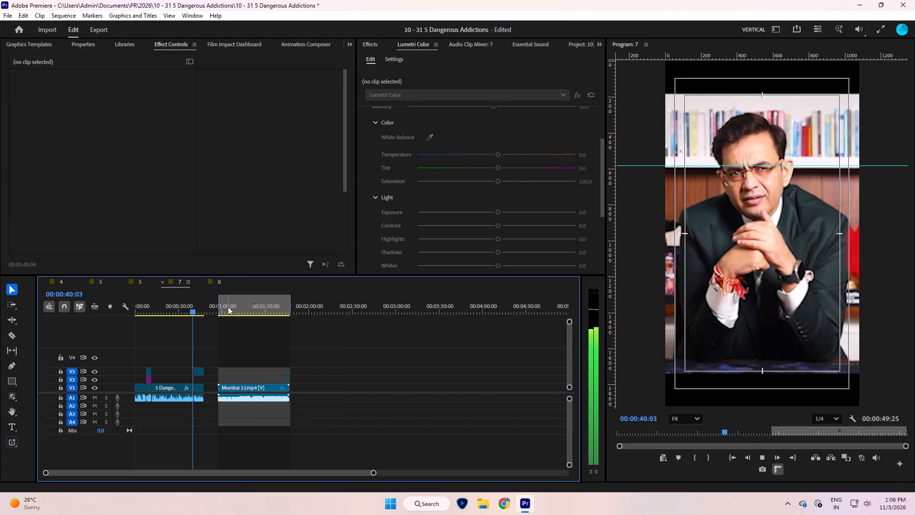
{"action": "left_click_drag", "start_coordinate": [228, 307], "coordinate": [29, 340]}
{"action": "key", "text": "equal"}
{"action": "key", "text": "equal"}
{"action": "key", "text": "space"}
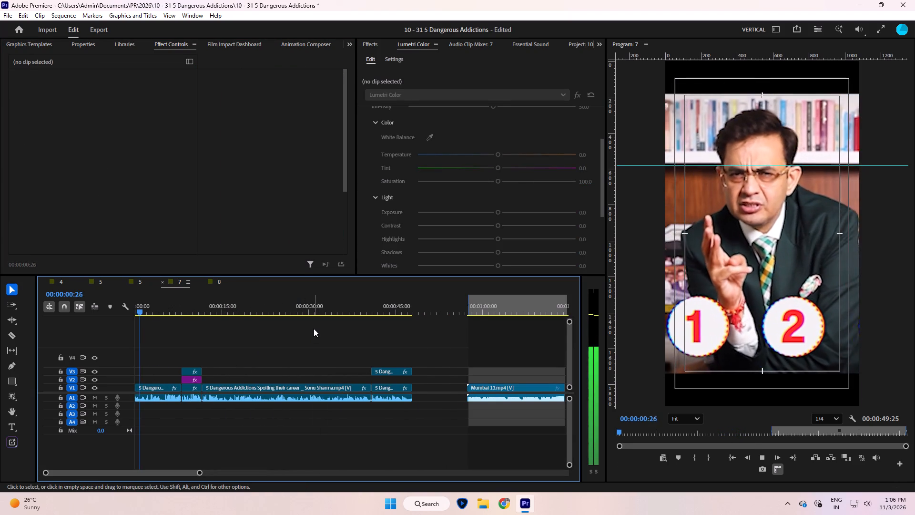
{"action": "key", "text": "space"}
{"action": "left_click", "coordinate": [313, 330], "text": "ctrl"}
{"action": "key", "text": "ctrl+s"}
{"action": "left_click", "coordinate": [313, 330]}
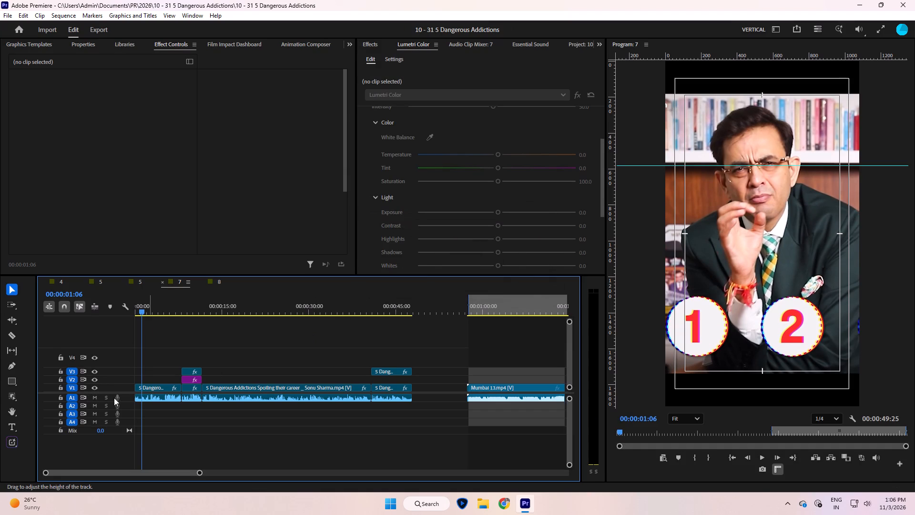
Lower the divider between the video and audio tracks to give the timeline more room above V4, and play the opening briefly.
{"action": "left_click_drag", "start_coordinate": [124, 393], "coordinate": [126, 413]}
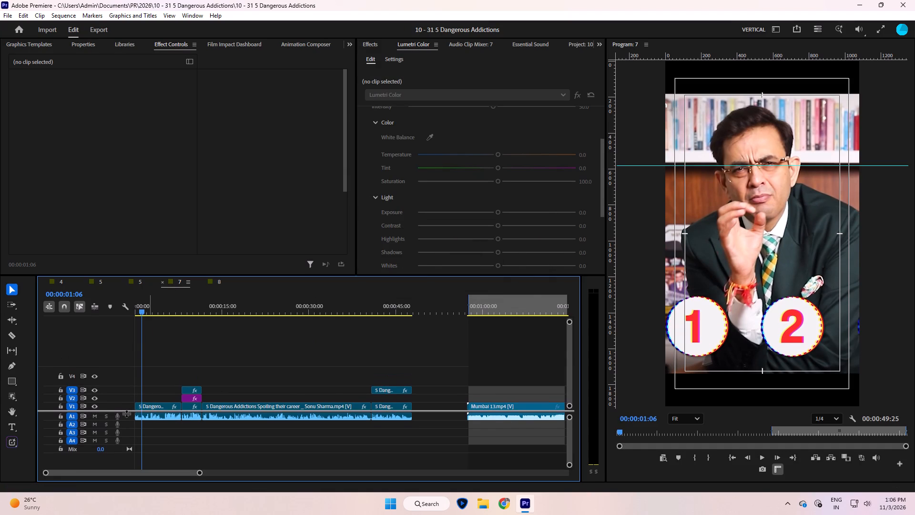
{"action": "left_click_drag", "start_coordinate": [126, 413], "coordinate": [130, 435]}
{"action": "left_click", "coordinate": [299, 364]}
{"action": "key", "text": "space"}
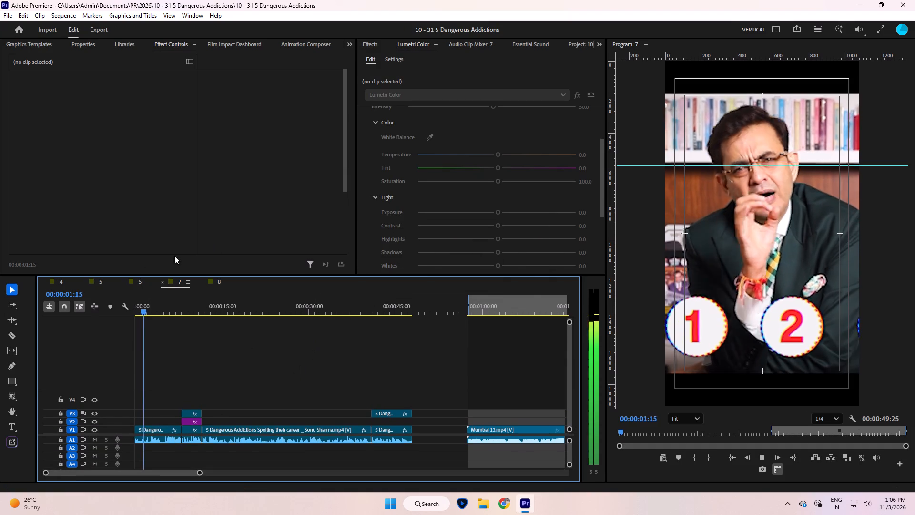
{"action": "key", "text": "space"}
Copy the Adjustment Layer and two Black Video clips from V5–V7 of sequence 5 and paste them into sequence 7 from its start.
{"action": "left_click", "coordinate": [147, 283]}
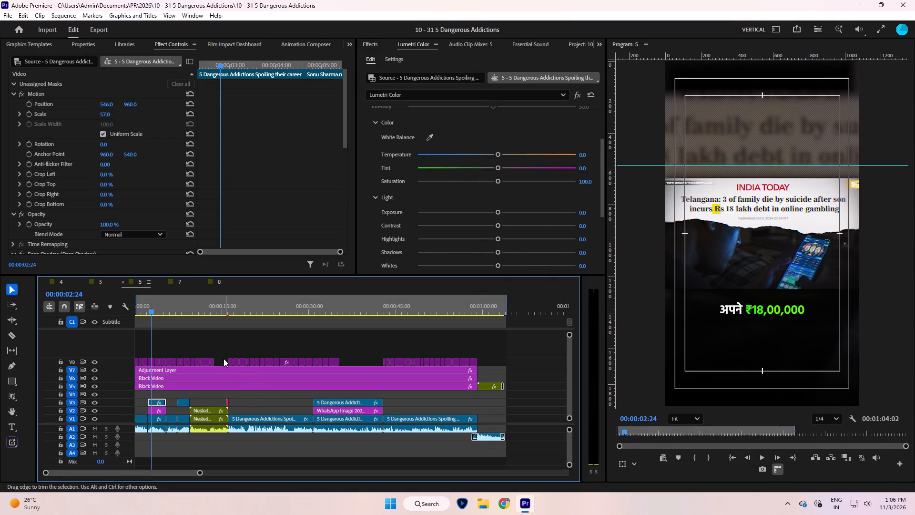
{"action": "left_click_drag", "start_coordinate": [221, 357], "coordinate": [219, 387]}
{"action": "right_click", "coordinate": [219, 387]}
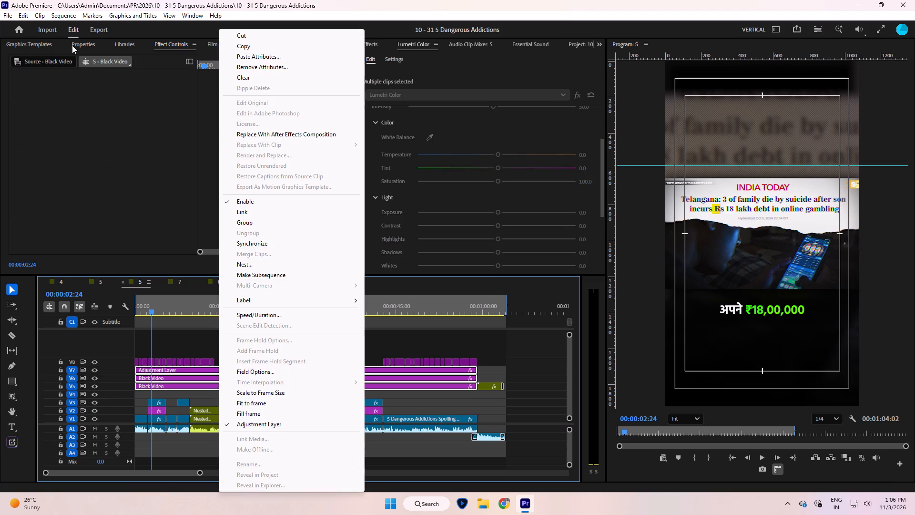
{"action": "left_click", "coordinate": [251, 46]}
{"action": "left_click", "coordinate": [177, 282]}
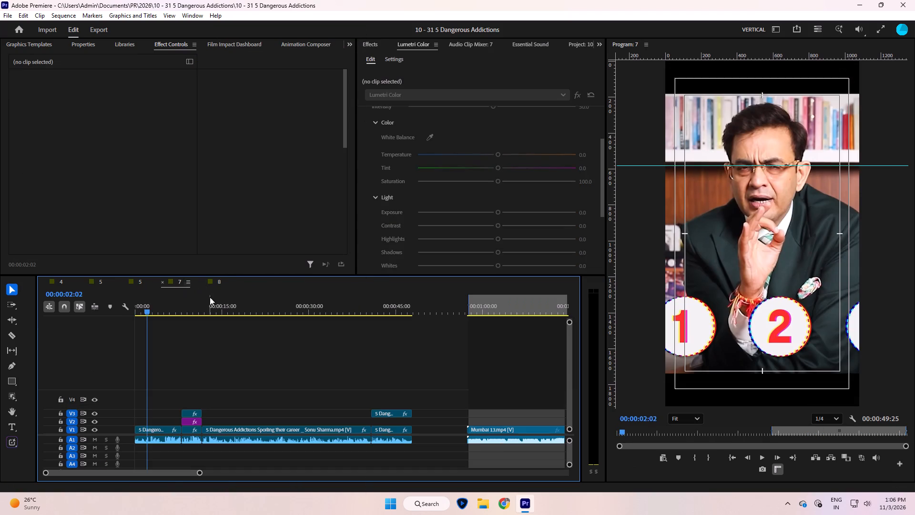
{"action": "left_click_drag", "start_coordinate": [151, 305], "coordinate": [94, 325]}
{"action": "key", "text": "ctrl+v"}
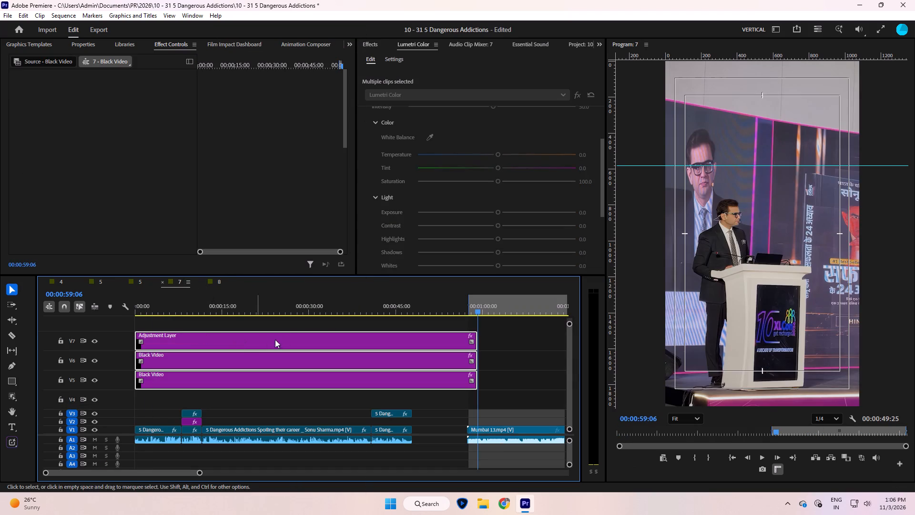
Shift the Mumbai 13.mp4 clip and its attached clips to start at about 00:01:06, clear of the pasted layers.
{"action": "left_click", "coordinate": [508, 391]}
{"action": "key", "text": "minus"}
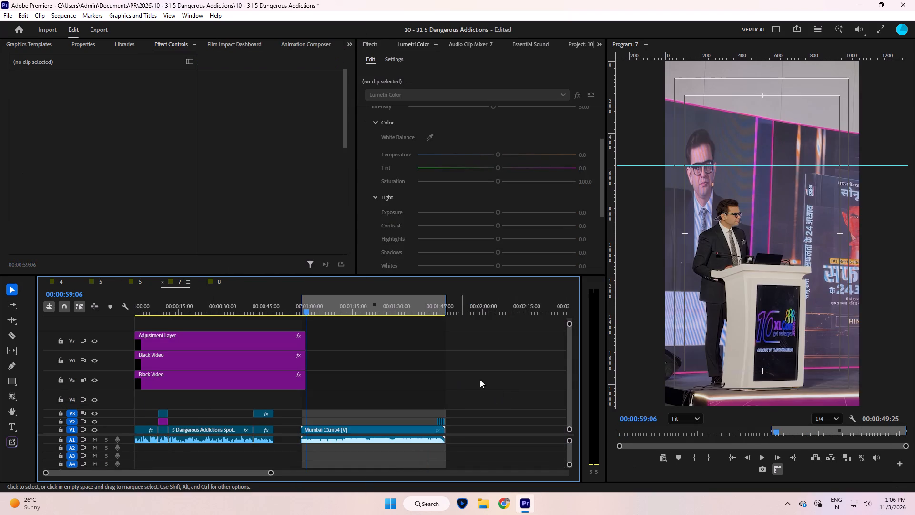
{"action": "left_click_drag", "start_coordinate": [489, 370], "coordinate": [382, 461]}
{"action": "left_click_drag", "start_coordinate": [380, 426], "coordinate": [405, 427]}
{"action": "left_click", "coordinate": [388, 407]}
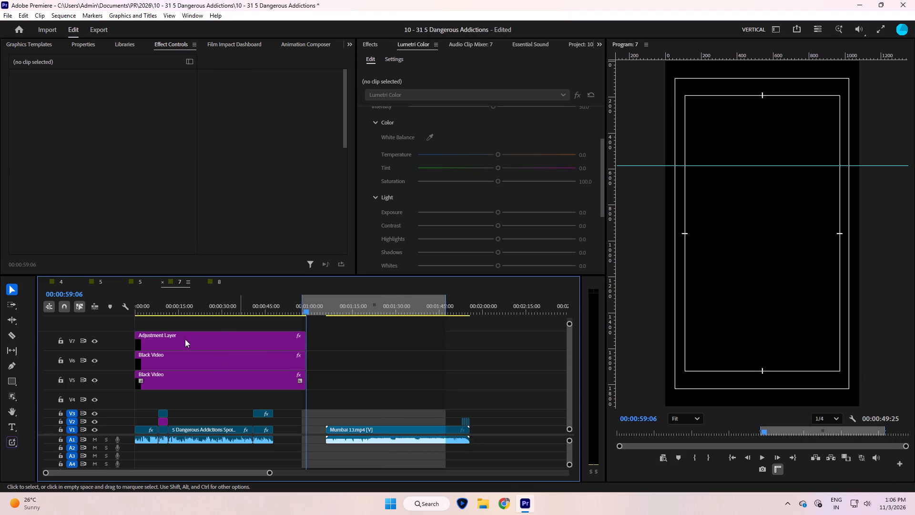
Move the Adjustment Layer and both Black Video layers down one track to V4–V6, and minimize the video track heights.
{"action": "left_click_drag", "start_coordinate": [249, 319], "coordinate": [212, 386]}
{"action": "left_click_drag", "start_coordinate": [213, 368], "coordinate": [213, 381], "text": "shift"}
{"action": "left_click", "coordinate": [213, 345]}
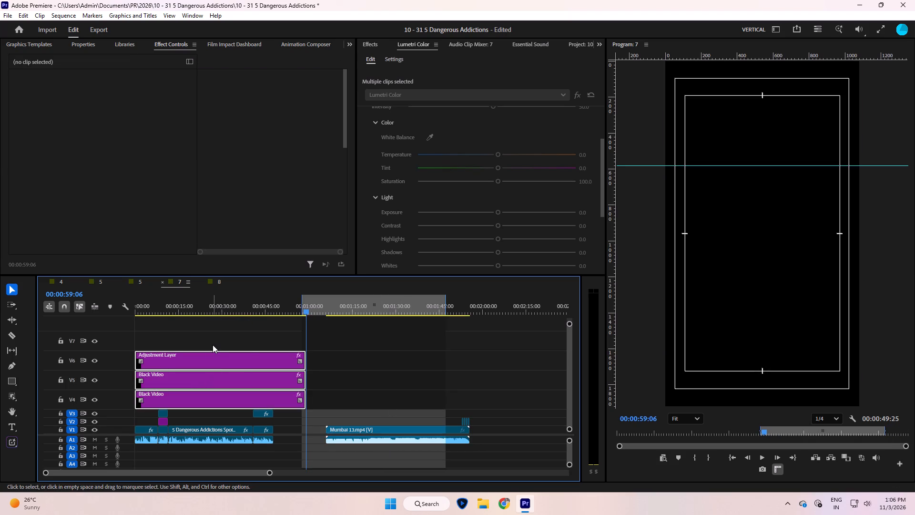
{"action": "key", "text": "shift+underscore"}
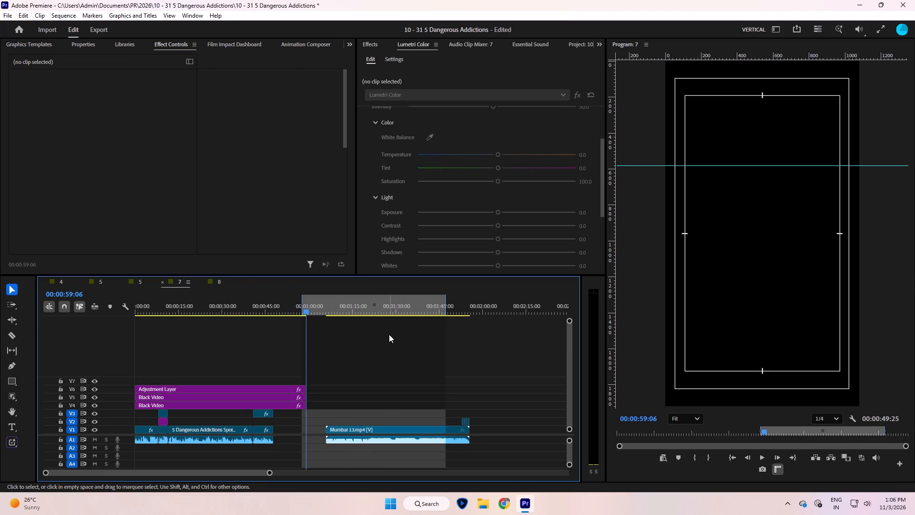
Trim the ends of the Adjustment Layer and both Black Video layers to the end of the movie-footage segment.
{"action": "key", "text": "equal"}
{"action": "key", "text": "minus"}
{"action": "left_click_drag", "start_coordinate": [255, 346], "coordinate": [297, 402]}
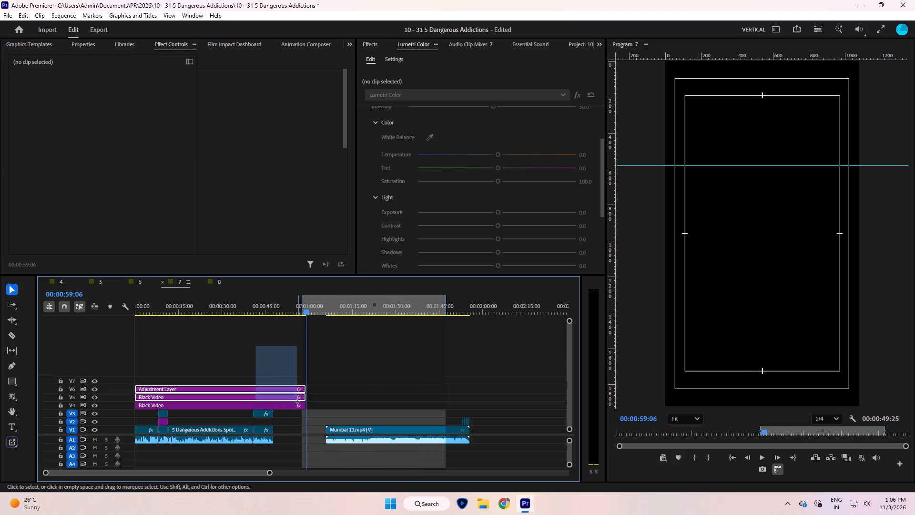
{"action": "left_click_drag", "start_coordinate": [297, 402], "coordinate": [309, 404]}
{"action": "left_click_drag", "start_coordinate": [305, 397], "coordinate": [274, 408]}
{"action": "left_click", "coordinate": [296, 388]}
Target track V7, save the project, and preview sequence 7 from its start with the overlay layers.
{"action": "left_click_drag", "start_coordinate": [239, 308], "coordinate": [0, 366]}
{"action": "key", "text": "equal"}
{"action": "left_click", "coordinate": [256, 355]}
{"action": "left_click", "coordinate": [70, 381], "text": "shift"}
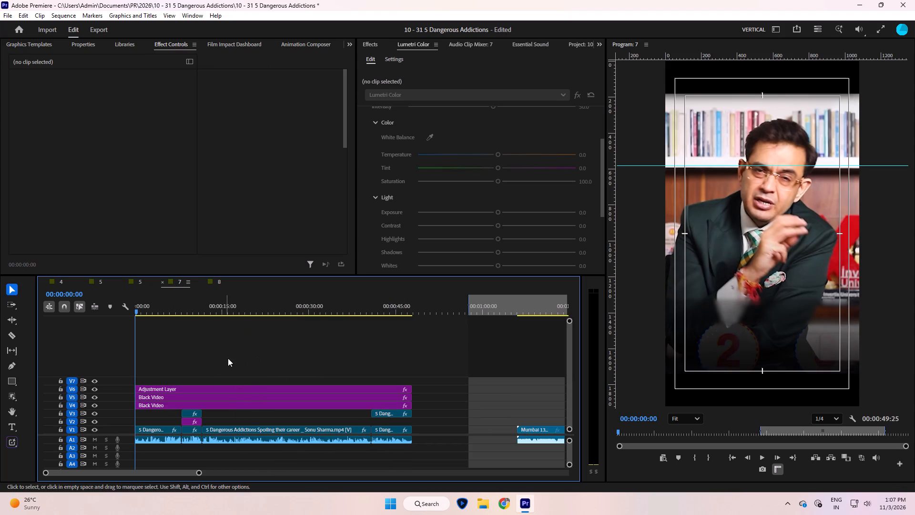
{"action": "left_click", "coordinate": [228, 358]}
{"action": "key", "text": "ctrl+s"}
{"action": "left_click", "coordinate": [260, 343]}
{"action": "key", "text": "space"}
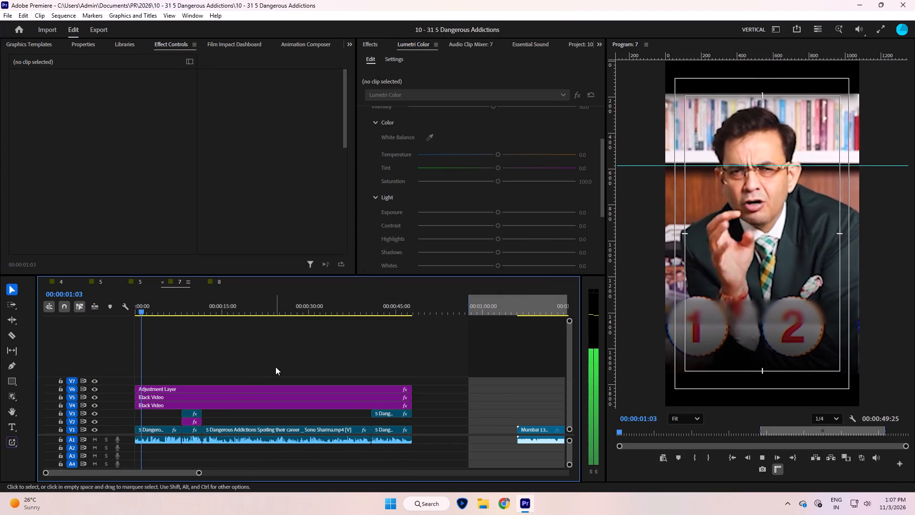
{"action": "key", "text": "space"}
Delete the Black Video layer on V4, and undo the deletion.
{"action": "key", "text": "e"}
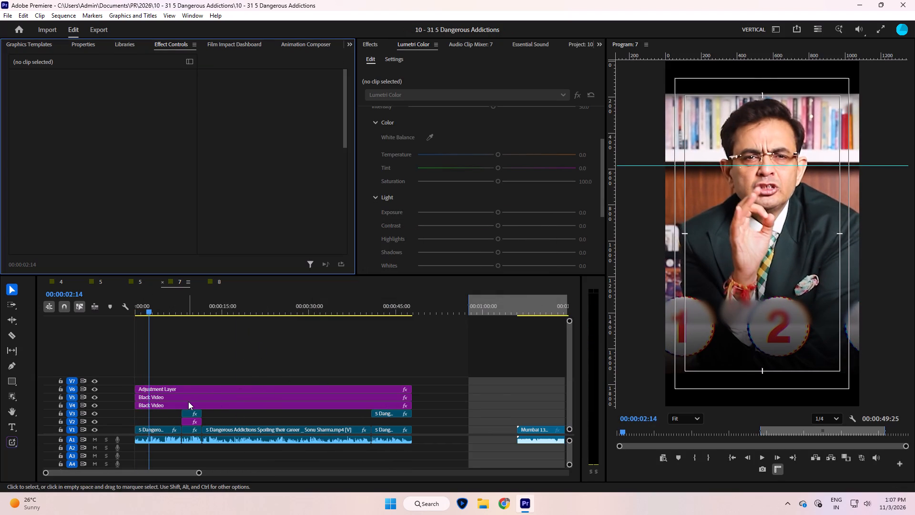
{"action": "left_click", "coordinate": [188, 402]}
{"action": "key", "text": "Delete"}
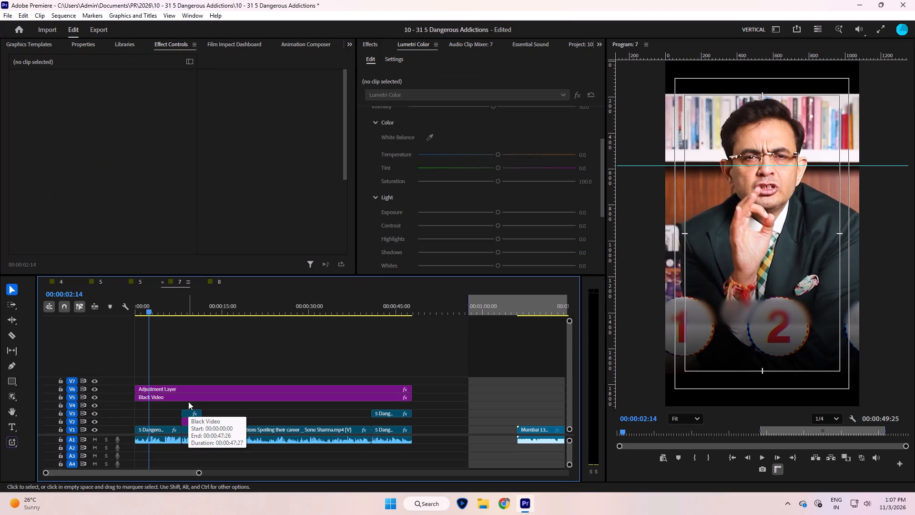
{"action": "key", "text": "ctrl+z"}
Reduce the V5 Black Video ellipse mask's feather to 463, raise the mask to the speaker's chest, save, and preview.
{"action": "left_click", "coordinate": [186, 398]}
{"action": "key", "text": "e"}
{"action": "scroll", "coordinate": [193, 168], "scroll_direction": "down", "scroll_amount": 8}
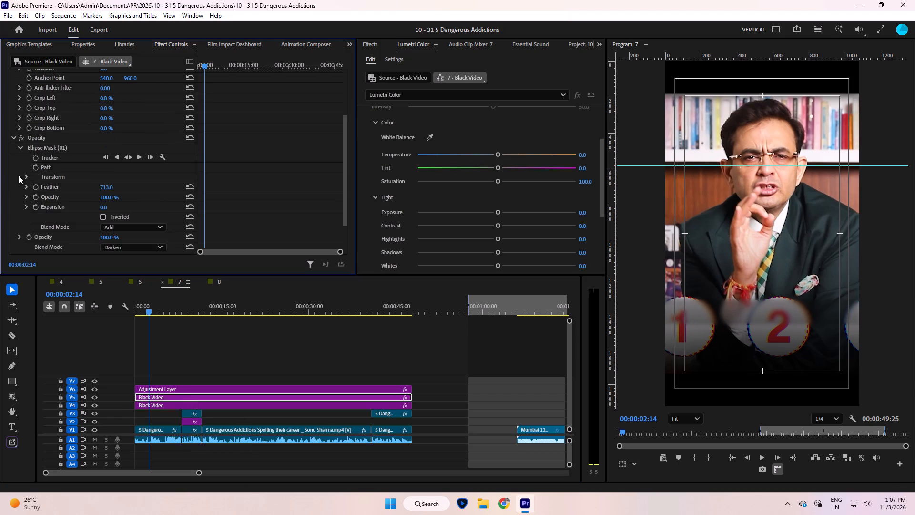
{"action": "left_click", "coordinate": [55, 149]}
{"action": "scroll", "coordinate": [216, 146], "scroll_direction": "down", "scroll_amount": 5}
{"action": "left_click_drag", "start_coordinate": [105, 149], "coordinate": [104, 149]}
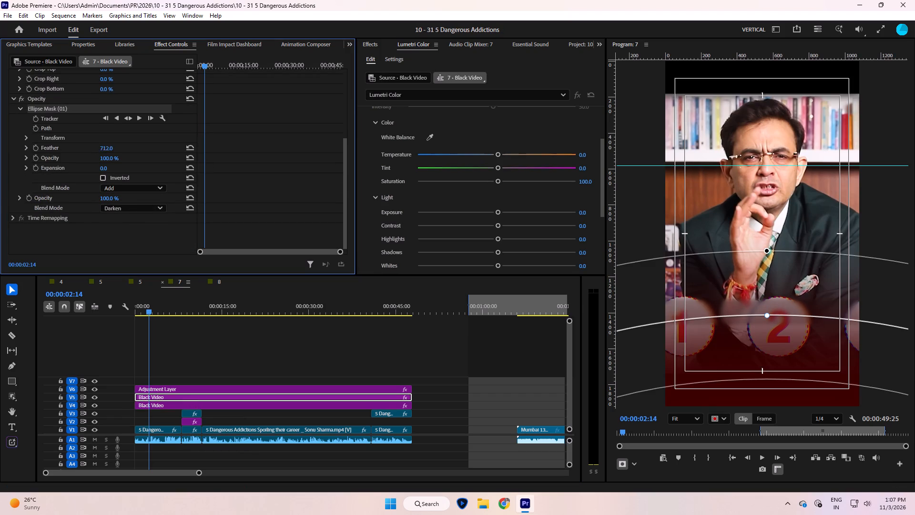
{"action": "left_click_drag", "start_coordinate": [104, 149], "coordinate": [93, 194]}
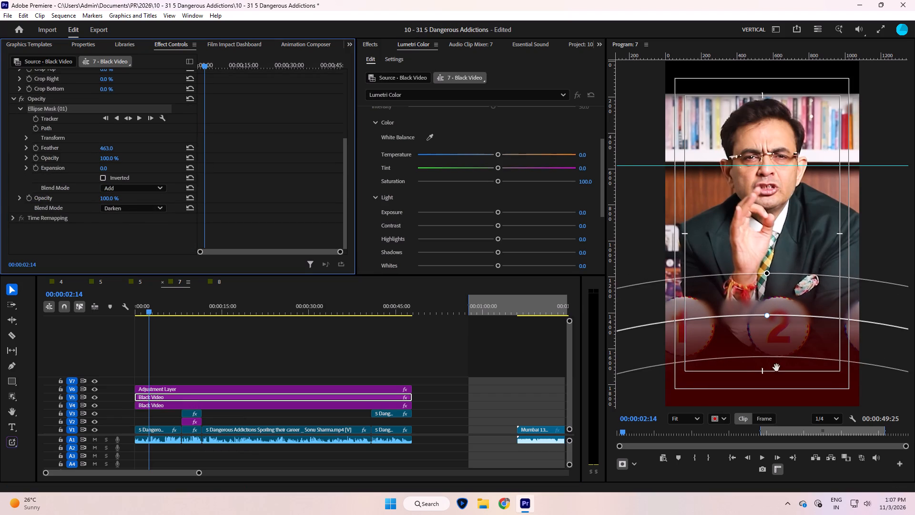
{"action": "left_click_drag", "start_coordinate": [782, 351], "coordinate": [776, 298]}
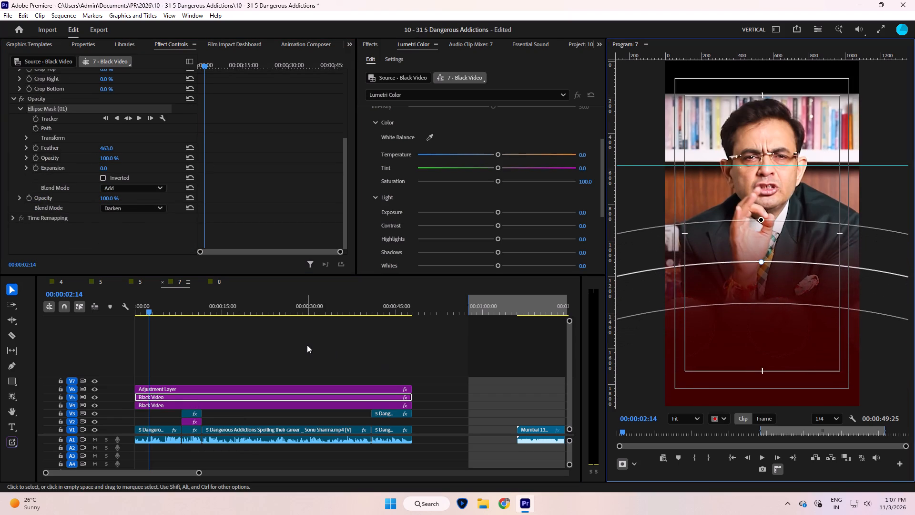
{"action": "left_click", "coordinate": [307, 345]}
{"action": "key", "text": "ctrl+s"}
{"action": "left_click", "coordinate": [305, 343]}
{"action": "key", "text": "space"}
{"action": "left_click", "coordinate": [297, 352]}
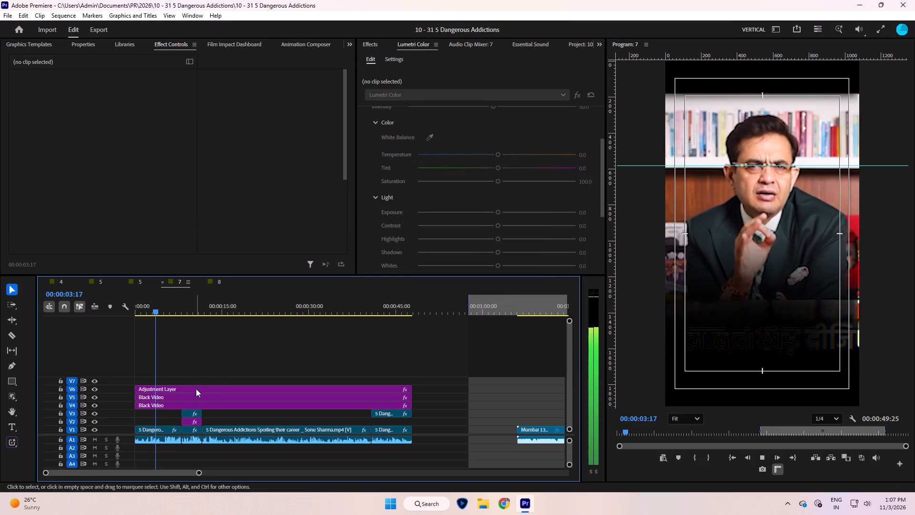
{"action": "key", "text": "space"}
Move the V5 Black Video layer's ellipse mask slightly lower on the speaker, save the project, and preview the change.
{"action": "left_click", "coordinate": [203, 389]}
{"action": "left_click", "coordinate": [58, 224]}
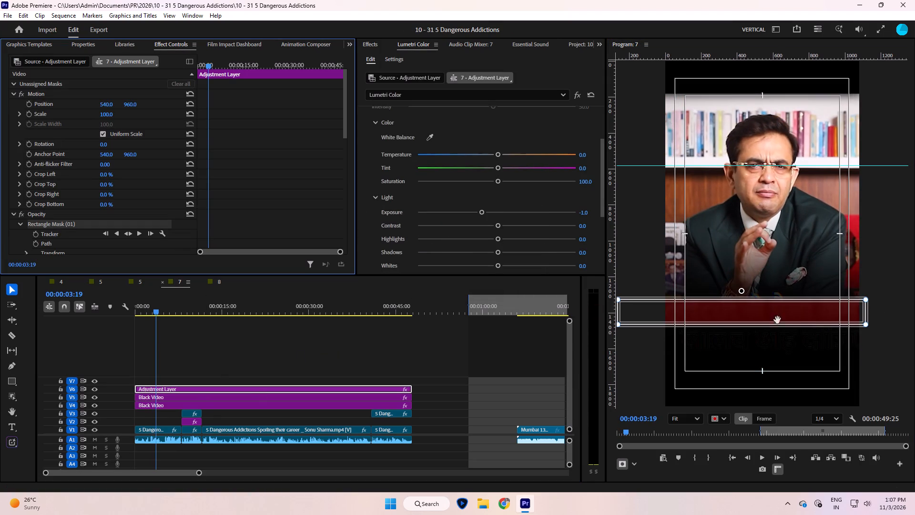
{"action": "left_click", "coordinate": [164, 396]}
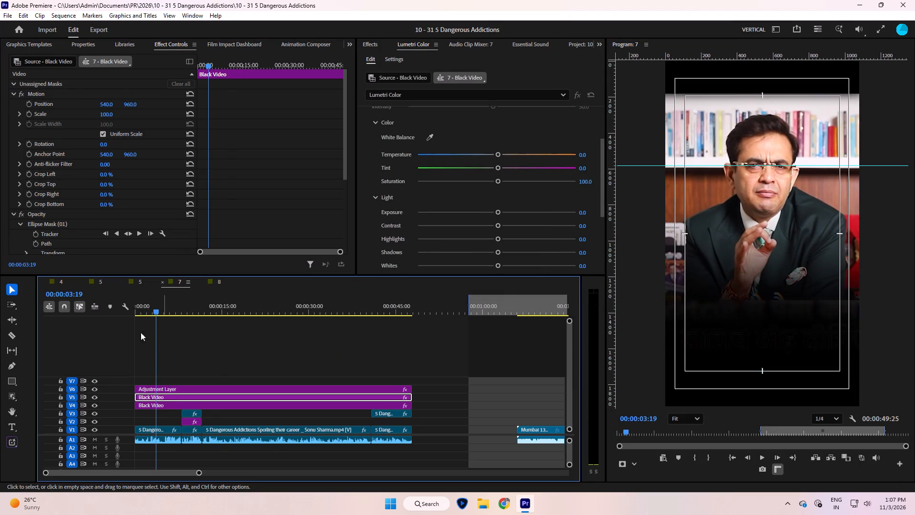
{"action": "left_click", "coordinate": [53, 222]}
{"action": "left_click_drag", "start_coordinate": [790, 364], "coordinate": [791, 372]}
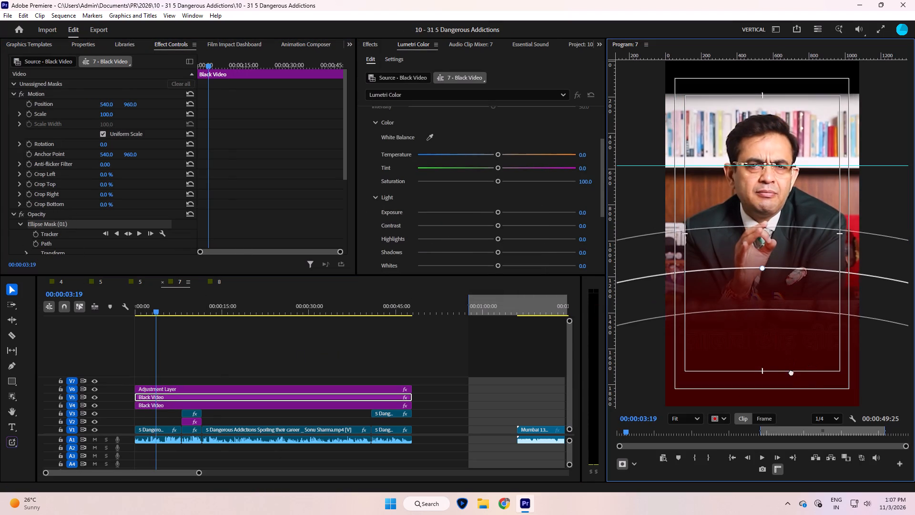
{"action": "left_click_drag", "start_coordinate": [791, 372], "coordinate": [791, 391]}
{"action": "left_click", "coordinate": [242, 360]}
{"action": "key", "text": "space"}
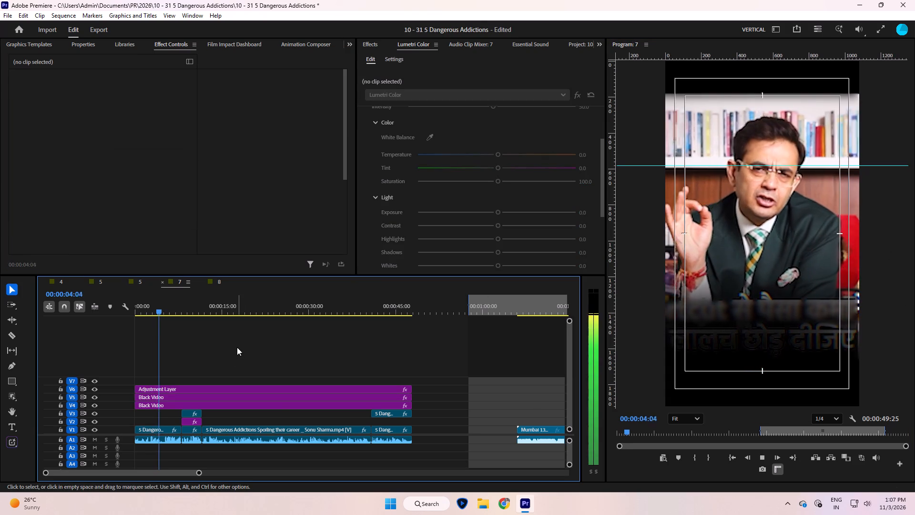
{"action": "key", "text": "space"}
{"action": "key", "text": "ctrl+s"}
{"action": "key", "text": "space"}
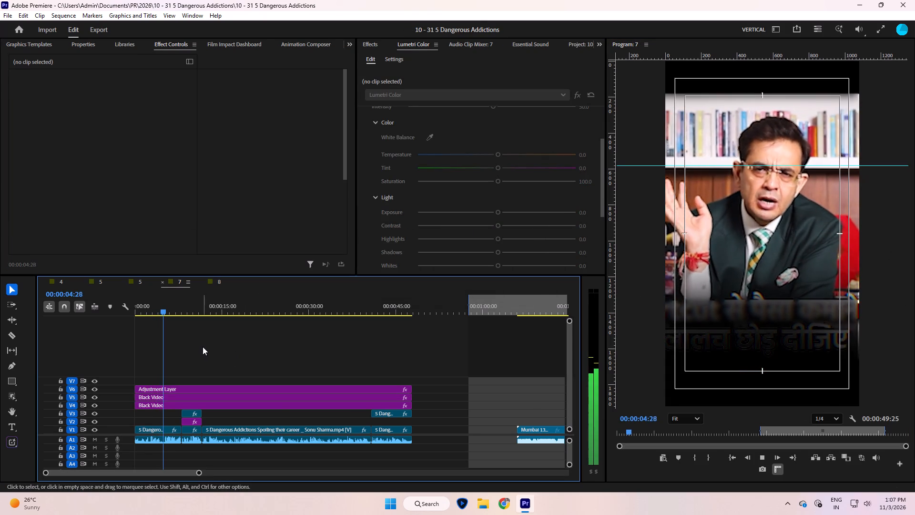
{"action": "key", "text": "space"}
{"action": "left_click", "coordinate": [310, 361]}
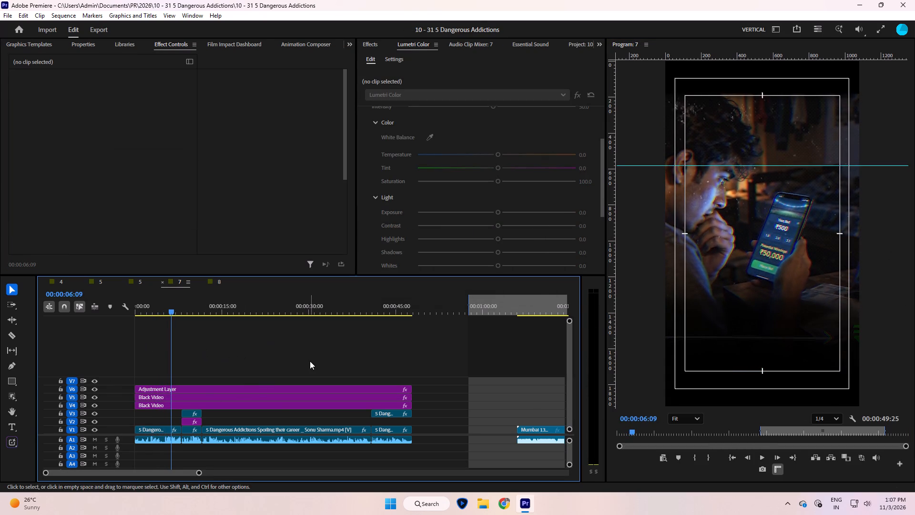
Generate a static transcript of sequence 7 from the Mix audio, using a transcription language other than English.
{"action": "key", "text": "ctrl+t"}
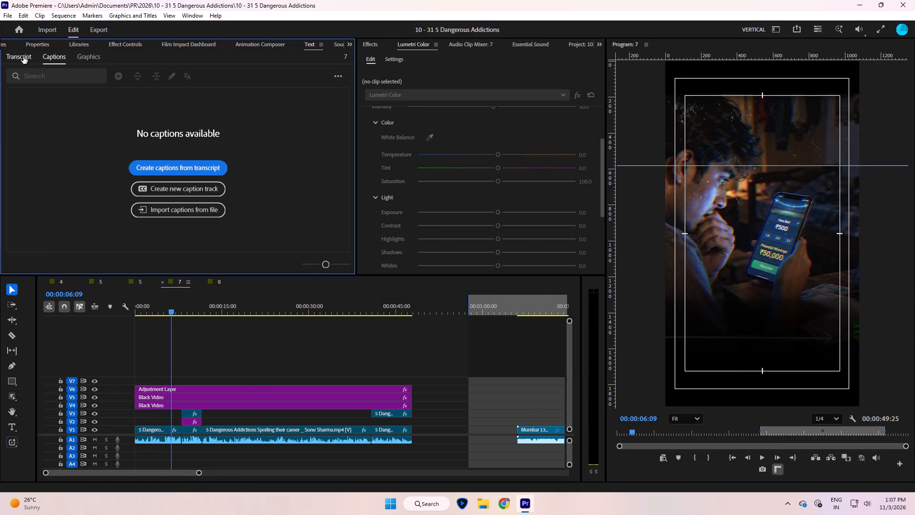
{"action": "left_click", "coordinate": [23, 57]}
{"action": "left_click", "coordinate": [340, 77]}
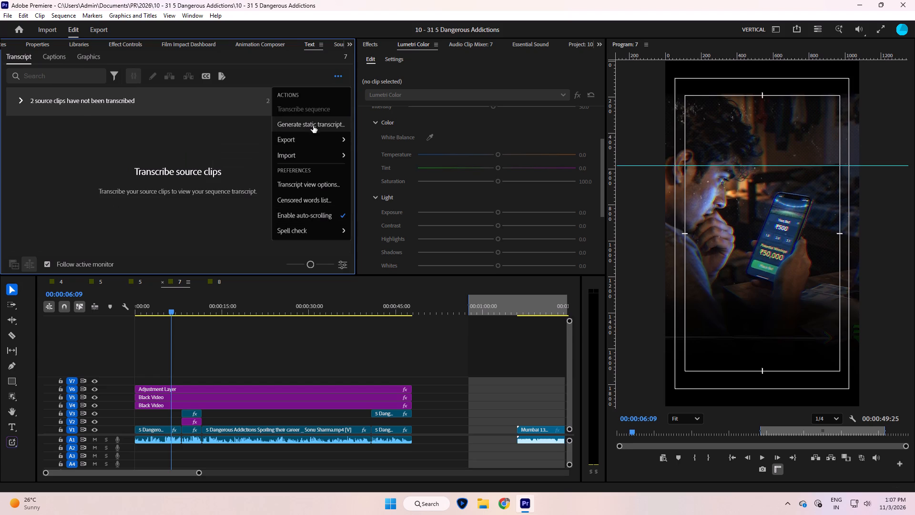
{"action": "left_click", "coordinate": [313, 125]}
{"action": "left_click", "coordinate": [411, 268]}
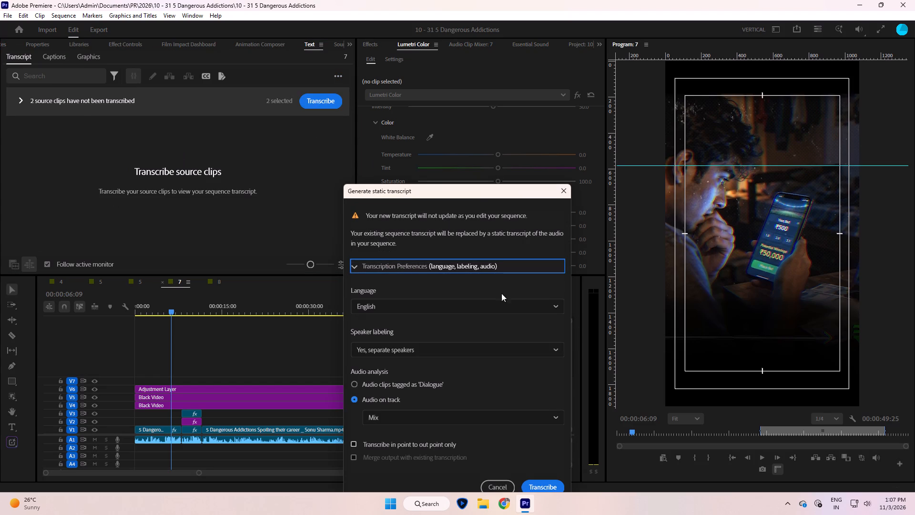
{"action": "left_click", "coordinate": [488, 303]}
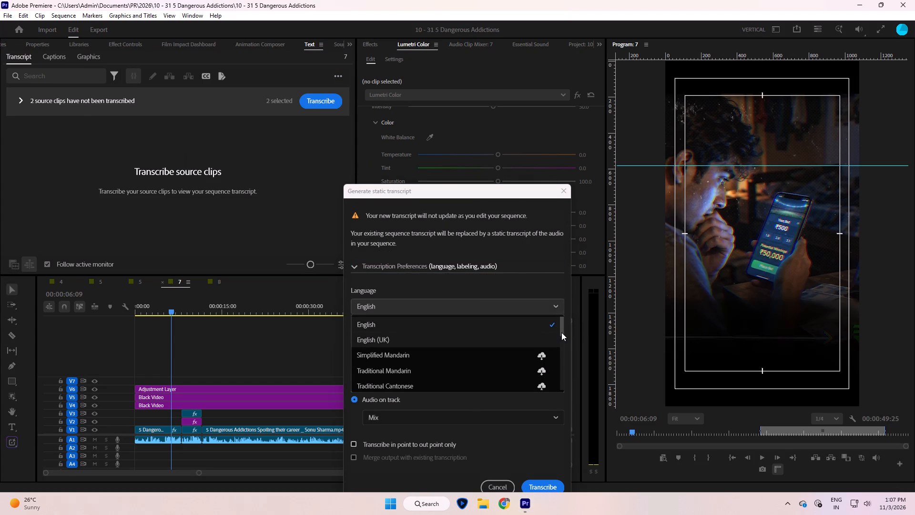
{"action": "left_click_drag", "start_coordinate": [561, 332], "coordinate": [559, 409]}
{"action": "left_click", "coordinate": [543, 328]}
{"action": "left_click", "coordinate": [547, 489]}
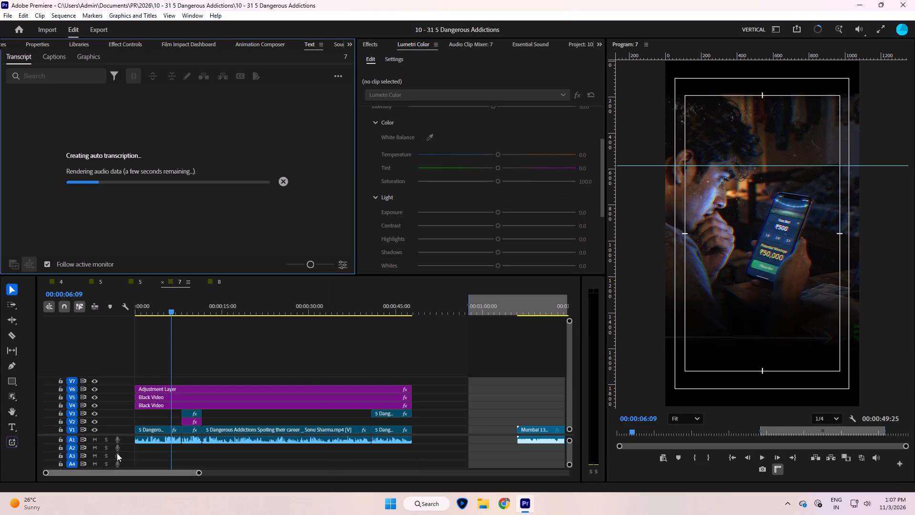
Play sequence 7 from its start through the first phone-betting shot to review the overlays, saving the project along the way.
{"action": "left_click_drag", "start_coordinate": [166, 309], "coordinate": [17, 356]}
{"action": "key", "text": "ctrl+s"}
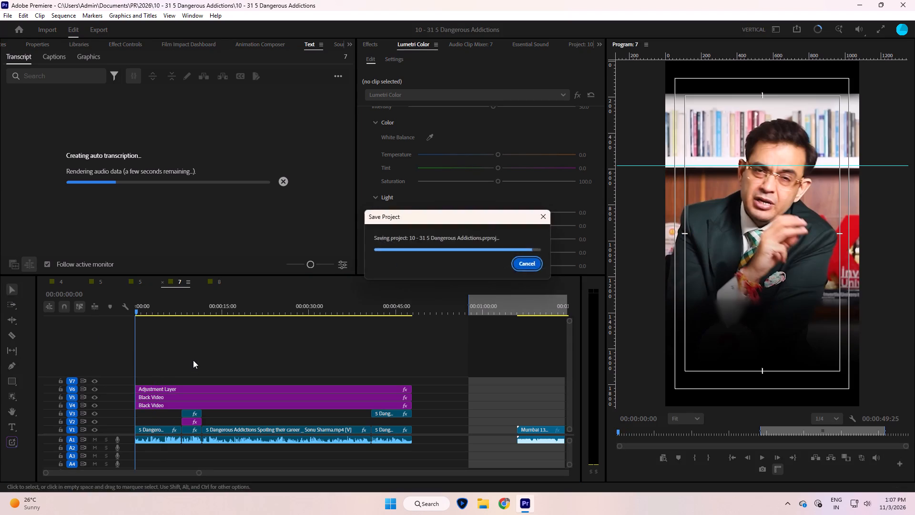
{"action": "left_click", "coordinate": [252, 344]}
{"action": "key", "text": "space"}
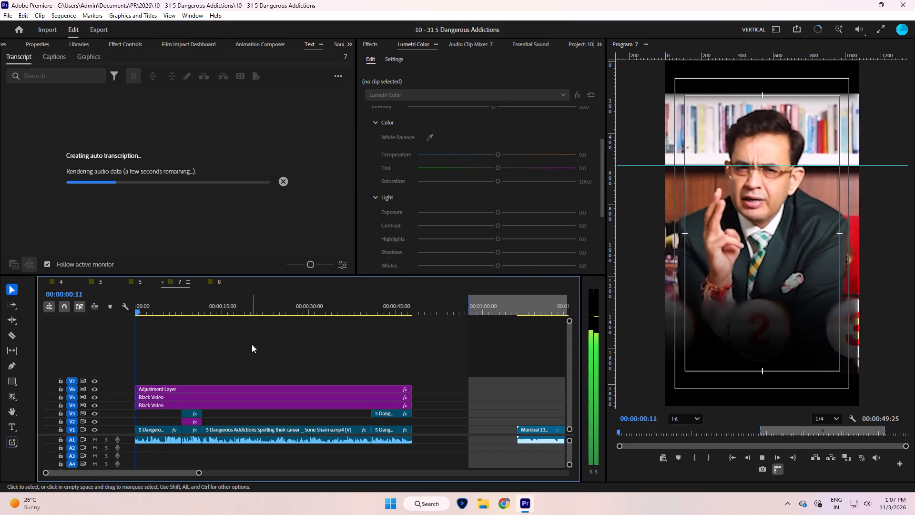
{"action": "key", "text": "space"}
{"action": "key", "text": "space"}
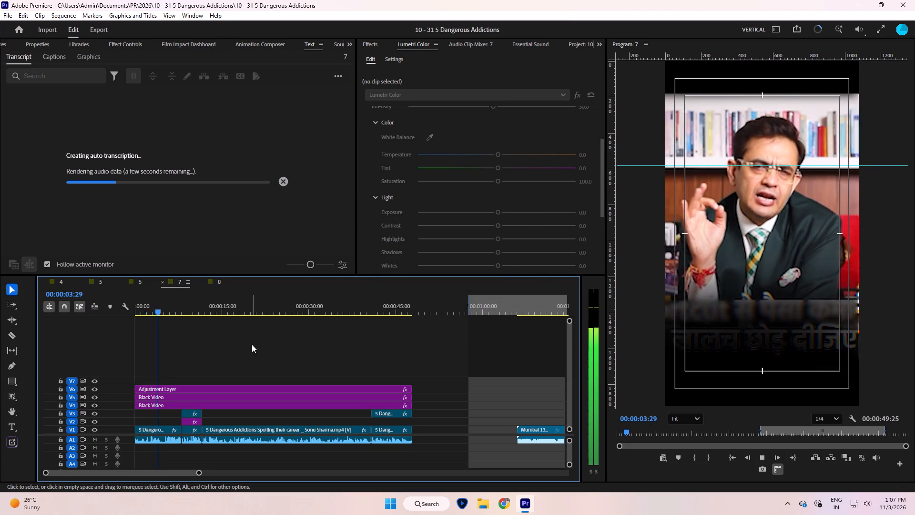
{"action": "key", "text": "space"}
{"action": "key", "text": "ctrl+s"}
{"action": "left_click", "coordinate": [252, 344]}
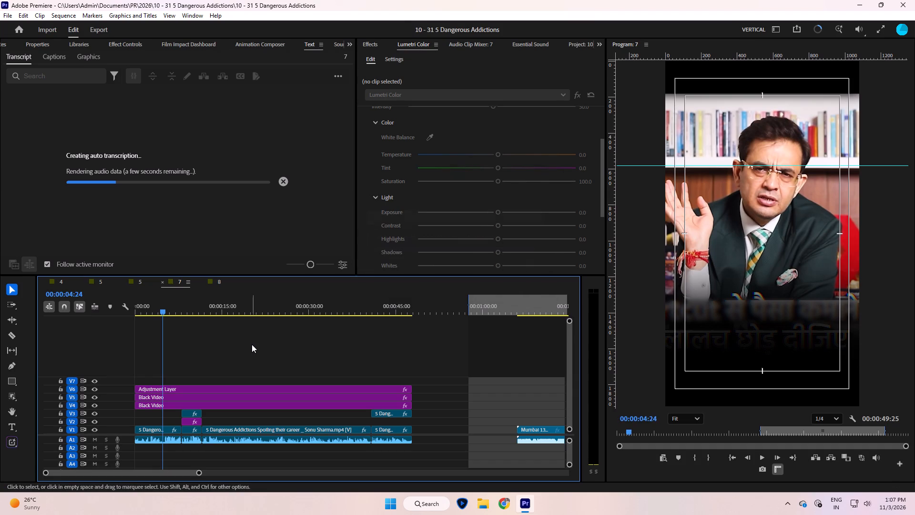
{"action": "key", "text": "space"}
{"action": "key", "text": "space"}
{"action": "key", "text": "space"}
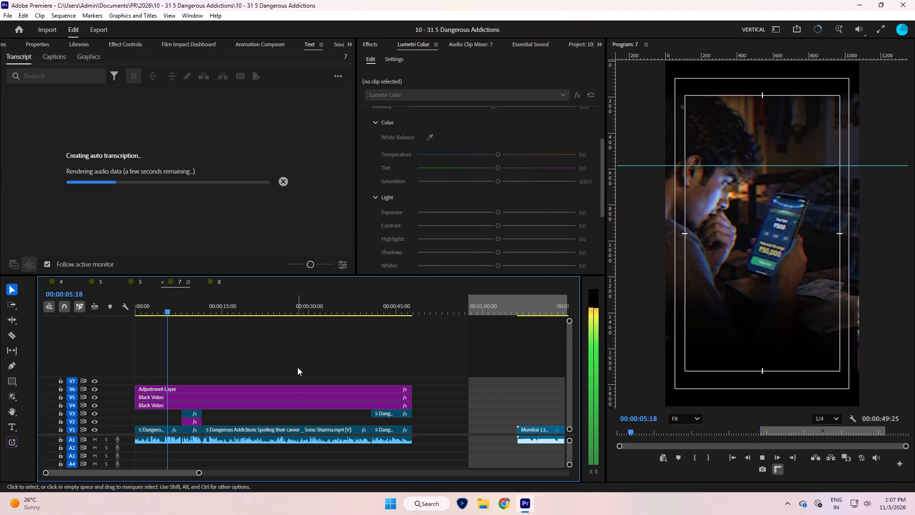
{"action": "key", "text": "space"}
{"action": "key", "text": "ctrl+s"}
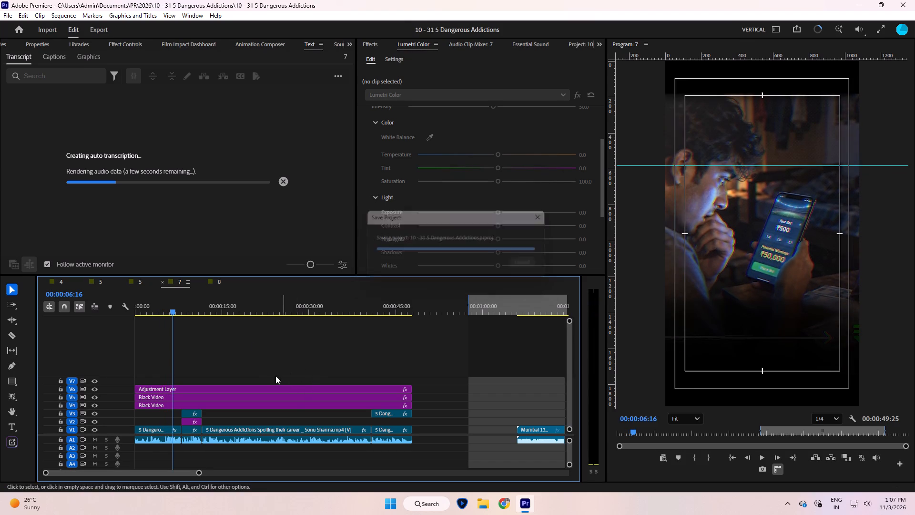
Scrub sequence 7 through to the closing movie-footage segment, return to the start, and save the project.
{"action": "left_click_drag", "start_coordinate": [175, 308], "coordinate": [321, 342]}
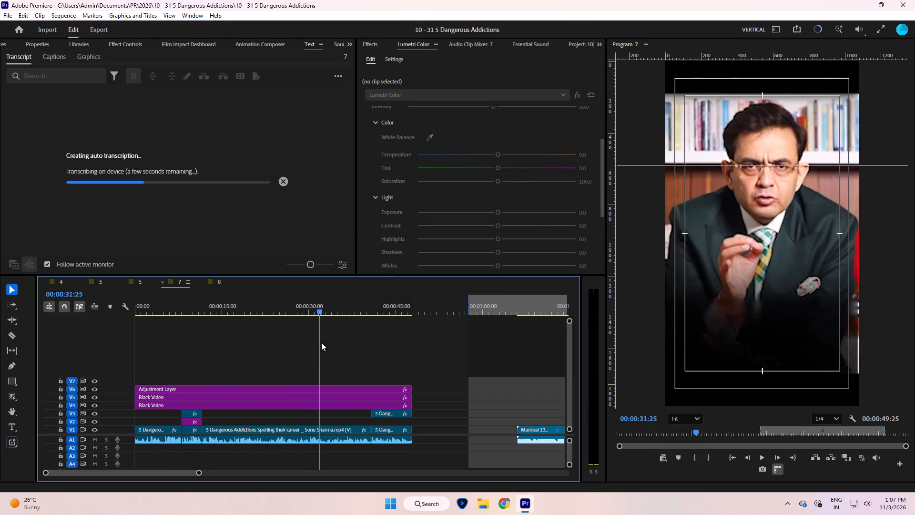
{"action": "left_click_drag", "start_coordinate": [321, 342], "coordinate": [393, 348]}
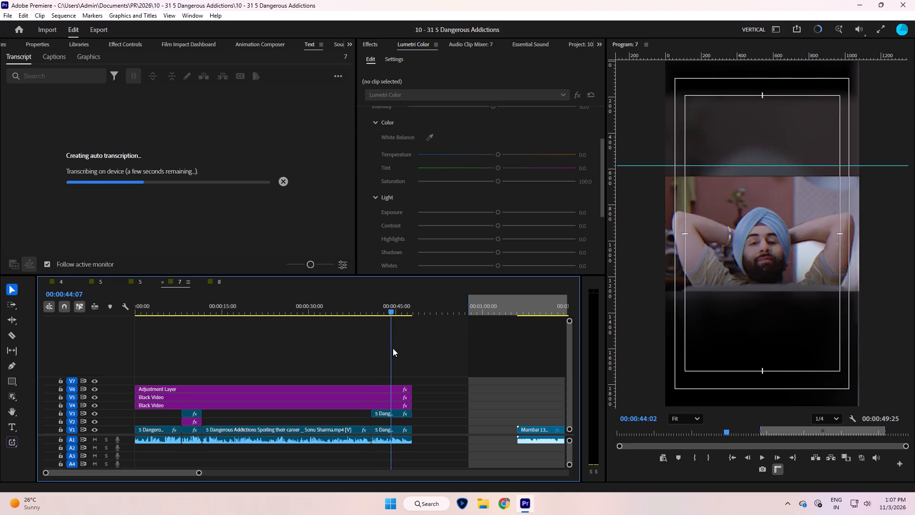
{"action": "left_click_drag", "start_coordinate": [393, 348], "coordinate": [92, 363]}
{"action": "key", "text": "ctrl+s"}
Play sequence 7 from its start into the desk-work footage, check that shot full screen, and save the project.
{"action": "left_click", "coordinate": [171, 350]}
{"action": "key", "text": "space"}
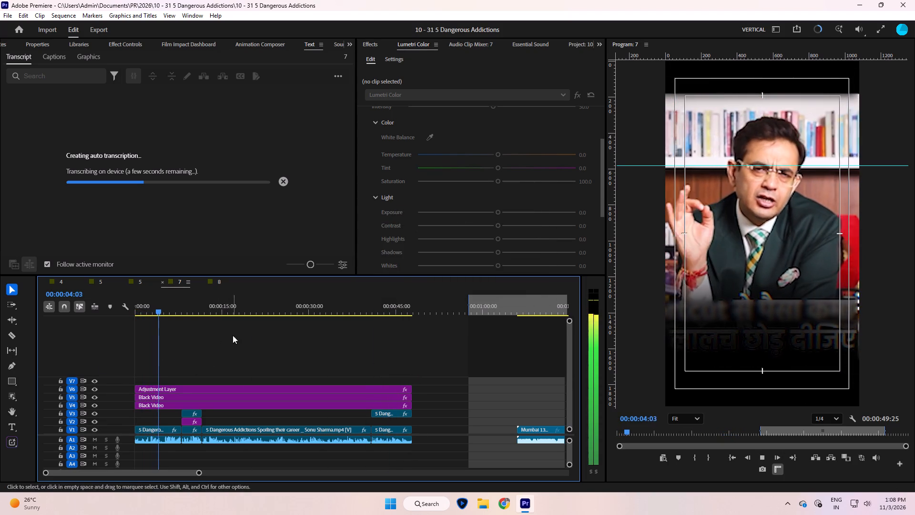
{"action": "key", "text": "space"}
{"action": "key", "text": "space"}
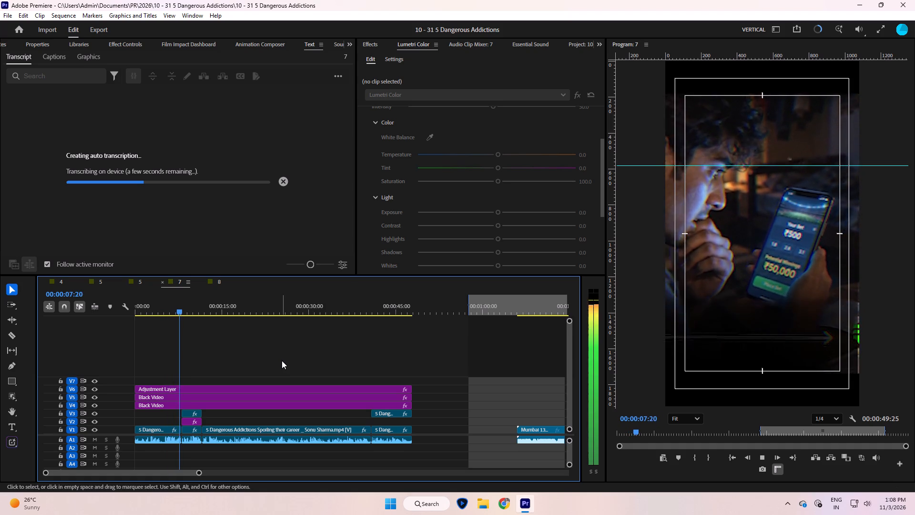
{"action": "key", "text": "space"}
{"action": "left_click", "coordinate": [282, 360], "text": "ctrl"}
{"action": "key", "text": "ctrl+s"}
{"action": "left_click", "coordinate": [282, 360], "text": "ctrl"}
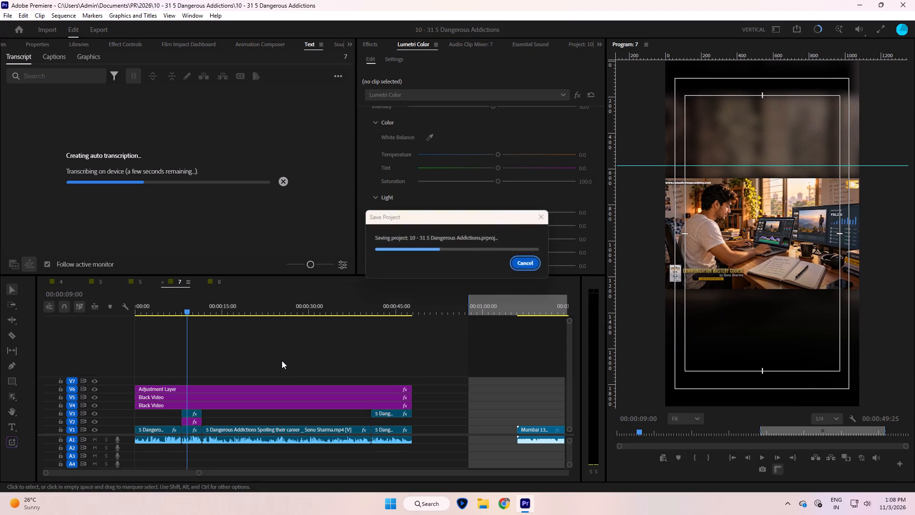
{"action": "key", "text": "space"}
{"action": "key", "text": "space"}
{"action": "key", "text": "ctrl+grave"}
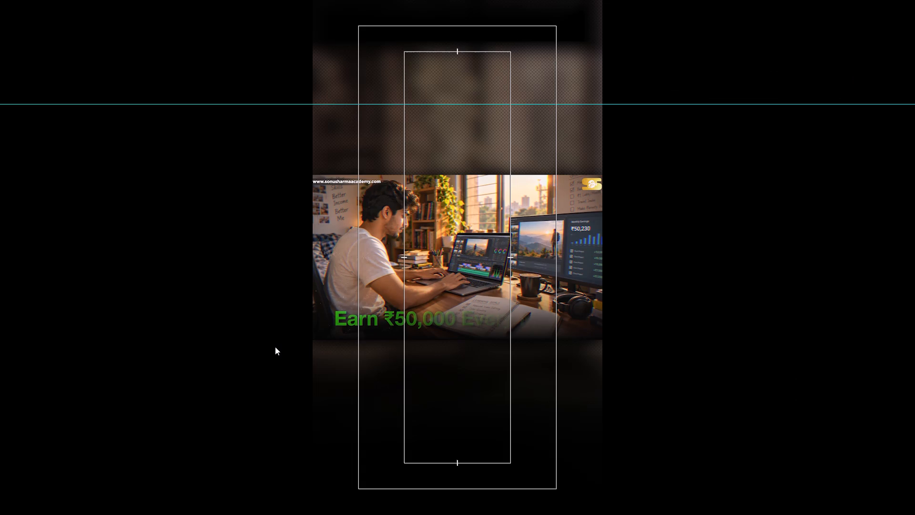
{"action": "key", "text": "ctrl+grave"}
{"action": "left_click", "coordinate": [275, 347]}
{"action": "key", "text": "ctrl+s"}
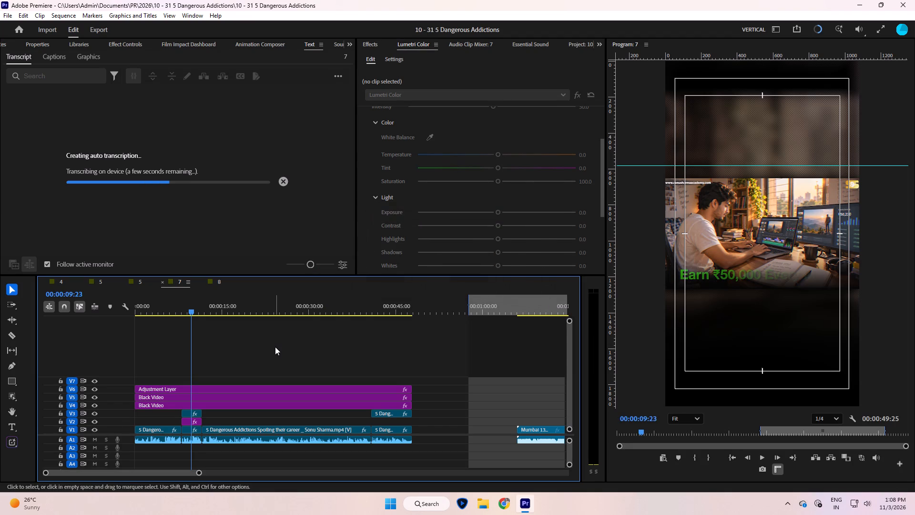
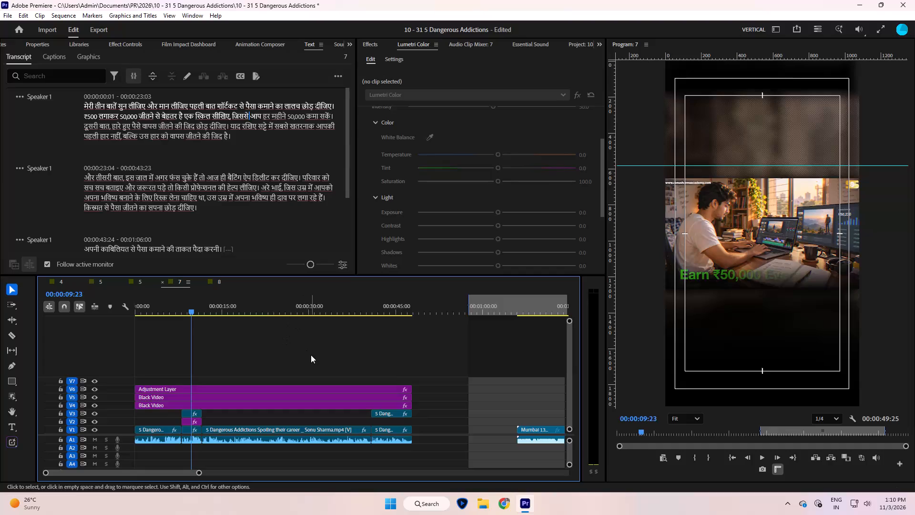
Save the project and play sequence 7 through the "Earn ₹50,000 Every Month" desk-work shot.
{"action": "left_click", "coordinate": [311, 355]}
{"action": "key", "text": "ctrl+s"}
{"action": "left_click", "coordinate": [311, 355], "text": "ctrl"}
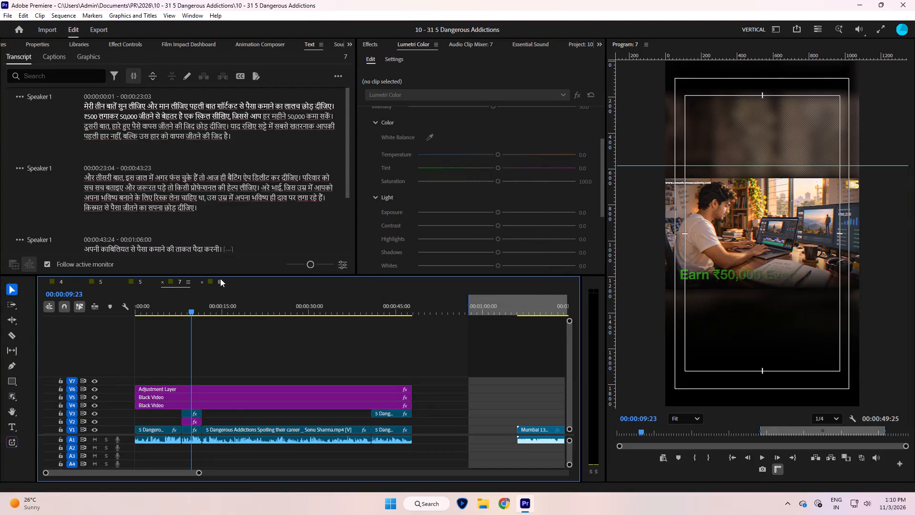
{"action": "left_click", "coordinate": [216, 281]}
{"action": "left_click", "coordinate": [182, 275]}
{"action": "left_click", "coordinate": [182, 285]}
{"action": "key", "text": "ctrl+s"}
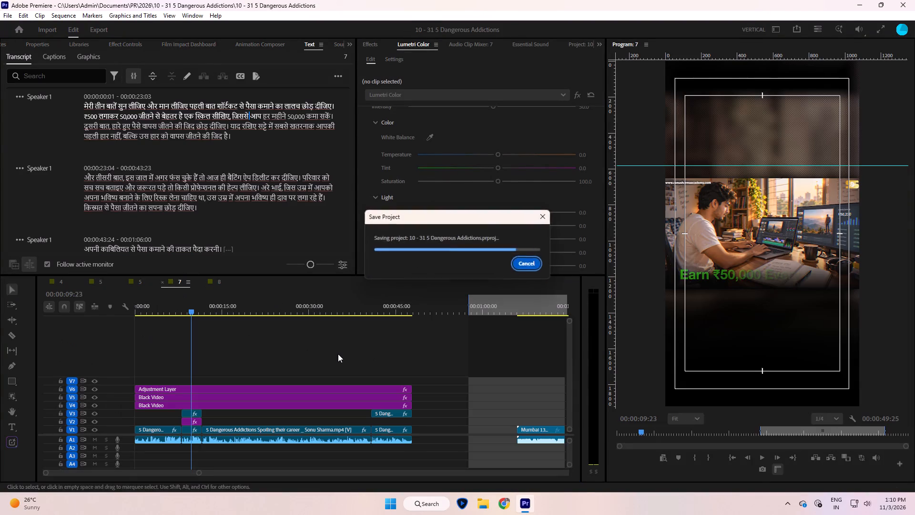
{"action": "left_click", "coordinate": [337, 353]}
{"action": "key", "text": "space"}
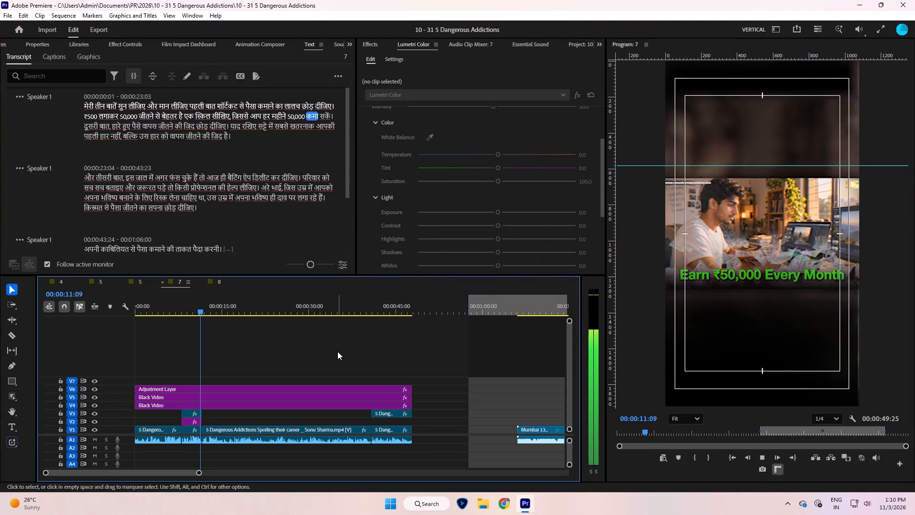
{"action": "key", "text": "space"}
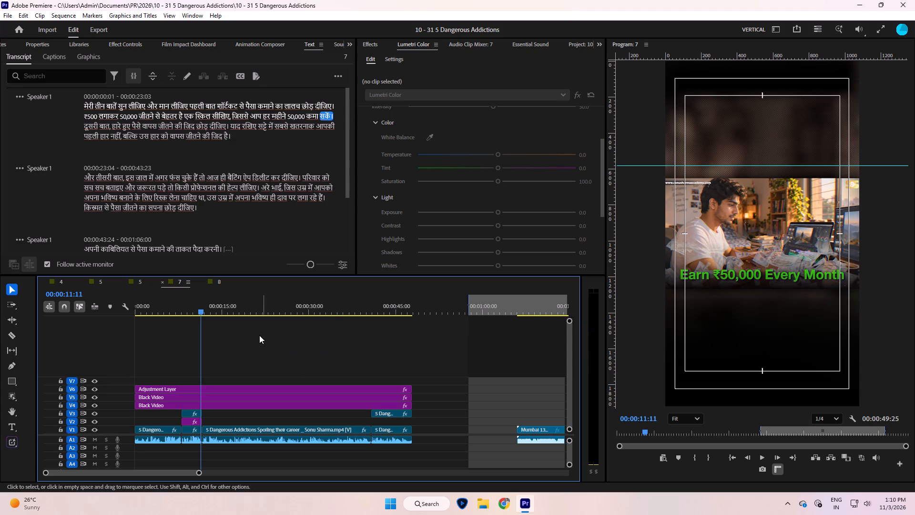
Return sequence 7 to its start, play the opening moment briefly, and save the project.
{"action": "left_click_drag", "start_coordinate": [218, 307], "coordinate": [29, 347]}
{"action": "key", "text": "ctrl+s"}
{"action": "left_click", "coordinate": [292, 370]}
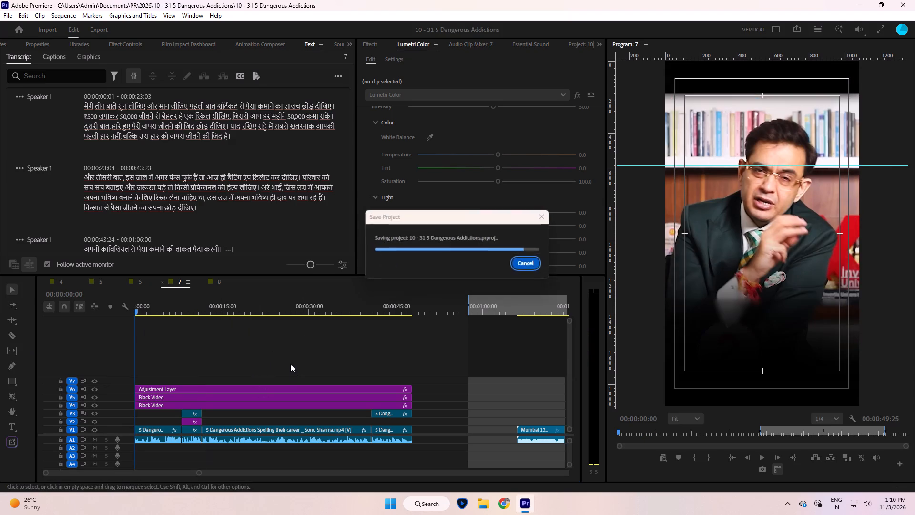
{"action": "key", "text": "space"}
{"action": "key", "text": "space"}
{"action": "left_click", "coordinate": [284, 347]}
{"action": "key", "text": "ctrl+s"}
{"action": "left_click", "coordinate": [284, 347]}
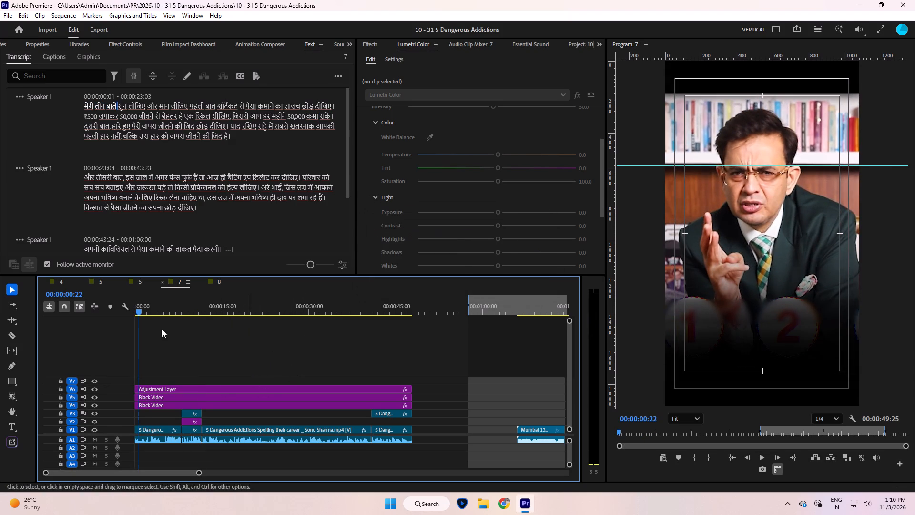
Create captions from the transcript with the Subtitle Default preset, single-line layout and a maximum length of 24 characters, and return to the sequence start.
{"action": "left_click", "coordinate": [242, 75]}
{"action": "left_click_drag", "start_coordinate": [142, 313], "coordinate": [53, 340]}
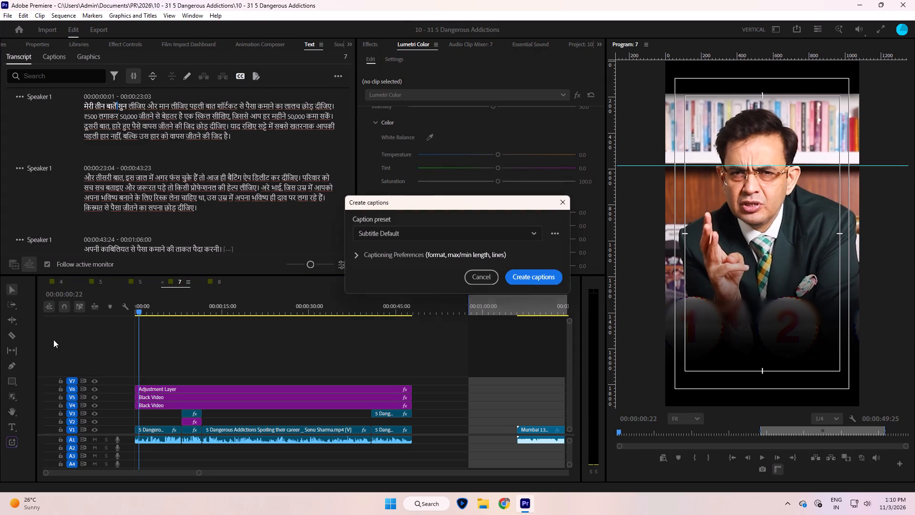
{"action": "left_click_drag", "start_coordinate": [53, 340], "coordinate": [55, 340]}
{"action": "left_click", "coordinate": [425, 260]}
{"action": "left_click_drag", "start_coordinate": [439, 207], "coordinate": [423, 141]}
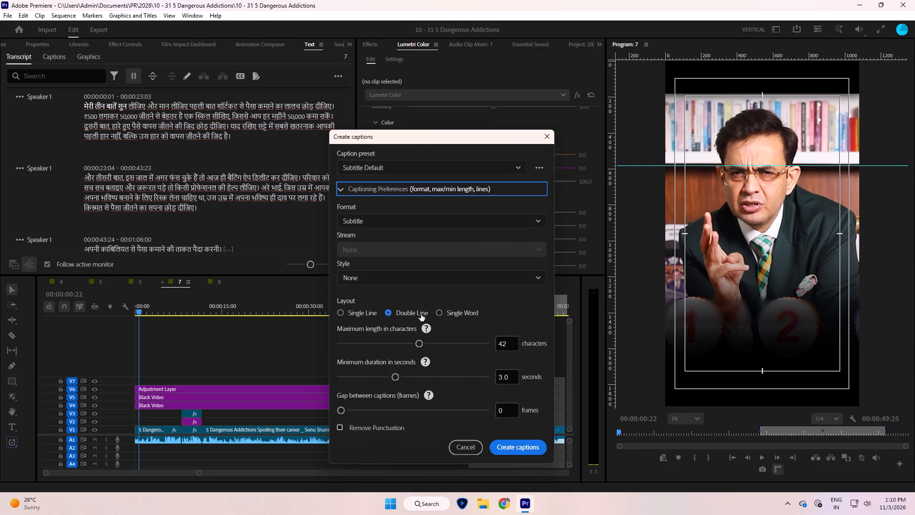
{"action": "left_click_drag", "start_coordinate": [513, 343], "coordinate": [485, 346]}
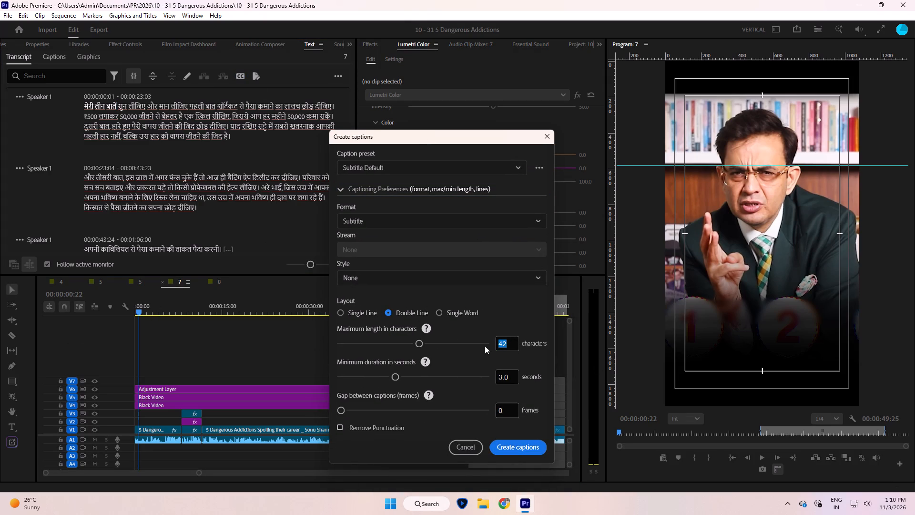
{"action": "key", "text": "2"}
{"action": "key", "text": "4"}
{"action": "left_click", "coordinate": [370, 313]}
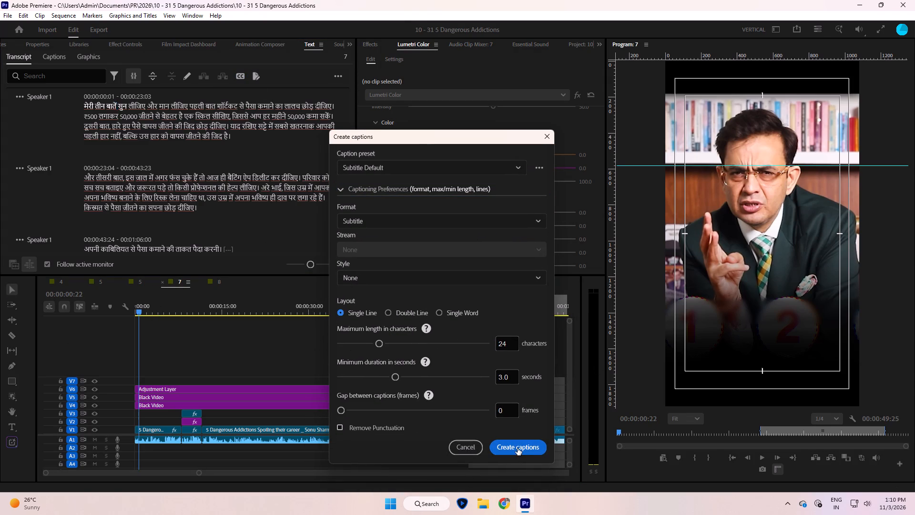
{"action": "left_click", "coordinate": [518, 448]}
{"action": "left_click_drag", "start_coordinate": [142, 303], "coordinate": [107, 315]}
{"action": "left_click", "coordinate": [224, 345]}
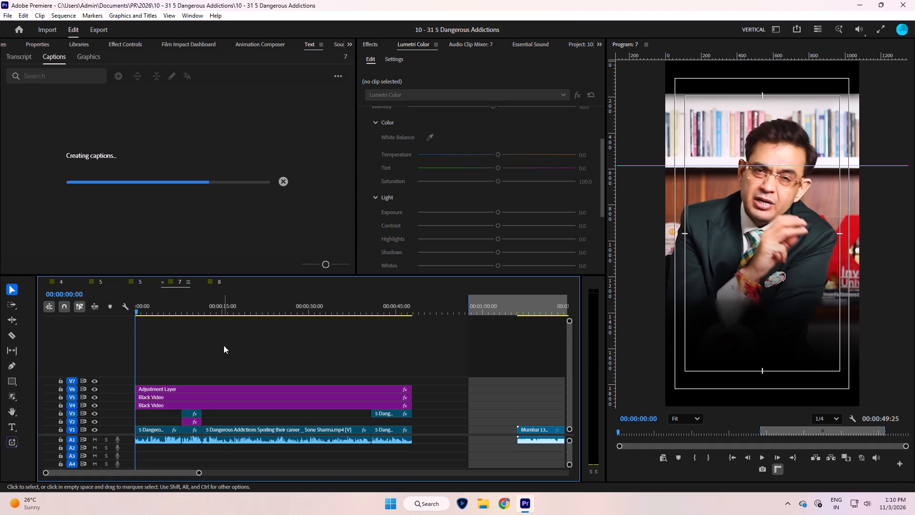
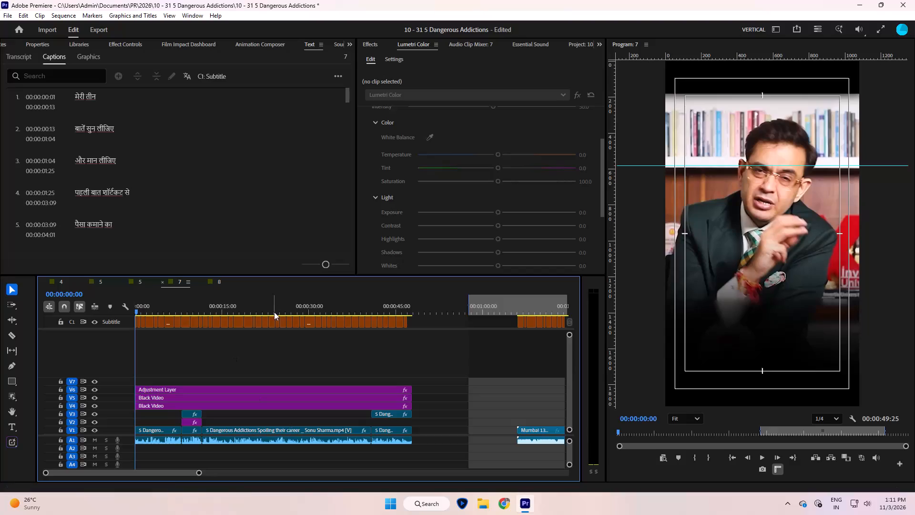
Save the project and play the opening seconds of sequence 7 to check the caption rendering.
{"action": "left_click", "coordinate": [275, 347]}
{"action": "key", "text": "ctrl+s"}
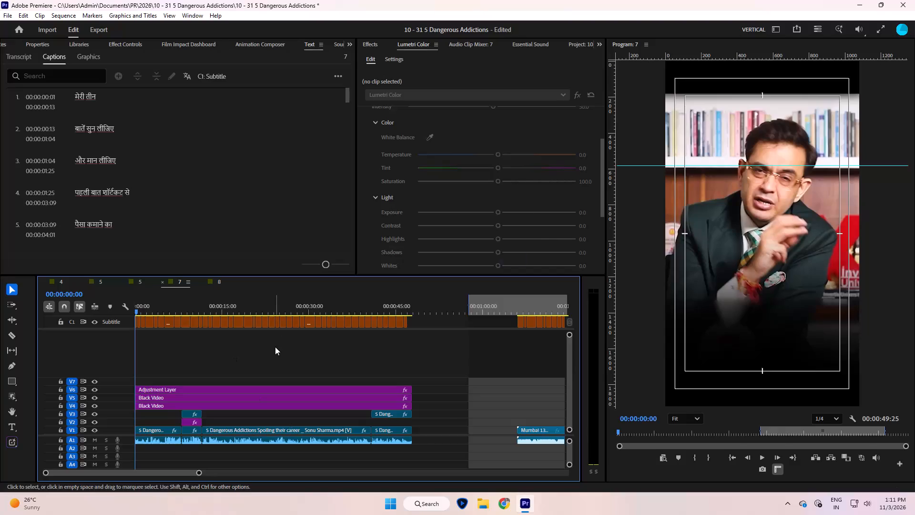
{"action": "left_click_drag", "start_coordinate": [275, 347], "coordinate": [270, 339]}
{"action": "key", "text": "space"}
{"action": "key", "text": "space"}
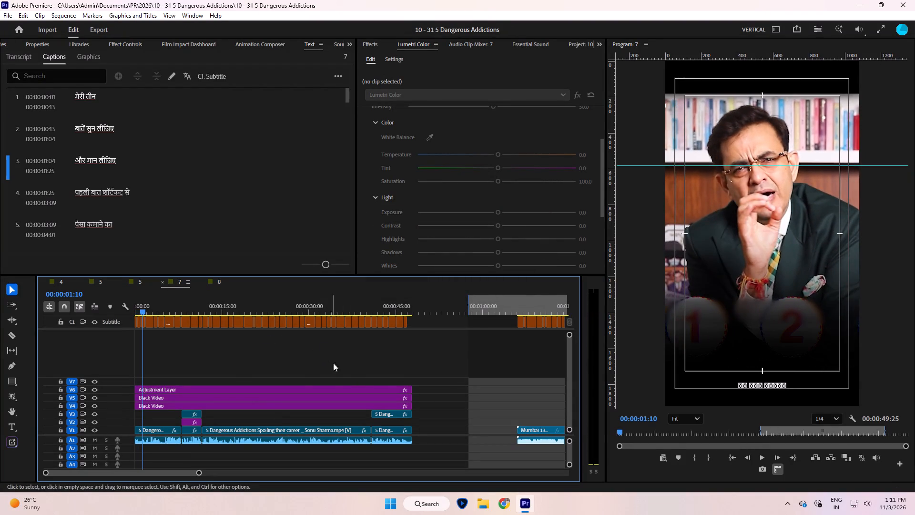
{"action": "key", "text": "space"}
{"action": "key", "text": "space"}
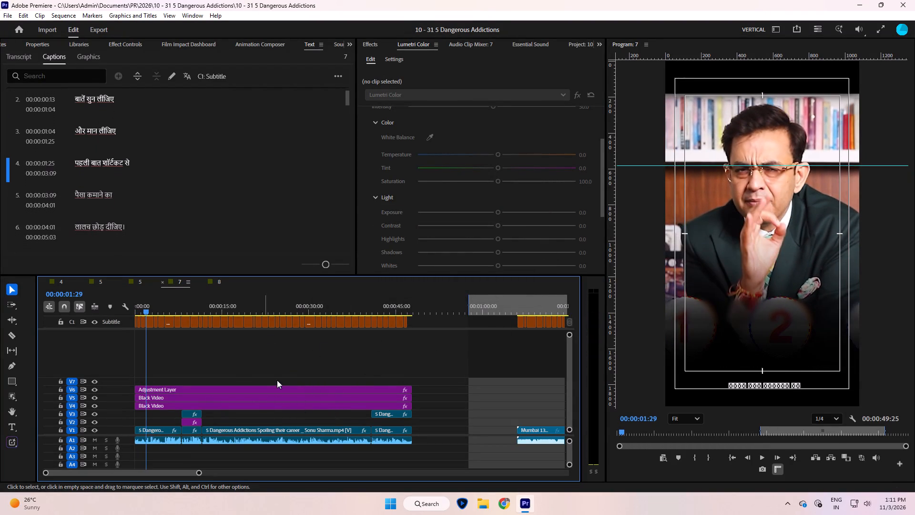
{"action": "key", "text": "space"}
{"action": "key", "text": "space"}
Select all captions over the main section of sequence 7 and set their font to Hind Light.
{"action": "left_click_drag", "start_coordinate": [442, 349], "coordinate": [118, 309]}
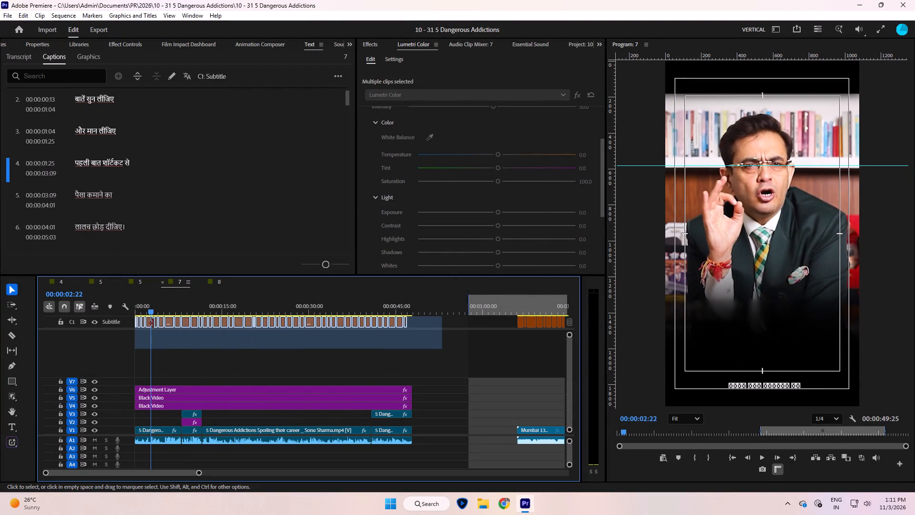
{"action": "scroll", "coordinate": [81, 40], "scroll_direction": "up", "scroll_amount": 4}
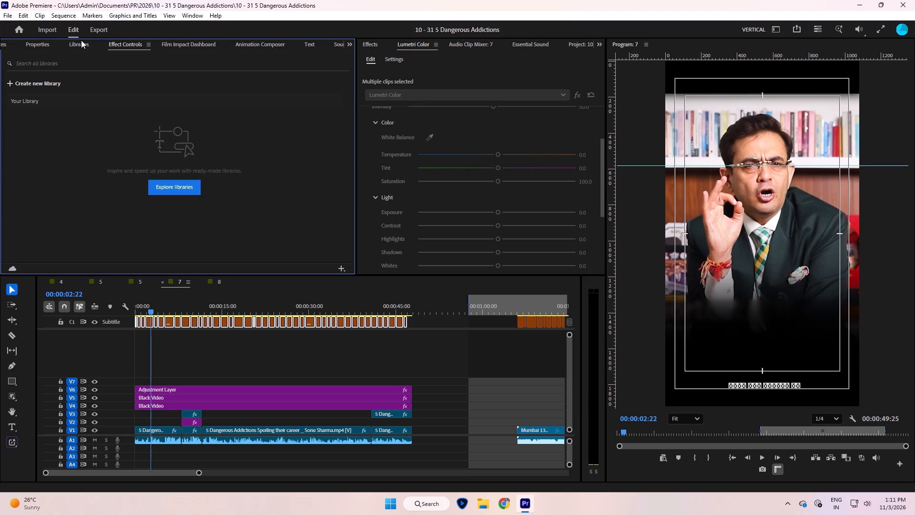
{"action": "scroll", "coordinate": [81, 40], "scroll_direction": "up", "scroll_amount": 1}
{"action": "scroll", "coordinate": [121, 97], "scroll_direction": "down", "scroll_amount": 2}
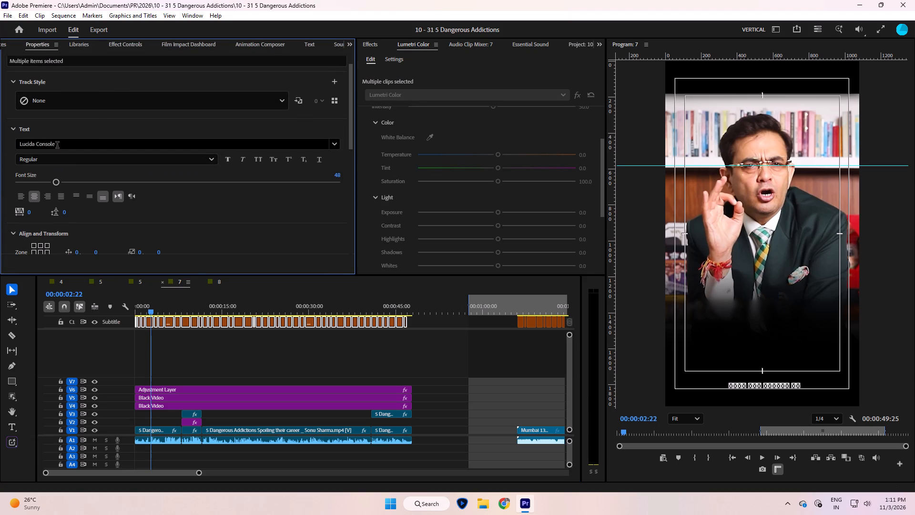
{"action": "left_click", "coordinate": [57, 146]}
{"action": "key", "text": "h"}
{"action": "type", "text": "in"}
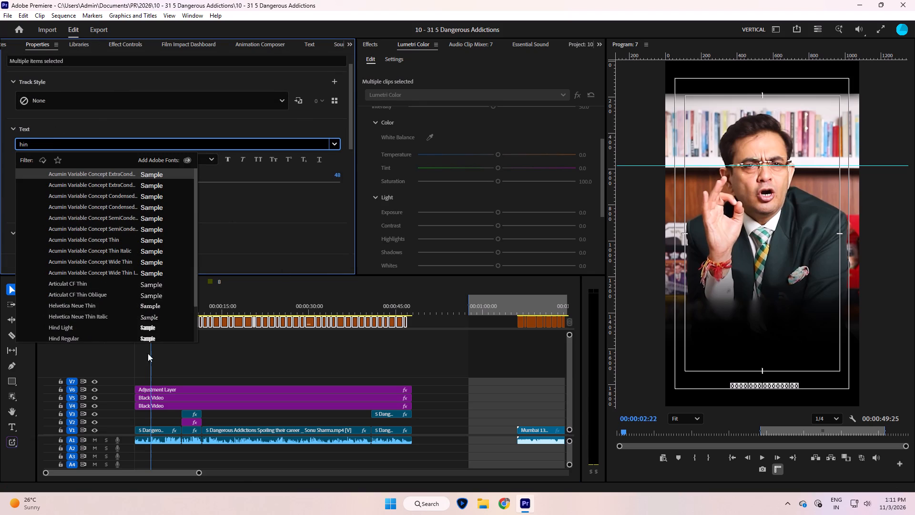
{"action": "key", "text": "d"}
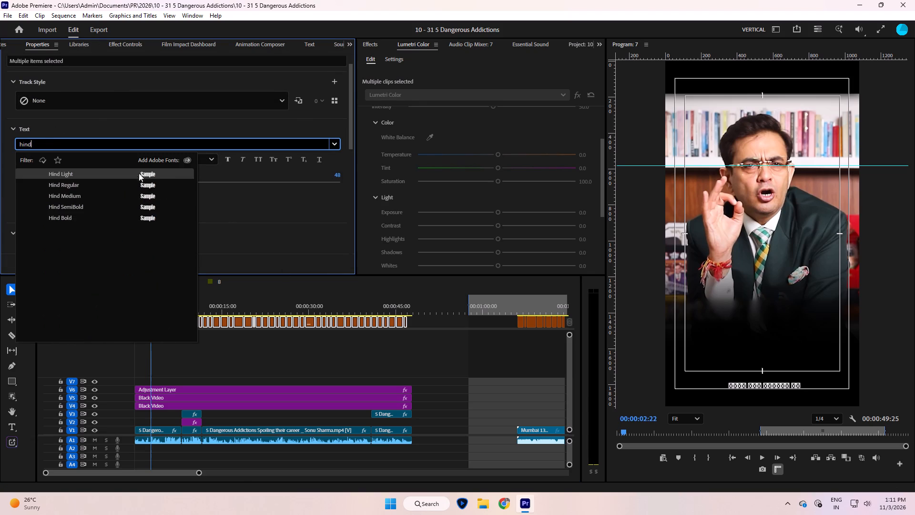
{"action": "left_click", "coordinate": [147, 174]}
Save the project with the caption font change.
{"action": "key", "text": "ctrl+s"}
{"action": "double_click", "coordinate": [239, 363]}
{"action": "key", "text": "ctrl+s"}
{"action": "left_click", "coordinate": [239, 363], "text": "ctrl"}
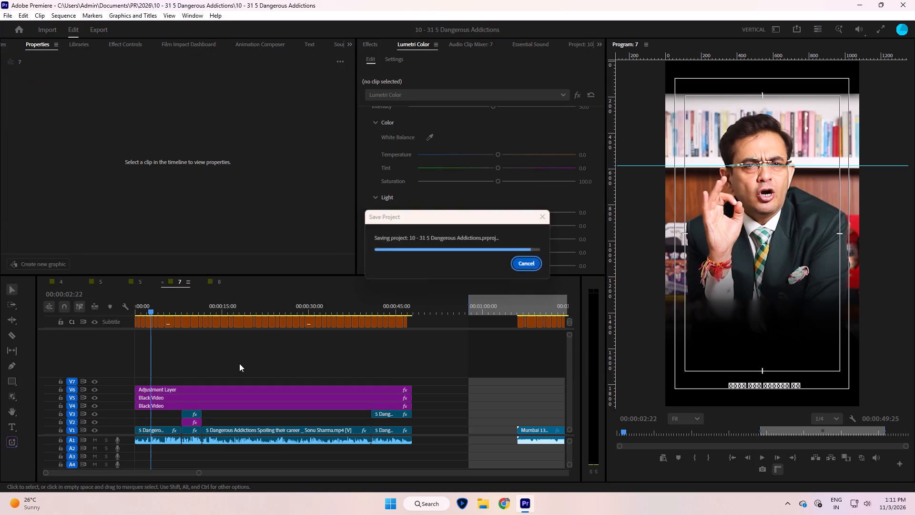
{"action": "key", "text": "ctrl+s"}
{"action": "left_click", "coordinate": [239, 363], "text": "ctrl"}
{"action": "key", "text": "ctrl+s"}
{"action": "left_click", "coordinate": [239, 363], "text": "ctrl"}
{"action": "key", "text": "ctrl+s"}
{"action": "left_click", "coordinate": [239, 363], "text": "ctrl"}
{"action": "key", "text": "ctrl+s"}
{"action": "left_click", "coordinate": [239, 363], "text": "ctrl"}
{"action": "key", "text": "ctrl+s"}
{"action": "double_click", "coordinate": [239, 363], "text": "ctrl"}
{"action": "key", "text": "ctrl+s"}
{"action": "key", "text": "ctrl+s"}
{"action": "left_click", "coordinate": [239, 363], "text": "ctrl"}
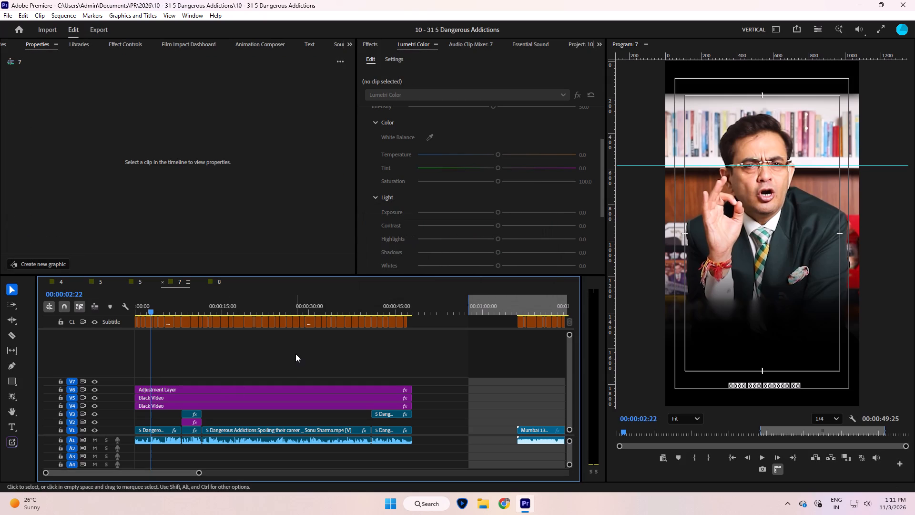
Close Adobe Premiere, relaunch it, and dismiss the payment method window.
{"action": "key", "text": "alt+space"}
{"action": "key", "text": "Up"}
{"action": "key", "text": "Return"}
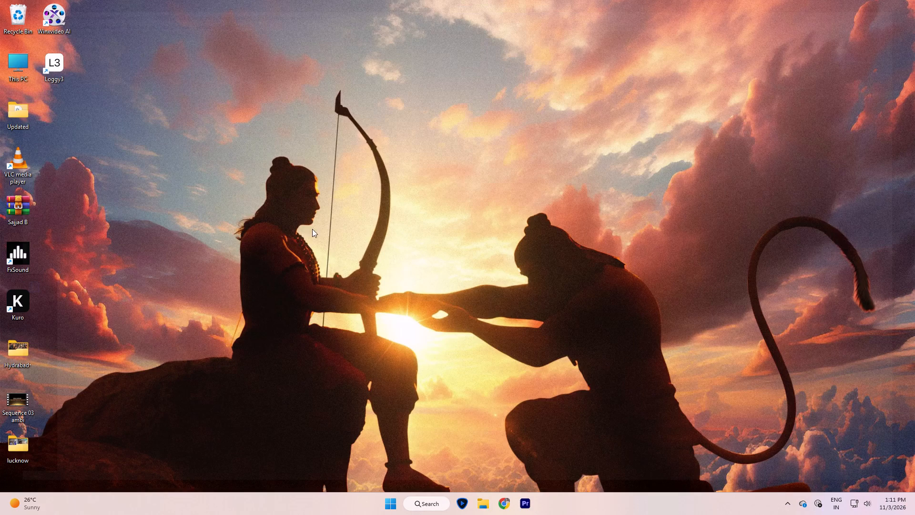
{"action": "left_click", "coordinate": [527, 505]}
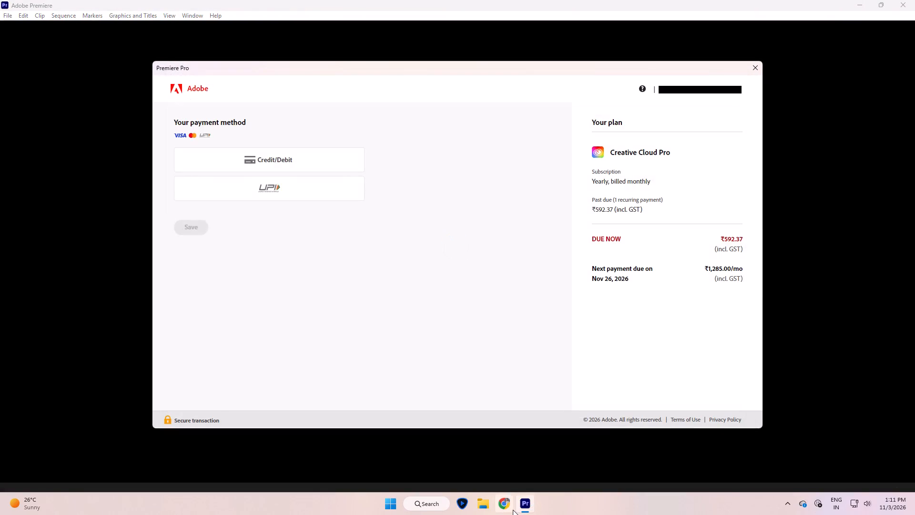
{"action": "left_click", "coordinate": [748, 72]}
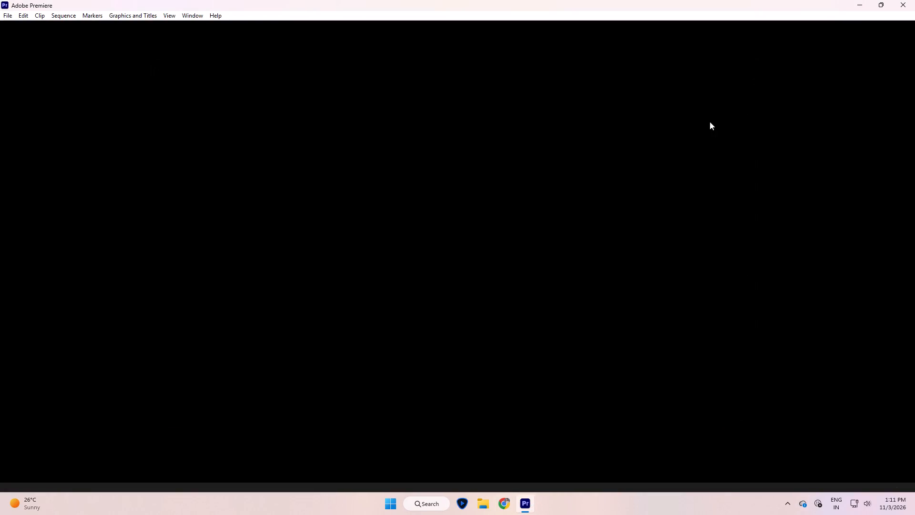
{"action": "left_click", "coordinate": [356, 7]}
{"action": "left_click", "coordinate": [285, 8]}
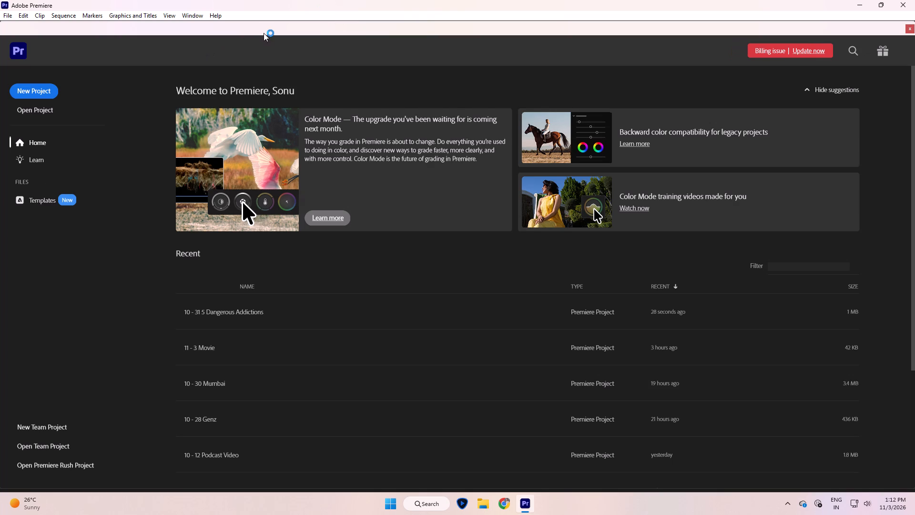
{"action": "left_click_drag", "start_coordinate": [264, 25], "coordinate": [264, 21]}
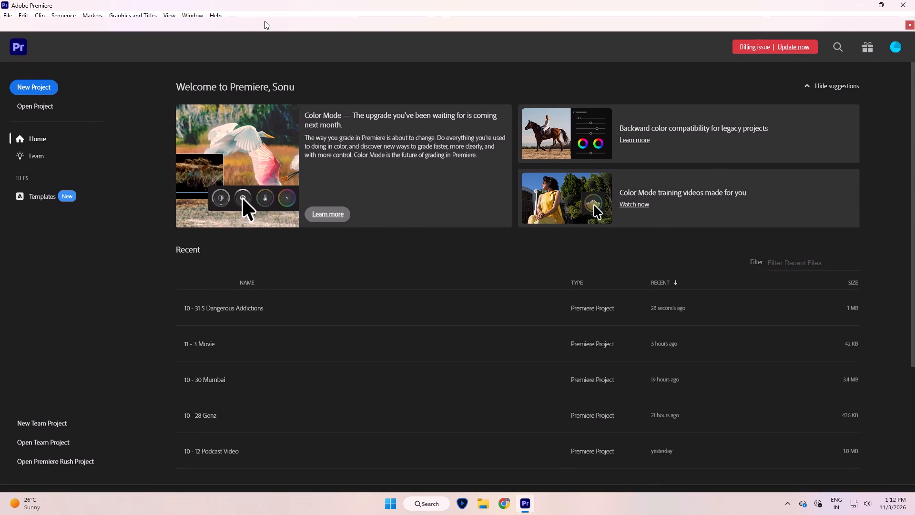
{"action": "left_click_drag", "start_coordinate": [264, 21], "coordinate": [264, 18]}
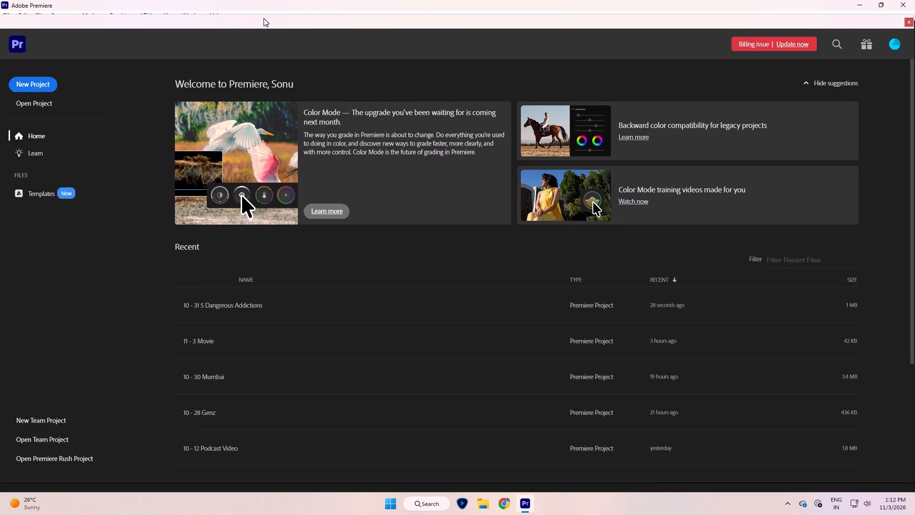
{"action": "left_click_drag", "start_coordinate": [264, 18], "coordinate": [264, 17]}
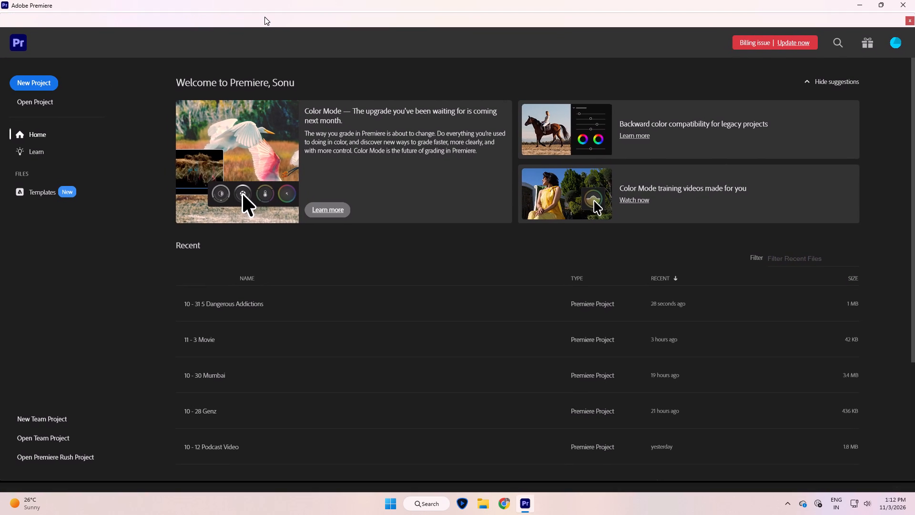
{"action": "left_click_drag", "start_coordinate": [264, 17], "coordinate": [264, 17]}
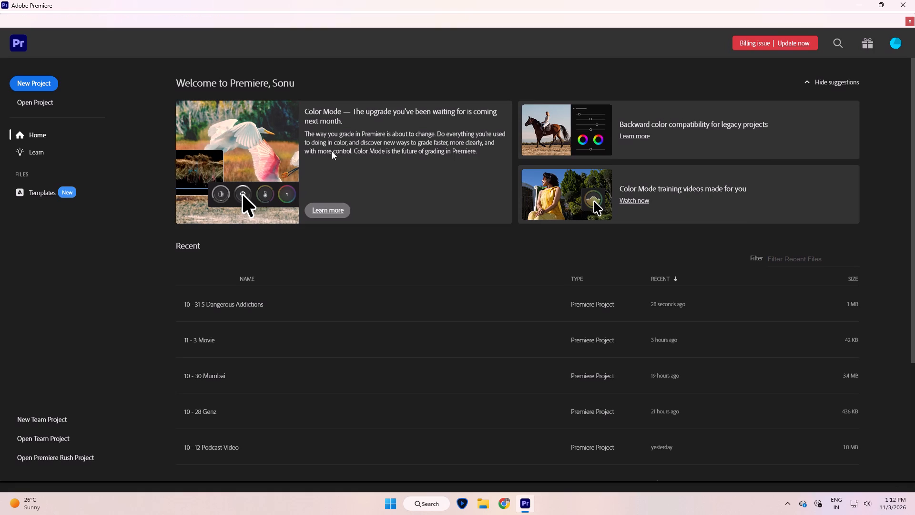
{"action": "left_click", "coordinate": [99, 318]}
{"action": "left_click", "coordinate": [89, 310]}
Open the recent project 10 - 31 5 Dangerous Addictions and save it.
{"action": "left_click", "coordinate": [447, 299]}
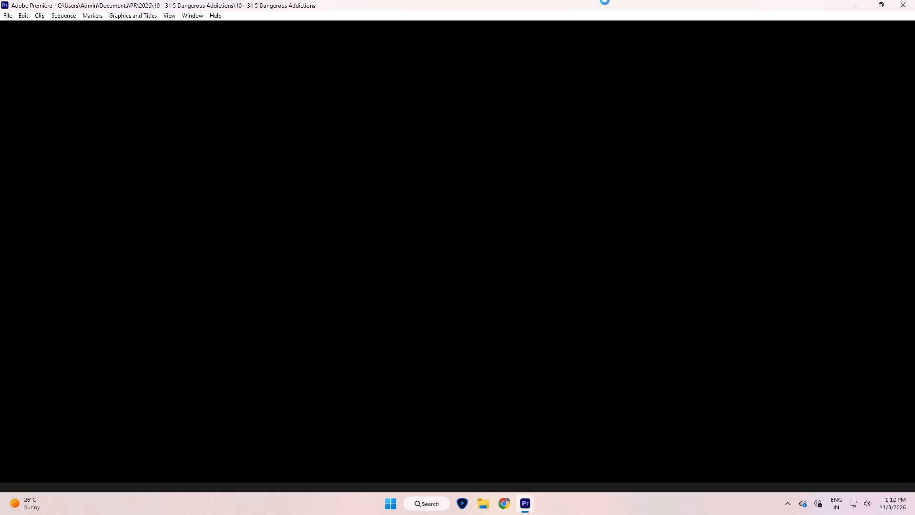
{"action": "left_click", "coordinate": [587, 7]}
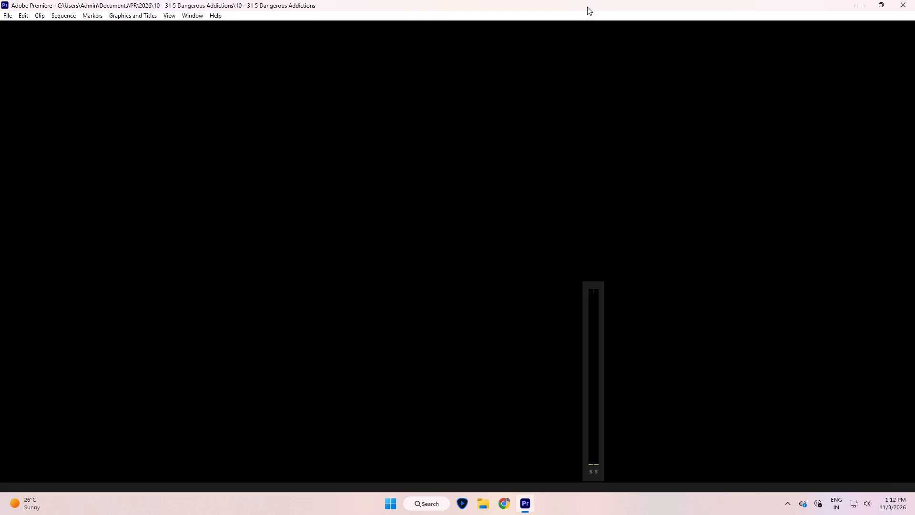
{"action": "left_click", "coordinate": [395, 356]}
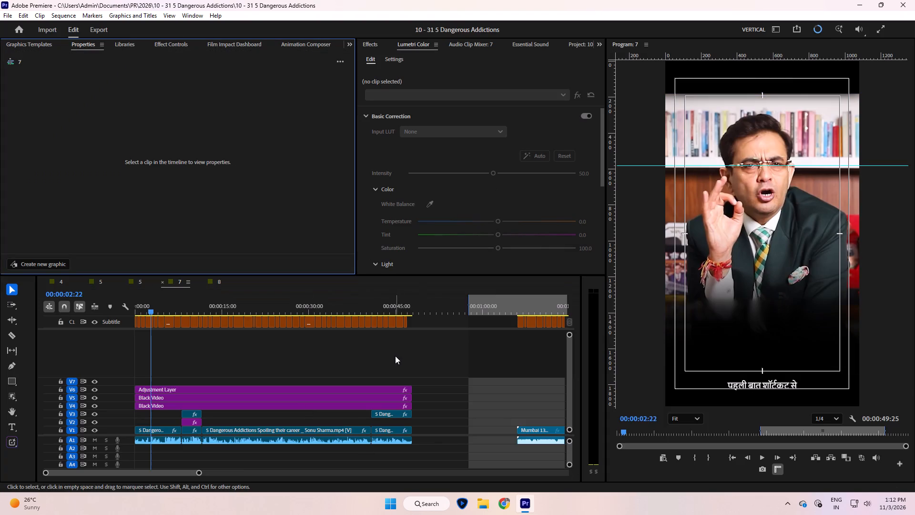
{"action": "key", "text": "ctrl+s"}
{"action": "left_click", "coordinate": [395, 356]}
{"action": "left_click", "coordinate": [396, 355]}
Mark an In point at 00:01:05:29, the start of the Mumbai 13.mp4 clip in sequence 7, and save the project.
{"action": "type", "text": "--"}
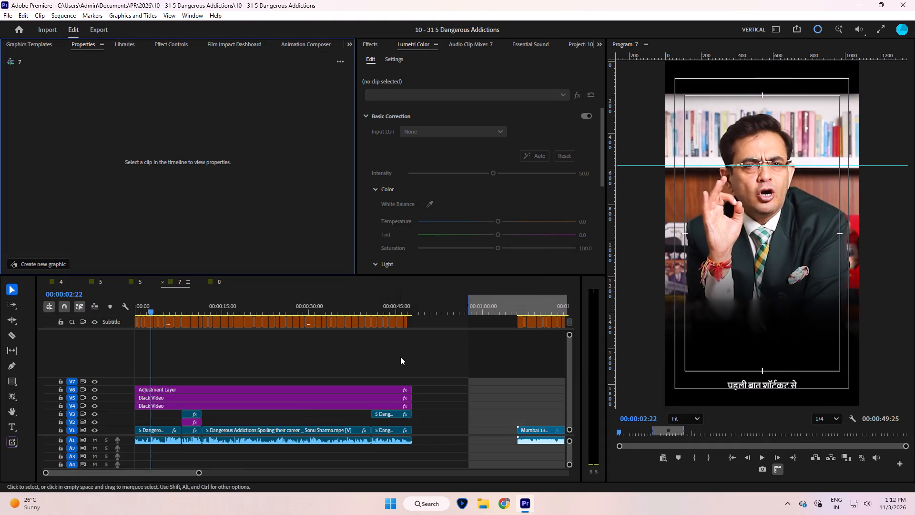
{"action": "key", "text": "minus"}
{"action": "left_click", "coordinate": [409, 358]}
{"action": "type", "text": "--"}
{"action": "key", "text": "equal"}
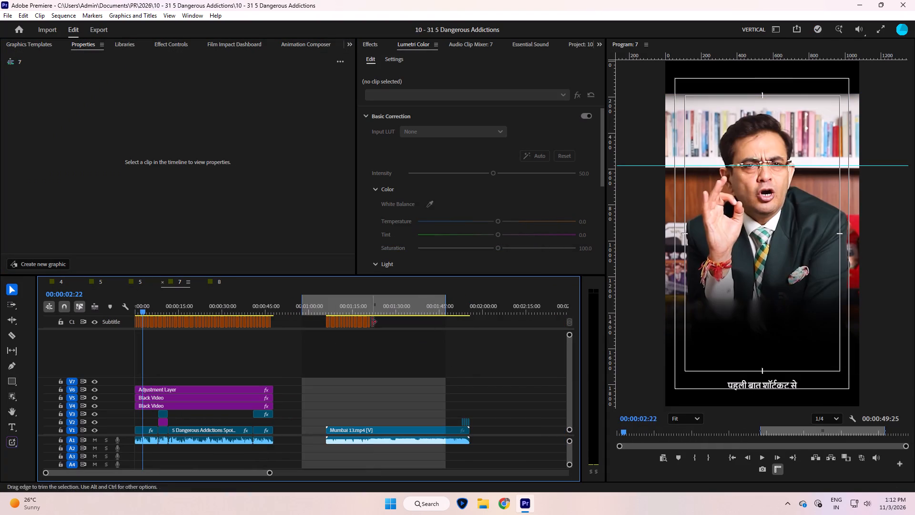
{"action": "left_click_drag", "start_coordinate": [366, 308], "coordinate": [325, 333]}
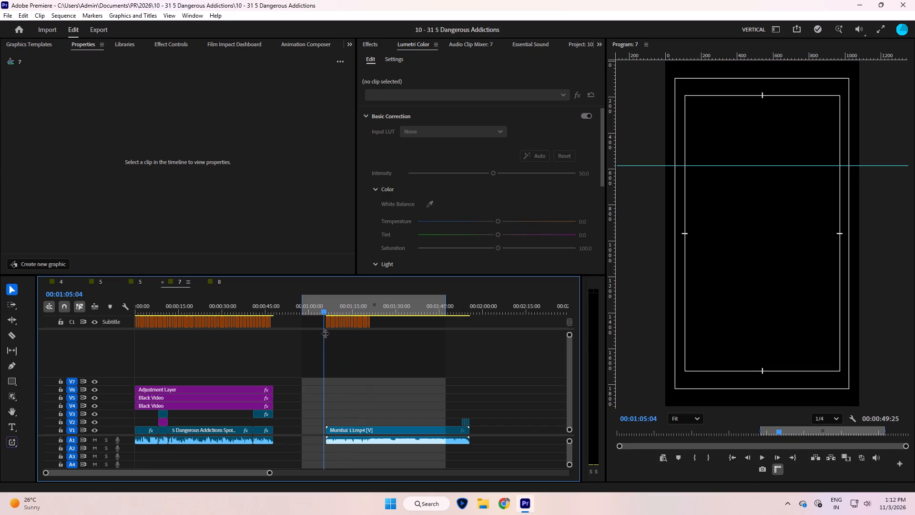
{"action": "key", "text": "Down"}
{"action": "left_click", "coordinate": [367, 340]}
{"action": "key", "text": "ctrl+s"}
{"action": "left_click", "coordinate": [366, 337]}
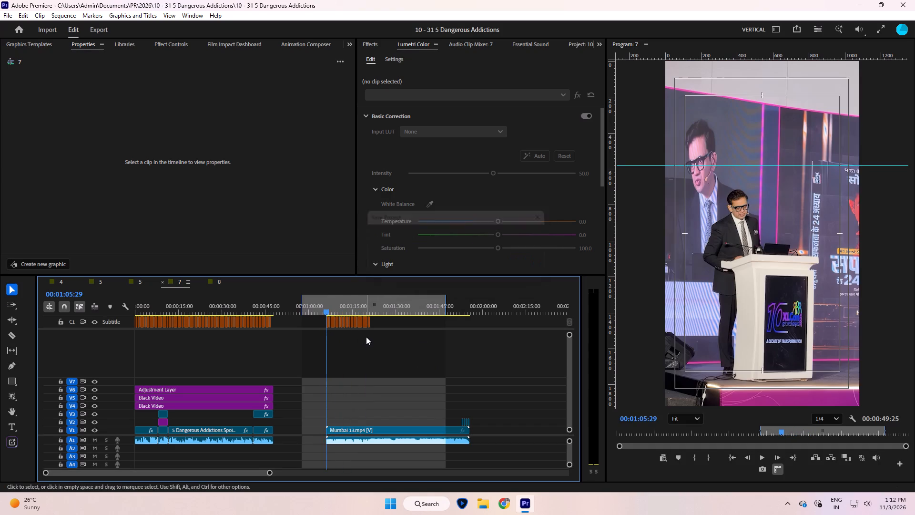
{"action": "left_click", "coordinate": [378, 358]}
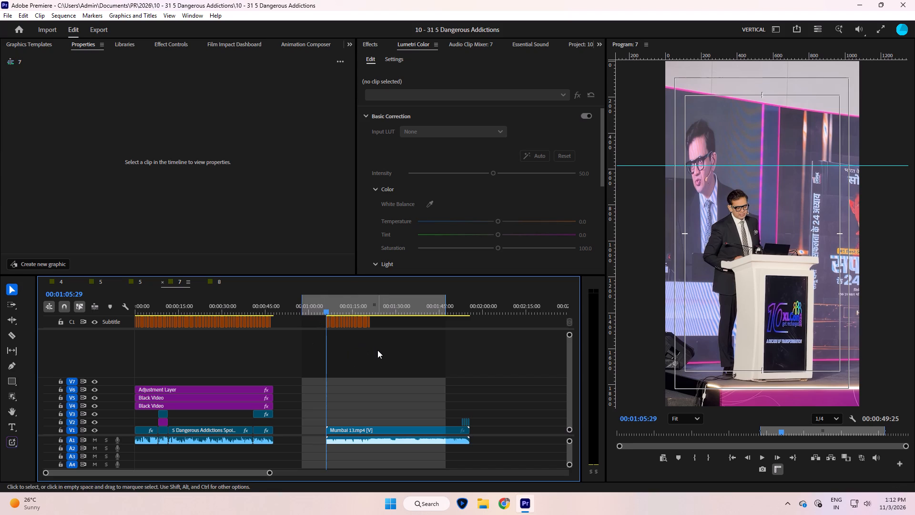
{"action": "left_click", "coordinate": [377, 350]}
{"action": "key", "text": "i"}
{"action": "left_click", "coordinate": [385, 353]}
{"action": "key", "text": "ctrl+s"}
{"action": "left_click", "coordinate": [385, 353], "text": "ctrl"}
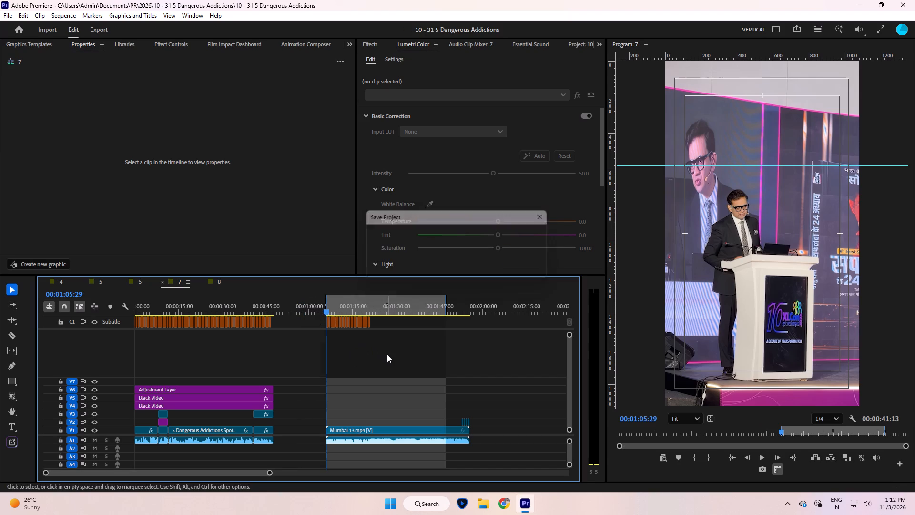
Review the captions at the start of the Mumbai 13.mp4 clip and through the main section of sequence 7.
{"action": "key", "text": "space"}
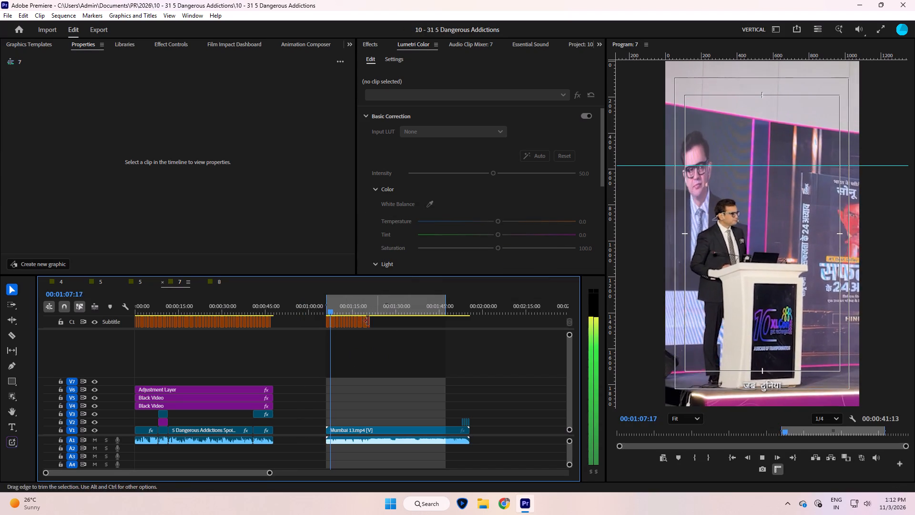
{"action": "key", "text": "space"}
{"action": "left_click", "coordinate": [218, 281]}
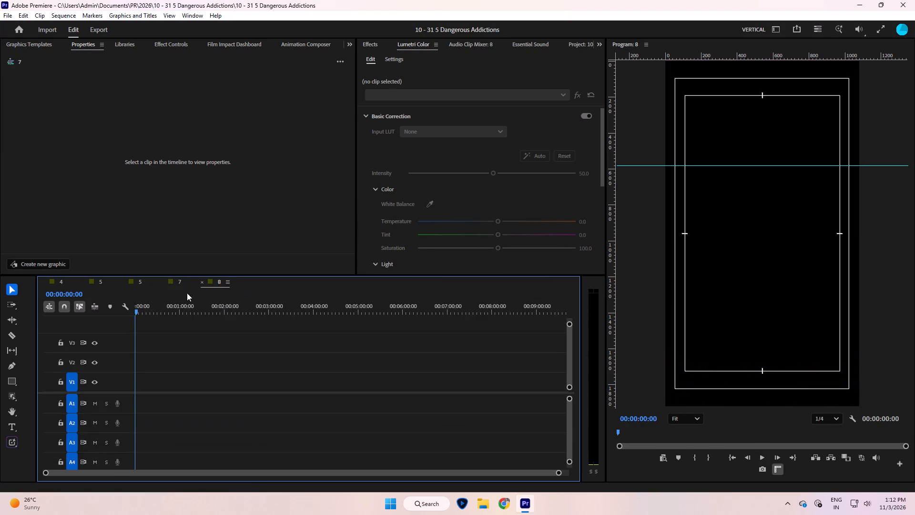
{"action": "left_click", "coordinate": [178, 280]}
{"action": "left_click_drag", "start_coordinate": [196, 307], "coordinate": [145, 325]}
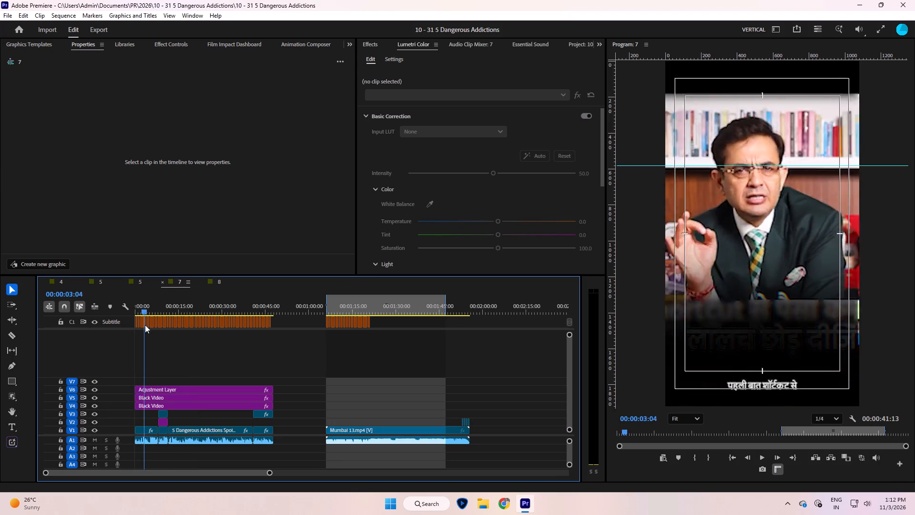
{"action": "left_click_drag", "start_coordinate": [145, 325], "coordinate": [238, 333]}
Set the font size of all captions in the main section of sequence 7 to 70.
{"action": "left_click_drag", "start_coordinate": [306, 334], "coordinate": [35, 328]}
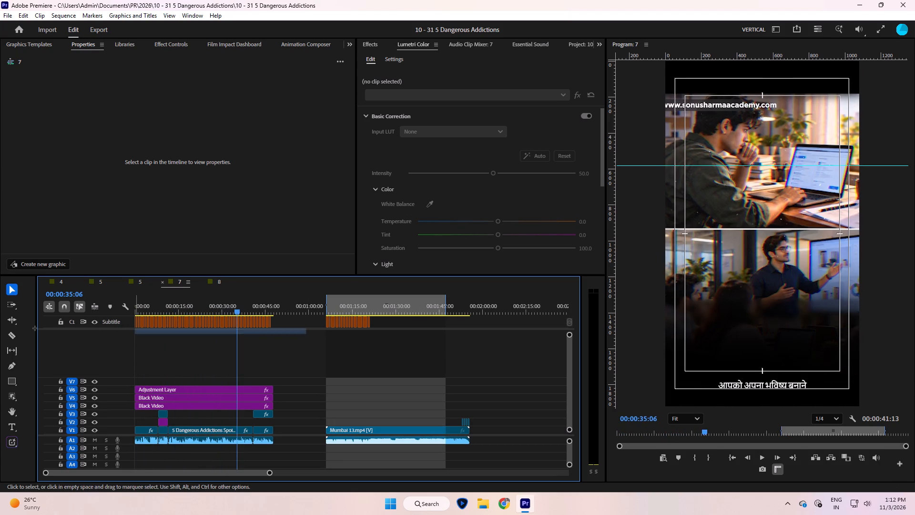
{"action": "left_click_drag", "start_coordinate": [35, 328], "coordinate": [39, 323]}
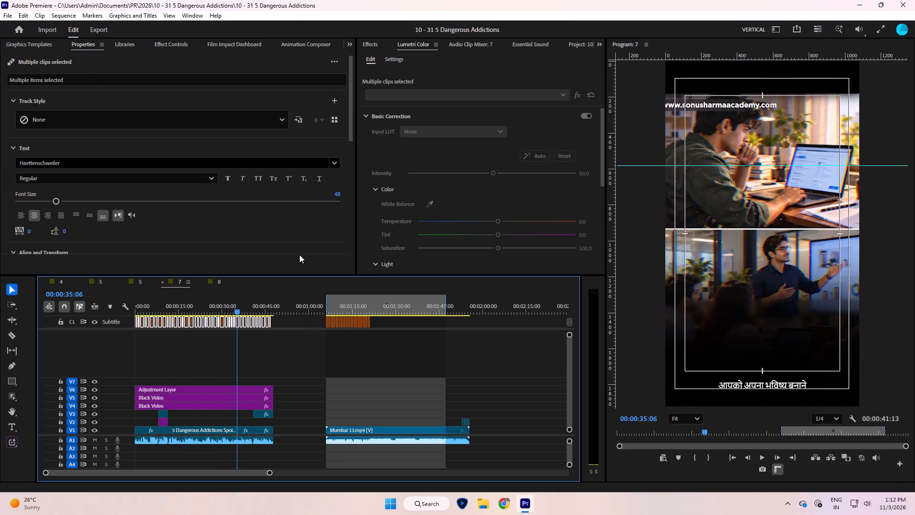
{"action": "key", "text": "7"}
{"action": "left_click", "coordinate": [336, 192]}
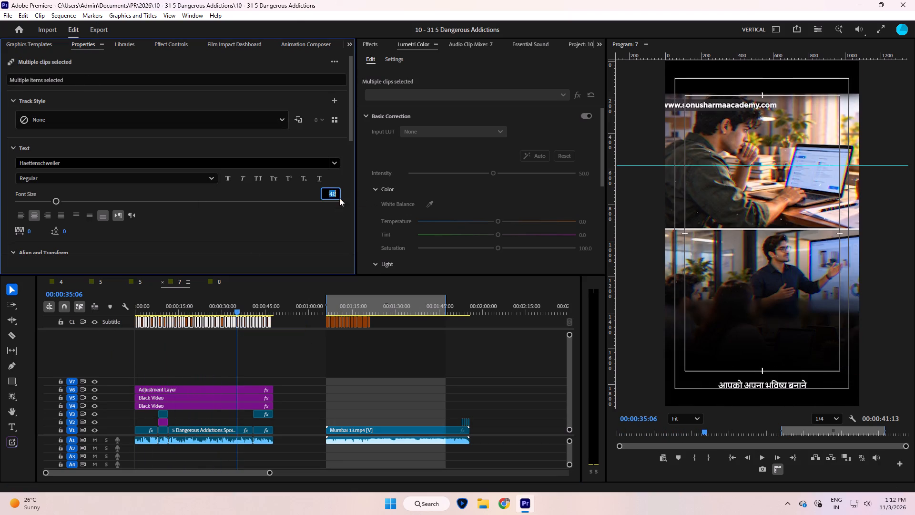
{"action": "key", "text": "0"}
{"action": "left_click", "coordinate": [317, 221]}
{"action": "left_click", "coordinate": [337, 192]}
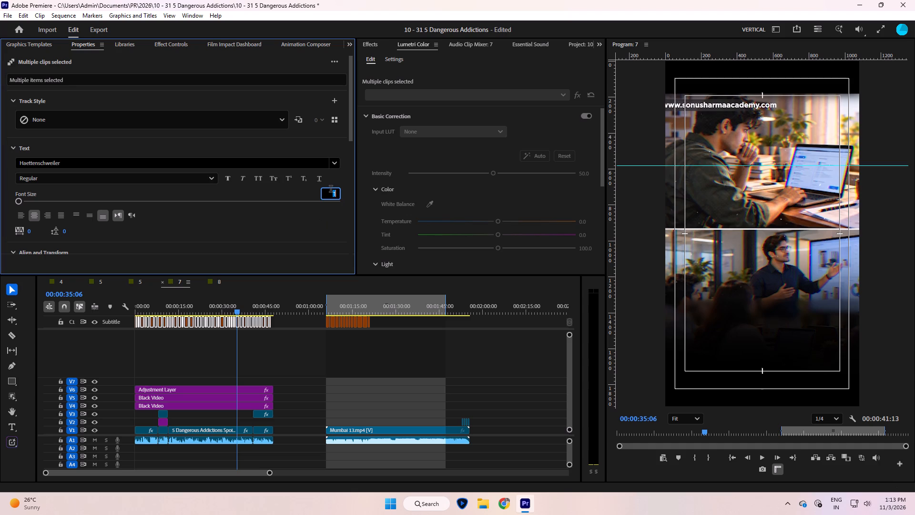
{"action": "key", "text": "7"}
{"action": "key", "text": "0"}
{"action": "left_click", "coordinate": [316, 250]}
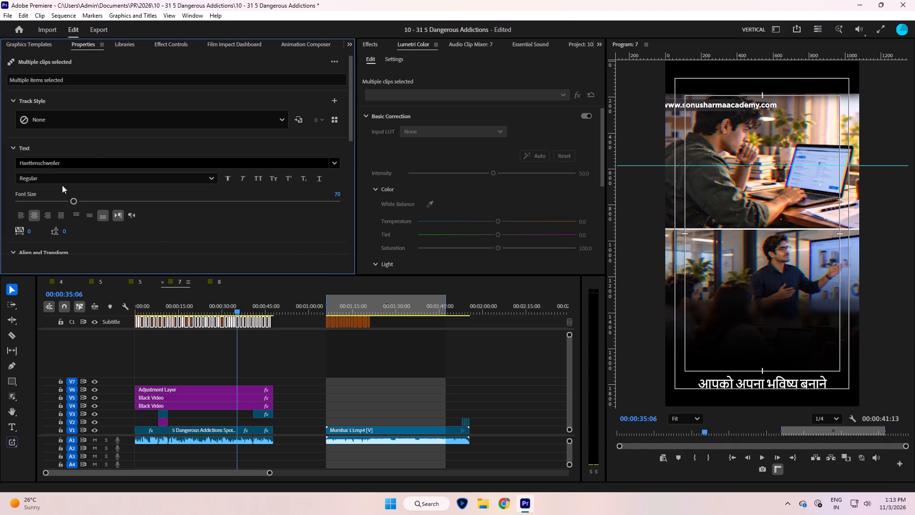
Change the font of the selected captions to Hind SemiBold and save the project.
{"action": "scroll", "coordinate": [112, 137], "scroll_direction": "up", "scroll_amount": 2}
{"action": "left_click", "coordinate": [88, 160]}
{"action": "type", "text": "hi"}
{"action": "type", "text": "nd"}
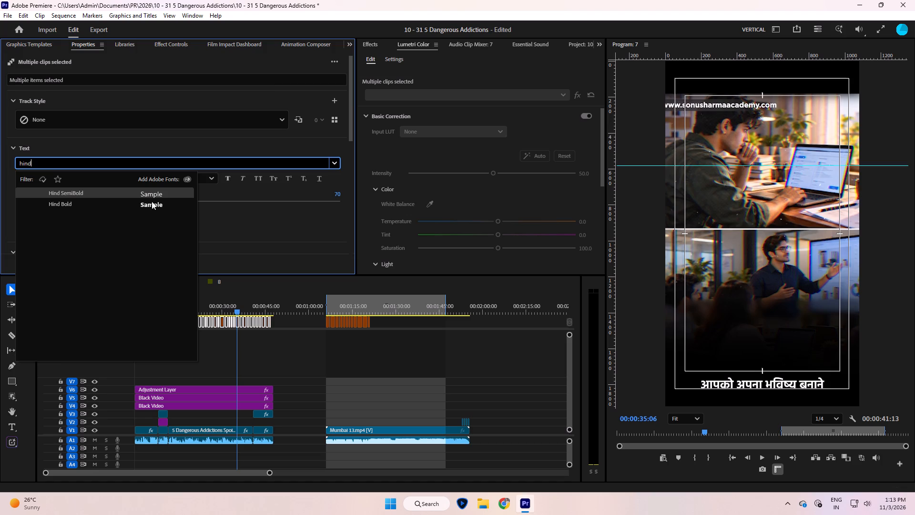
{"action": "left_click", "coordinate": [155, 194]}
{"action": "key", "text": "ctrl+s"}
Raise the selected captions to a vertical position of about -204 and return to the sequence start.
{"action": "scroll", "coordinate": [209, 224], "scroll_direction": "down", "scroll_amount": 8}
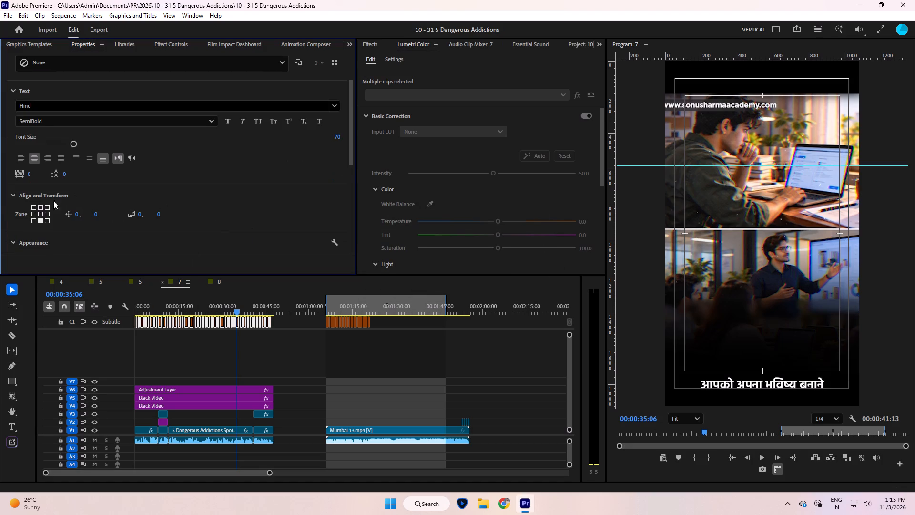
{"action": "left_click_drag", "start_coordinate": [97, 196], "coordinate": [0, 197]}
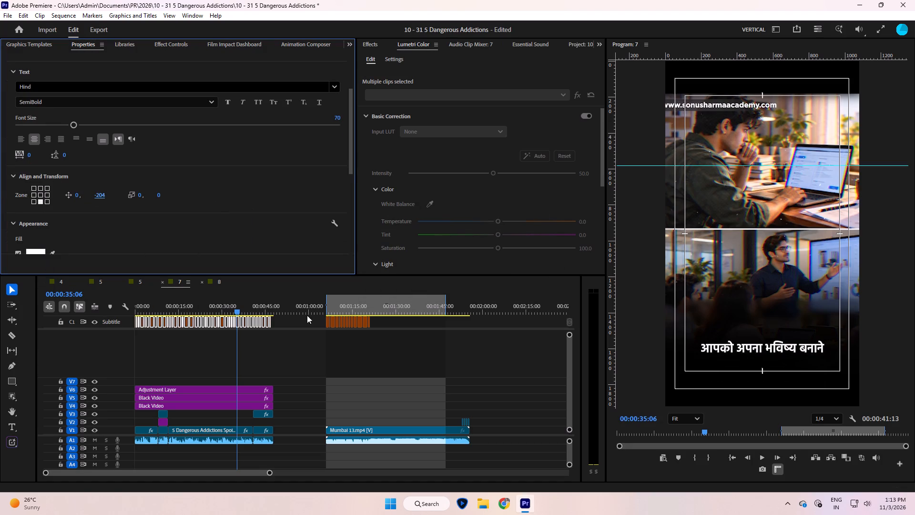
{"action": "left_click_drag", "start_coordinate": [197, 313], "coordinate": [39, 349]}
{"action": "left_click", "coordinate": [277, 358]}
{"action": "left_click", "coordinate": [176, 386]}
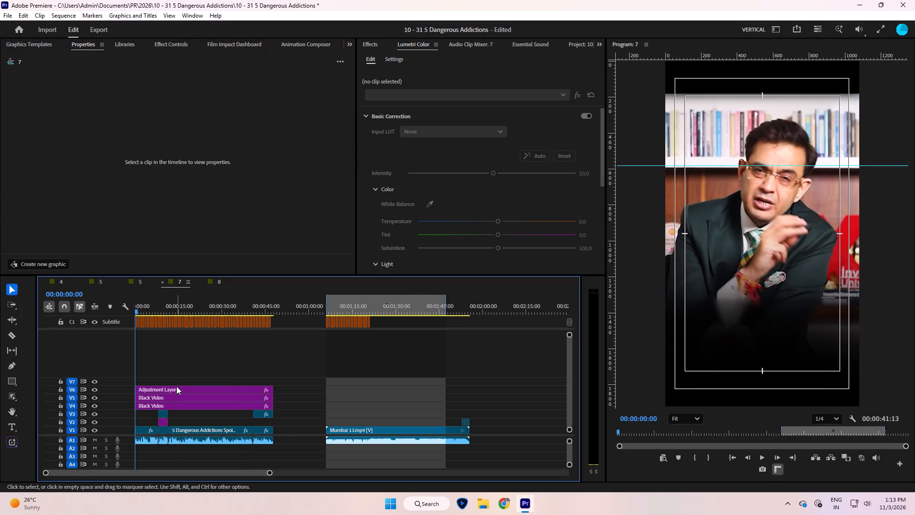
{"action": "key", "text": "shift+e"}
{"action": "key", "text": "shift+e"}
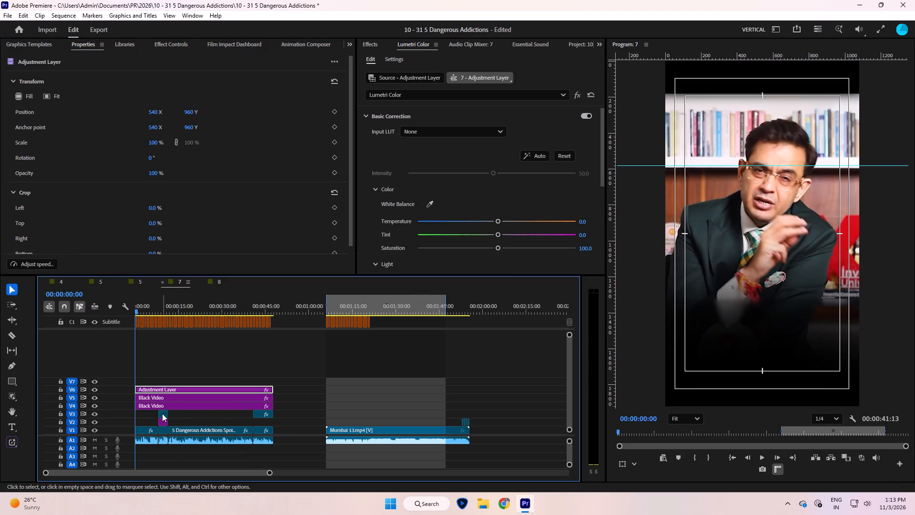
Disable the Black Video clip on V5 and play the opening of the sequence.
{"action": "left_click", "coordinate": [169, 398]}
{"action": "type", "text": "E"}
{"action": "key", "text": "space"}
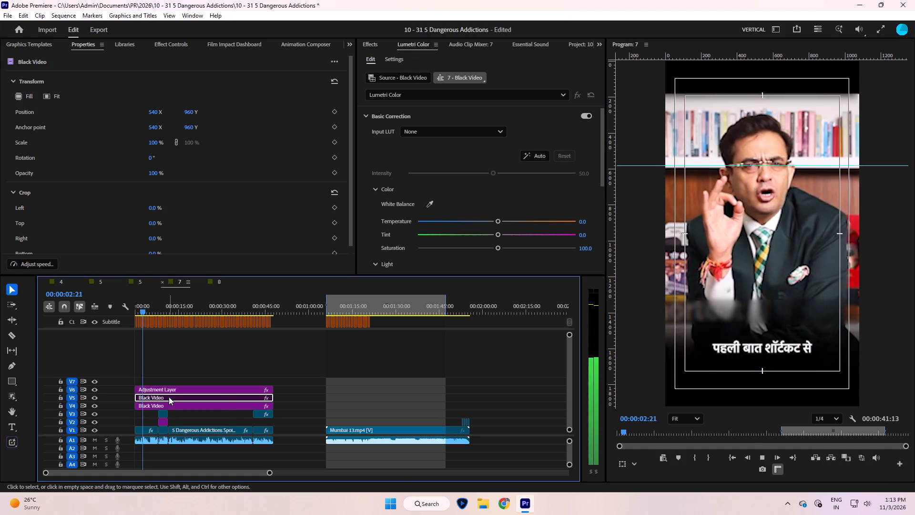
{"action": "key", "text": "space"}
Split the Black Video clip on V5 at 00:00:05:05, where the phone footage begins.
{"action": "type", "text": "=="}
{"action": "key", "text": "equal"}
{"action": "key", "text": "space"}
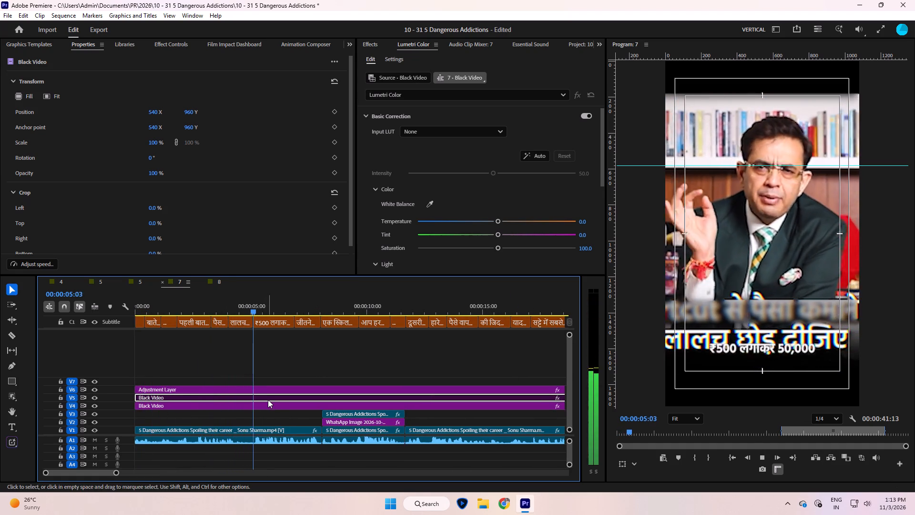
{"action": "key", "text": "space"}
{"action": "key", "text": "Left"}
{"action": "key", "text": "Left"}
{"action": "key", "text": "Left"}
{"action": "key", "text": "Left"}
{"action": "key", "text": "Left"}
{"action": "key", "text": "Left"}
{"action": "key", "text": "Left"}
{"action": "key", "text": "Left"}
{"action": "key", "text": "Left"}
{"action": "key", "text": "Left"}
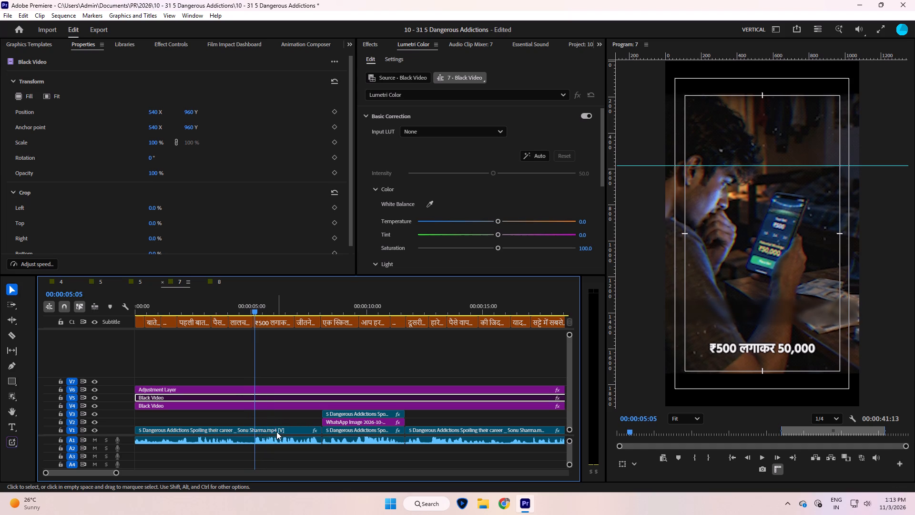
{"action": "key", "text": "Left"}
{"action": "key", "text": "Right"}
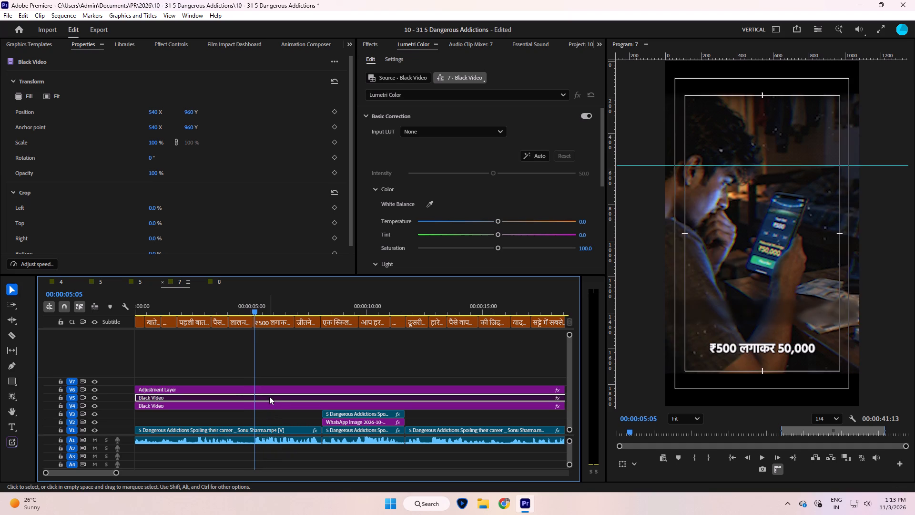
{"action": "left_click", "coordinate": [269, 396]}
{"action": "key", "text": "k"}
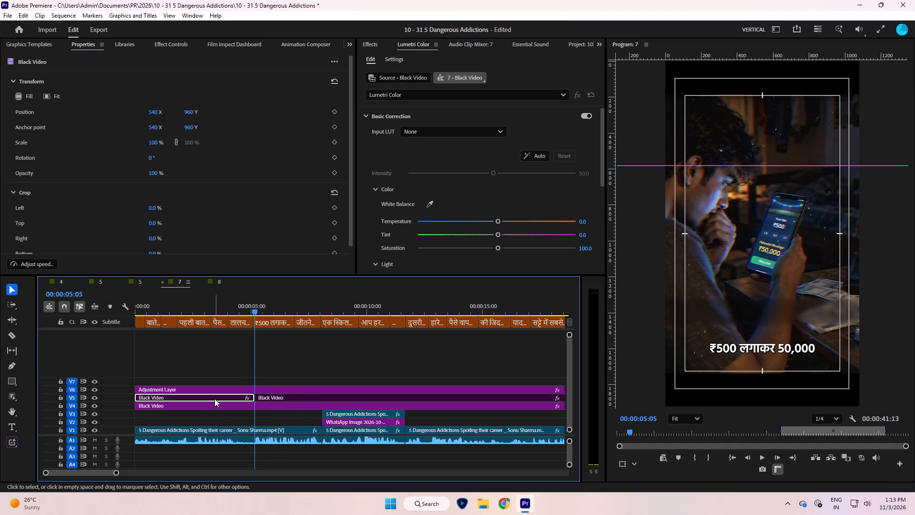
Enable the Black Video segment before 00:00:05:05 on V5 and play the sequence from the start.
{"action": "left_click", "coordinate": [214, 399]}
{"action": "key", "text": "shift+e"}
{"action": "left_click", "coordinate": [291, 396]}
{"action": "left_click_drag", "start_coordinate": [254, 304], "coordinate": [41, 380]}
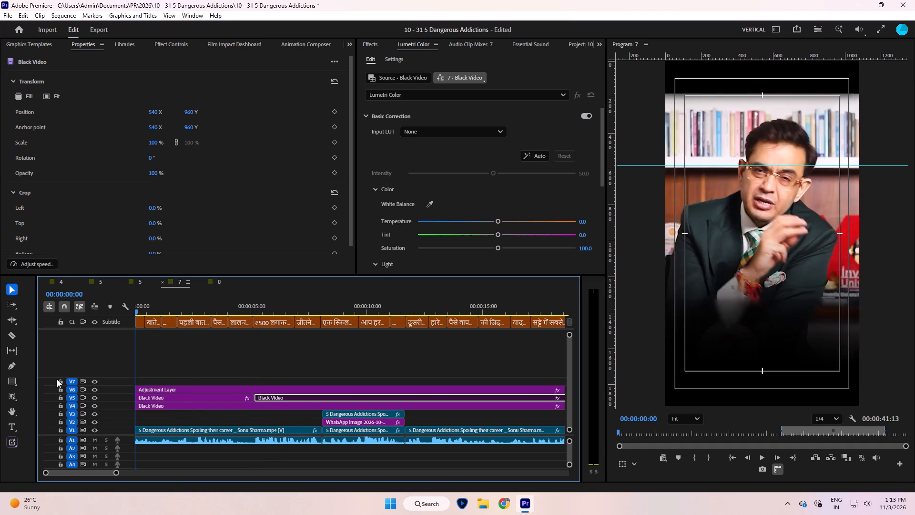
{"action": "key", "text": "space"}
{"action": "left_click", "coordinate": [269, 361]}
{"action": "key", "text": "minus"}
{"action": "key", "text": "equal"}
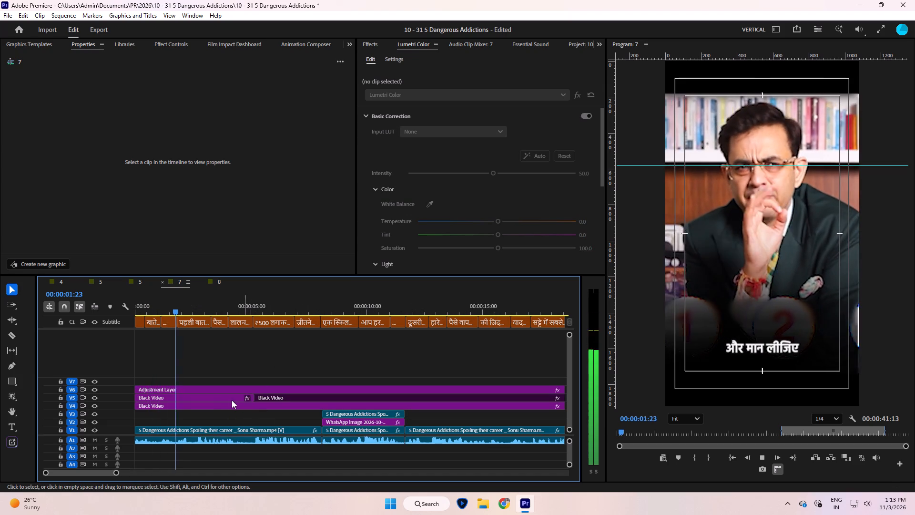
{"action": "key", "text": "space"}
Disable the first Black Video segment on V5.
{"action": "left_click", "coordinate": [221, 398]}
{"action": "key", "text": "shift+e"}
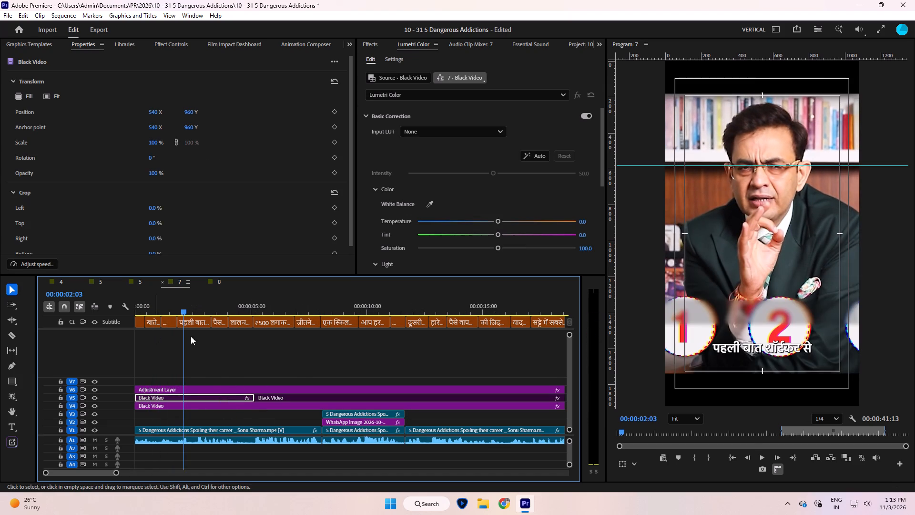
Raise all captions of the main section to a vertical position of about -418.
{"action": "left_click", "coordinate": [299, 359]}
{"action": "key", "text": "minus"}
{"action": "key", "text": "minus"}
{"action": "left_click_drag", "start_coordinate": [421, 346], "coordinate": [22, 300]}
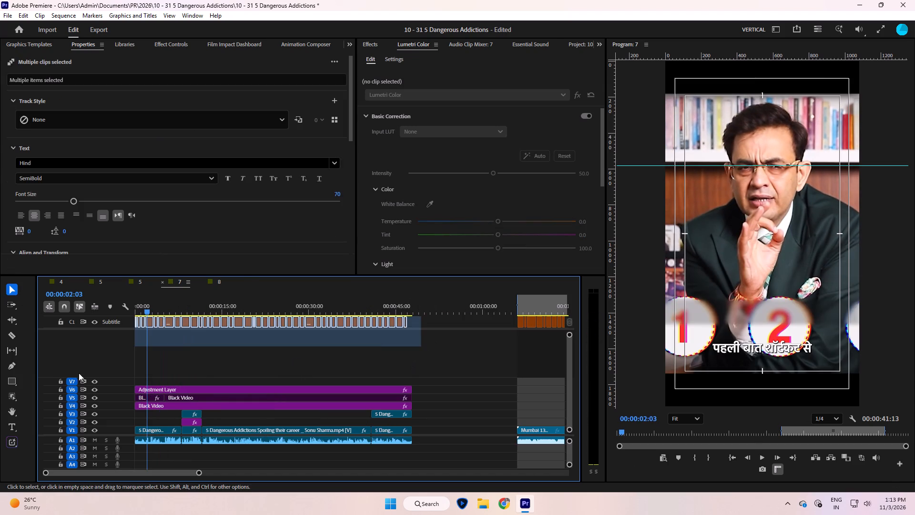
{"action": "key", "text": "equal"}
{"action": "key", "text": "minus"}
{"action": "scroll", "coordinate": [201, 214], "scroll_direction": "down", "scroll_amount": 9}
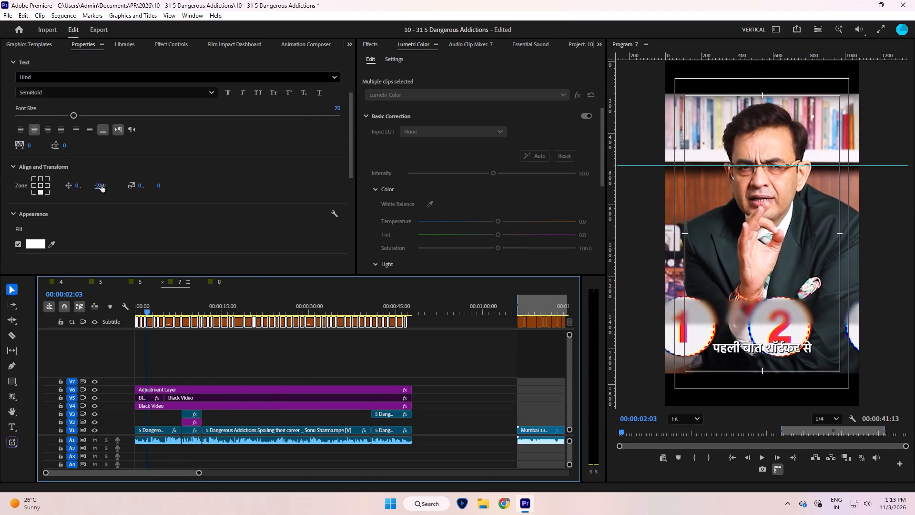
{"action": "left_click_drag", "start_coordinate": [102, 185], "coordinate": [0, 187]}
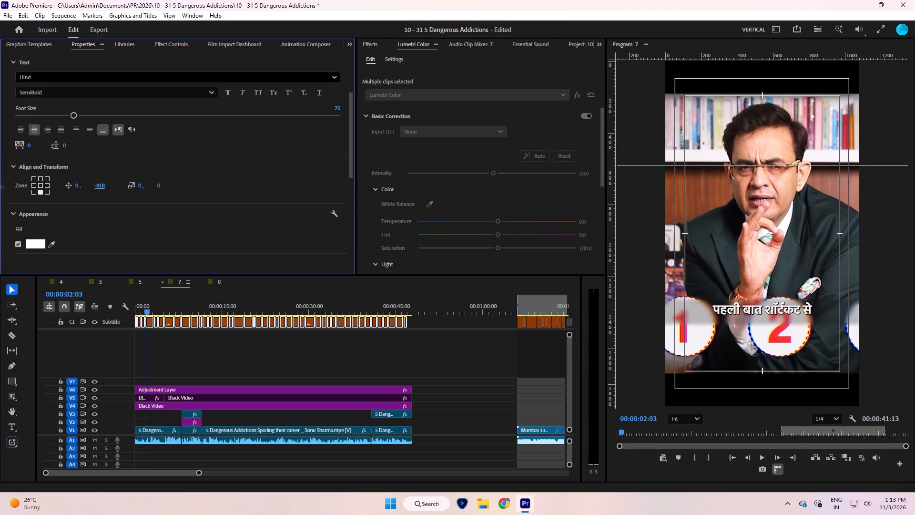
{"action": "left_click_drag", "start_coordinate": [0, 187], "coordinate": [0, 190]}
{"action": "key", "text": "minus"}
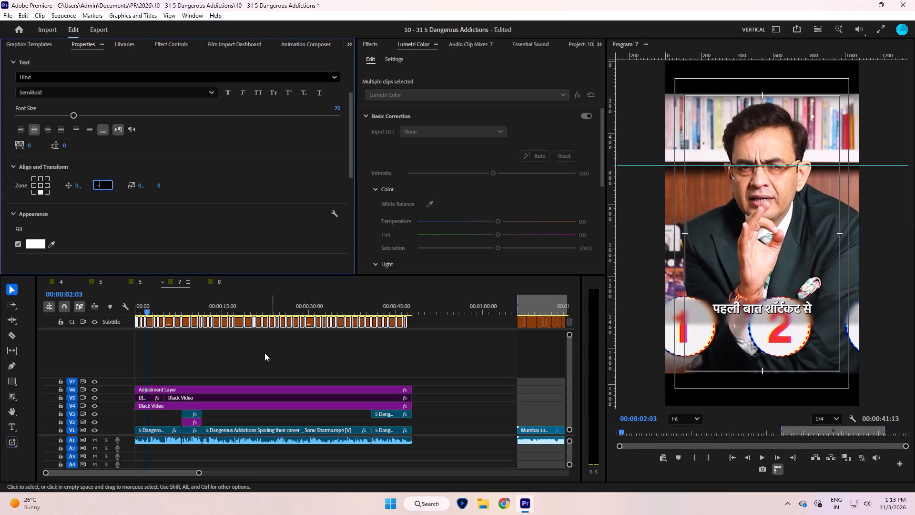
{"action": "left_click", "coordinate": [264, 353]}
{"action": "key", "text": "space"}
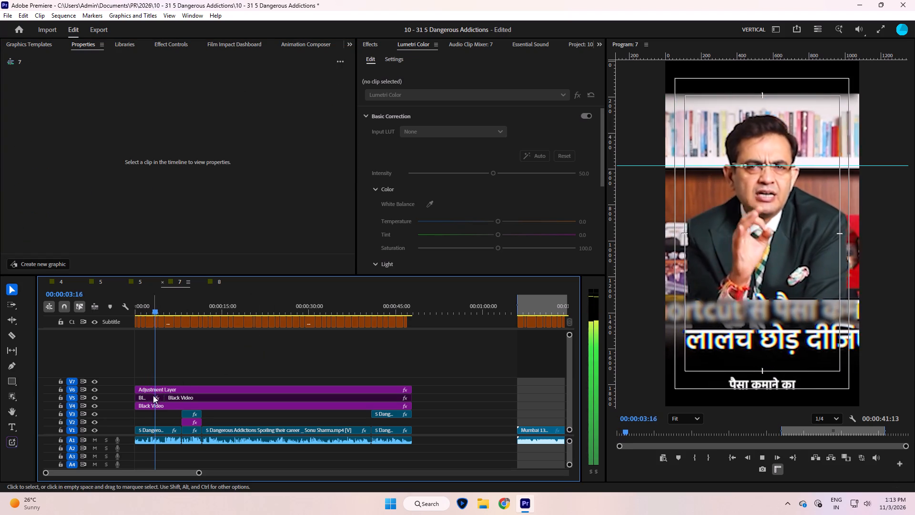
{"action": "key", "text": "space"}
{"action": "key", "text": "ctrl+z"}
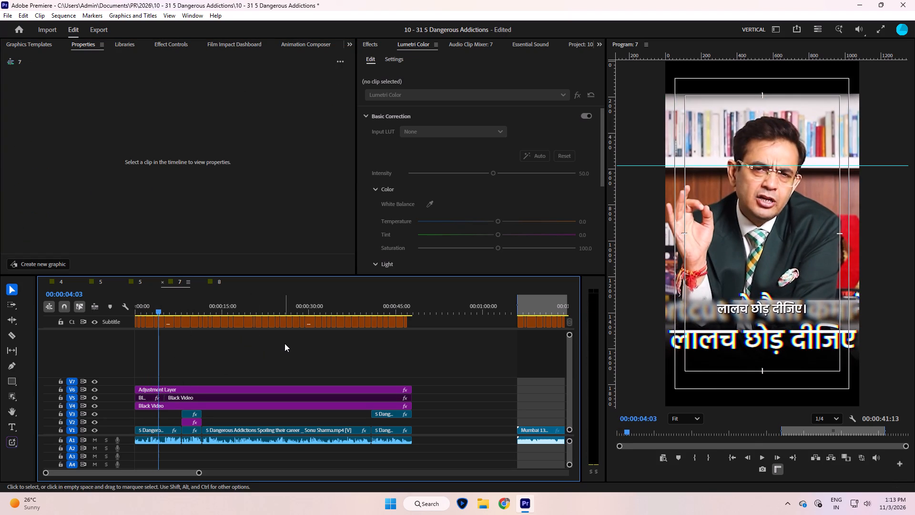
Set the vertical position of all main-section captions to -420 and check the placement over other footage.
{"action": "left_click_drag", "start_coordinate": [442, 335], "coordinate": [52, 310]}
{"action": "scroll", "coordinate": [159, 218], "scroll_direction": "down", "scroll_amount": 3}
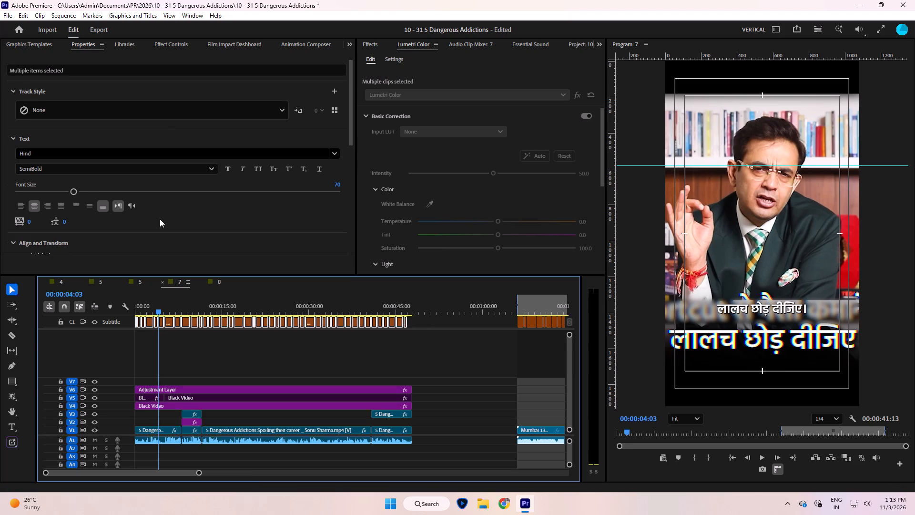
{"action": "scroll", "coordinate": [160, 219], "scroll_direction": "down", "scroll_amount": 5}
{"action": "left_click_drag", "start_coordinate": [100, 196], "coordinate": [47, 181]}
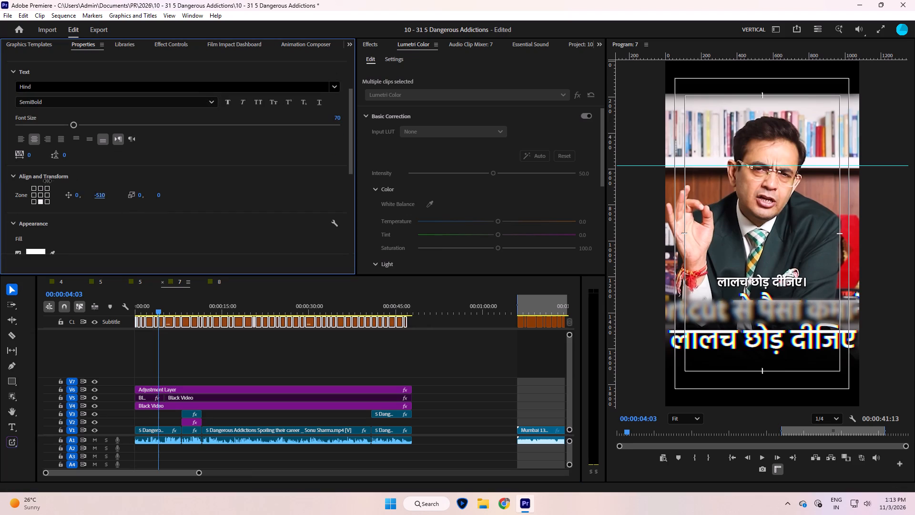
{"action": "left_click_drag", "start_coordinate": [47, 181], "coordinate": [82, 178]}
{"action": "left_click_drag", "start_coordinate": [163, 306], "coordinate": [269, 328]}
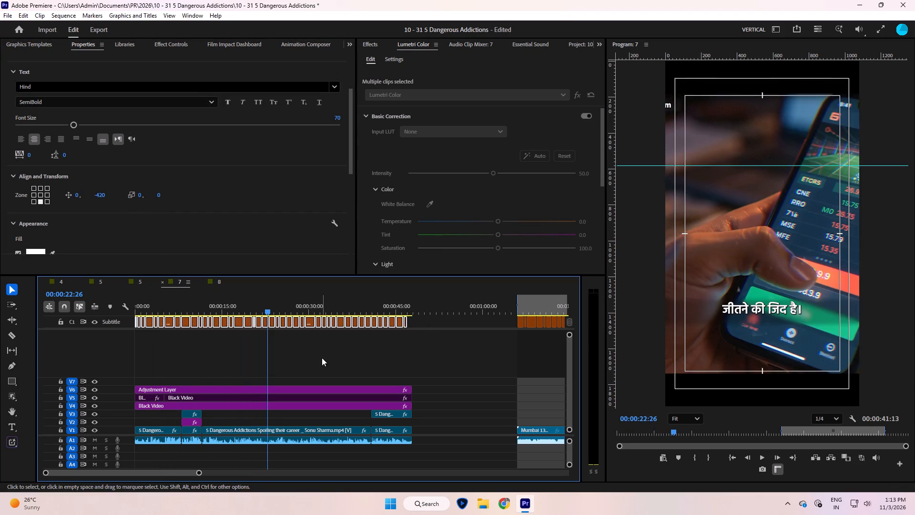
{"action": "left_click", "coordinate": [315, 354]}
Re-enable the first Black Video segment on V5, check the captions in playback, and save the project.
{"action": "left_click_drag", "start_coordinate": [273, 302], "coordinate": [118, 340]}
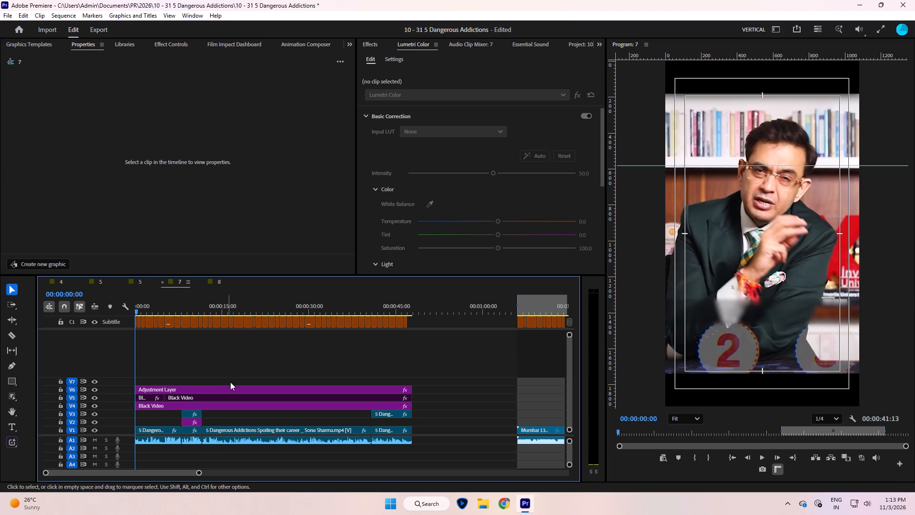
{"action": "key", "text": "space"}
{"action": "key", "text": "space"}
{"action": "left_click", "coordinate": [148, 395]}
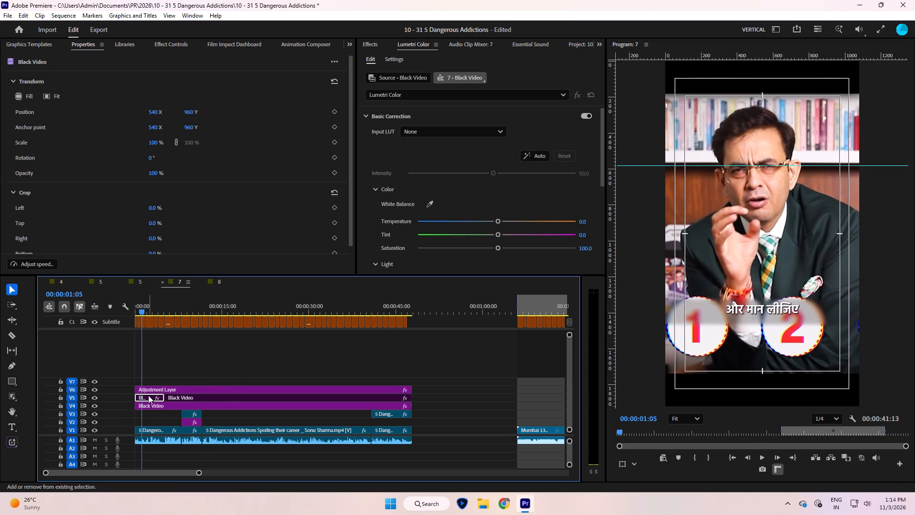
{"action": "key", "text": "shift+e"}
{"action": "key", "text": "space"}
{"action": "key", "text": "space"}
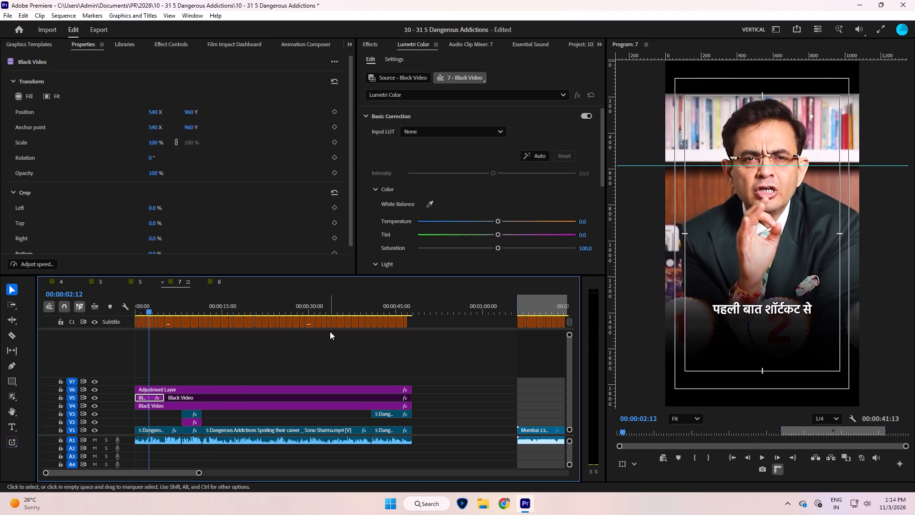
{"action": "key", "text": "ctrl+s"}
Play the opening through the phone footage and re-enable the second Black Video segment on V5.
{"action": "key", "text": "space"}
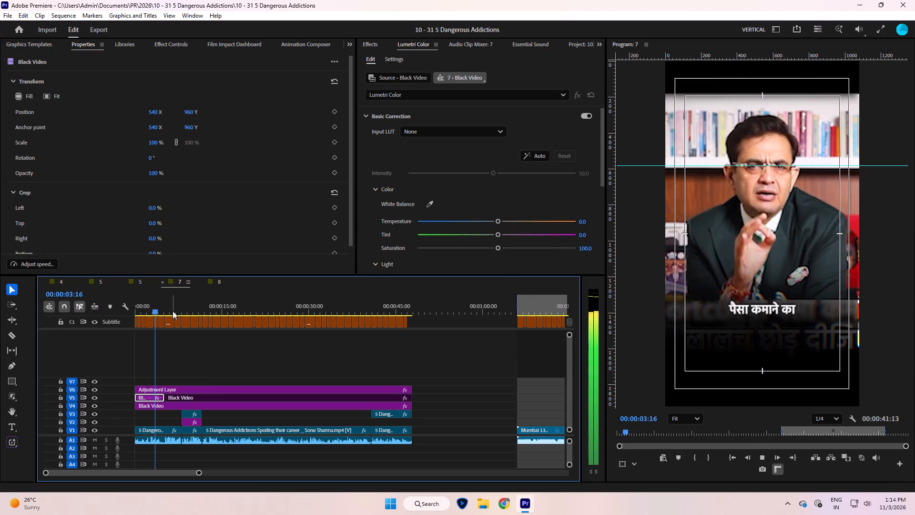
{"action": "left_click", "coordinate": [173, 311]}
{"action": "key", "text": "space"}
{"action": "key", "text": "space"}
{"action": "left_click", "coordinate": [203, 399]}
{"action": "key", "text": "shift+e"}
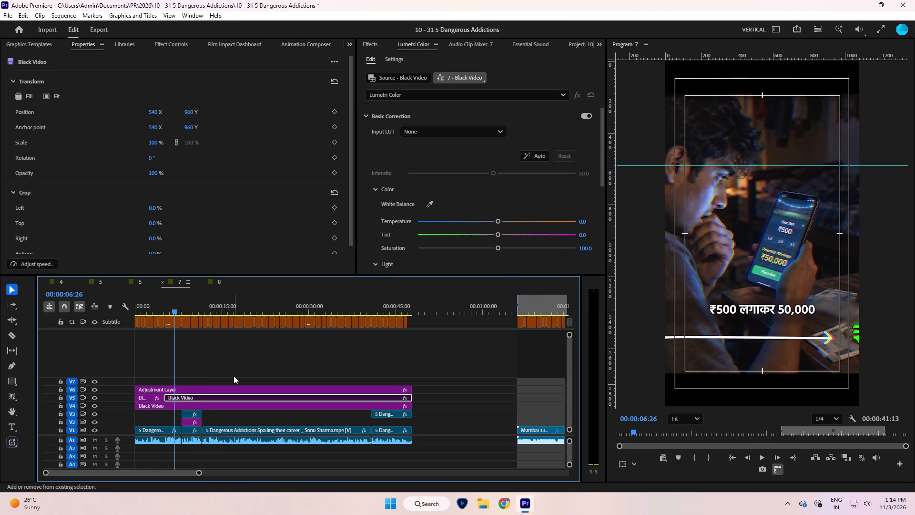
Move the ellipse mask of the second Black Video segment on V5 lower in the frame and set its feather to 279.
{"action": "key", "text": "e"}
{"action": "scroll", "coordinate": [251, 147], "scroll_direction": "down", "scroll_amount": 8}
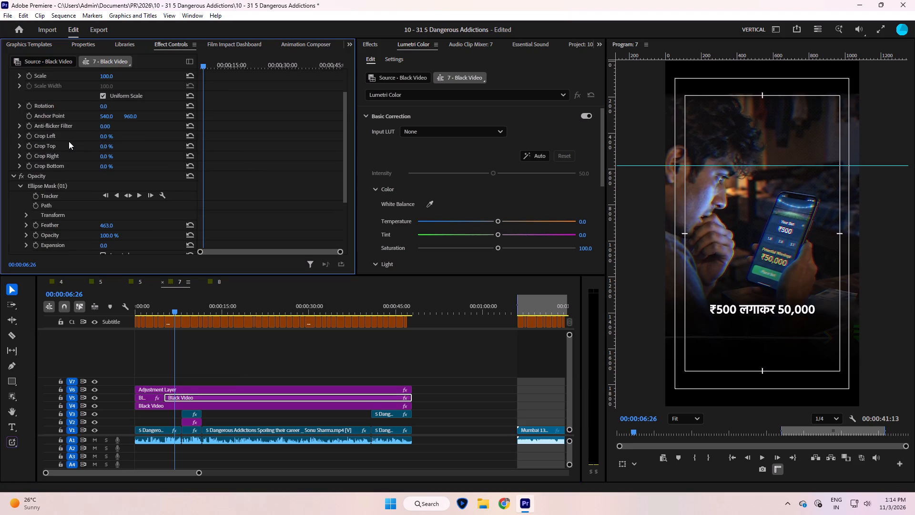
{"action": "left_click", "coordinate": [69, 141]}
{"action": "left_click", "coordinate": [69, 146]}
{"action": "left_click_drag", "start_coordinate": [782, 362], "coordinate": [778, 381]}
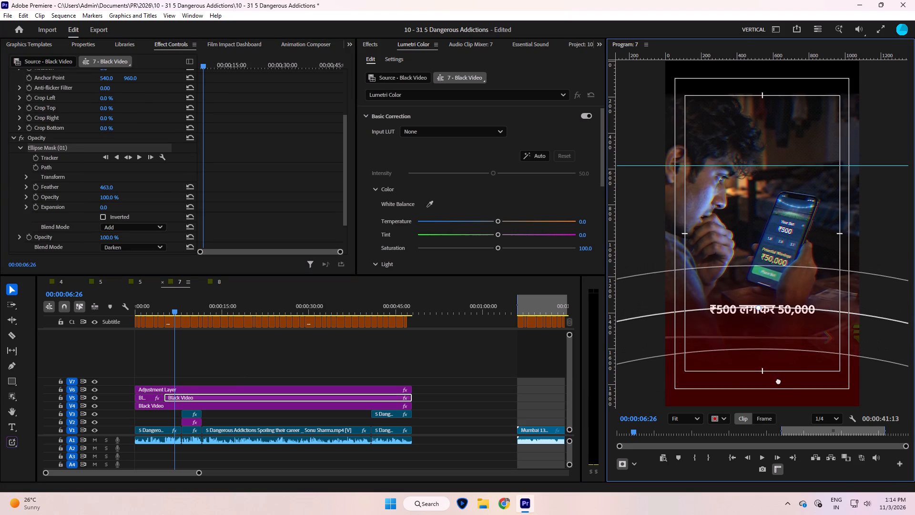
{"action": "left_click_drag", "start_coordinate": [778, 381], "coordinate": [772, 376]}
{"action": "left_click_drag", "start_coordinate": [106, 185], "coordinate": [43, 222]}
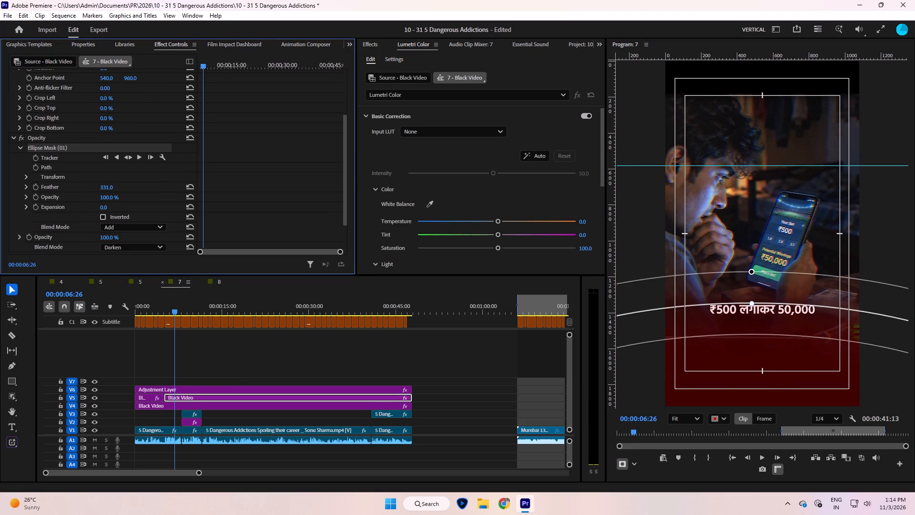
{"action": "left_click_drag", "start_coordinate": [43, 222], "coordinate": [20, 238]}
{"action": "left_click_drag", "start_coordinate": [757, 349], "coordinate": [757, 368]}
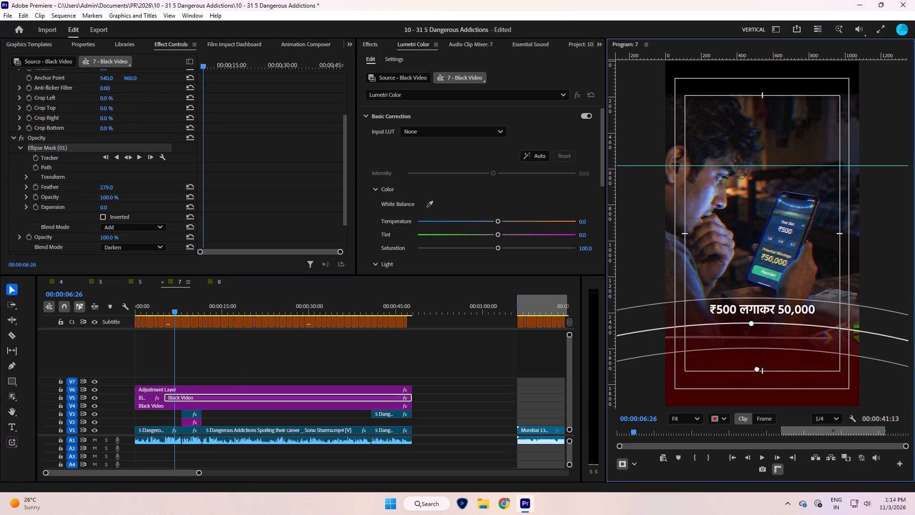
{"action": "left_click_drag", "start_coordinate": [757, 368], "coordinate": [755, 368]}
Play from the phone footage through the ₹50,000 section to check the adjusted dark overlay, and save the project.
{"action": "left_click", "coordinate": [274, 355]}
{"action": "key", "text": "space"}
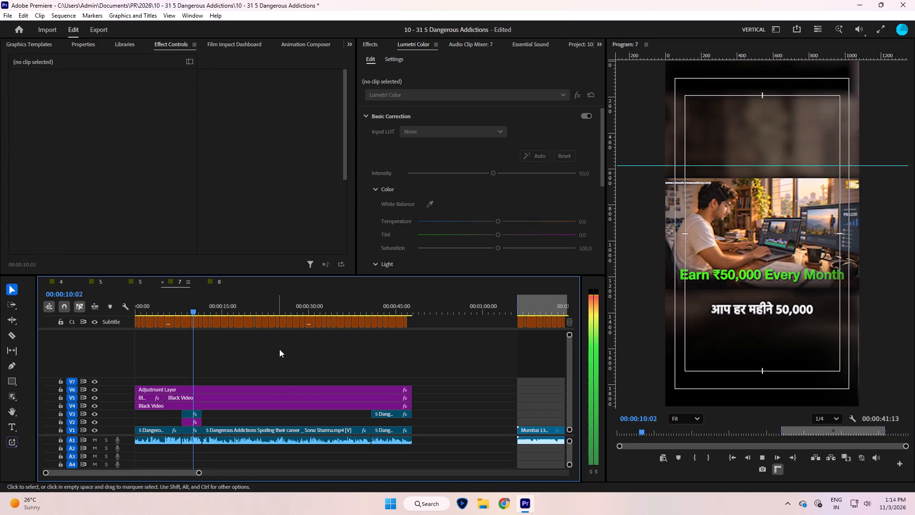
{"action": "key", "text": "space"}
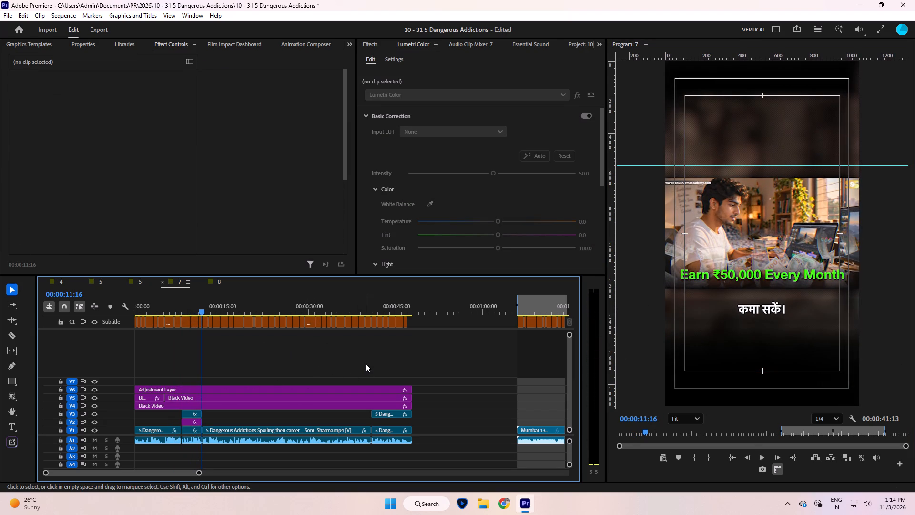
{"action": "key", "text": "ctrl+s"}
{"action": "left_click", "coordinate": [366, 363]}
{"action": "key", "text": "ctrl+grave"}
{"action": "key", "text": "ctrl+grave"}
{"action": "left_click", "coordinate": [366, 363]}
{"action": "key", "text": "space"}
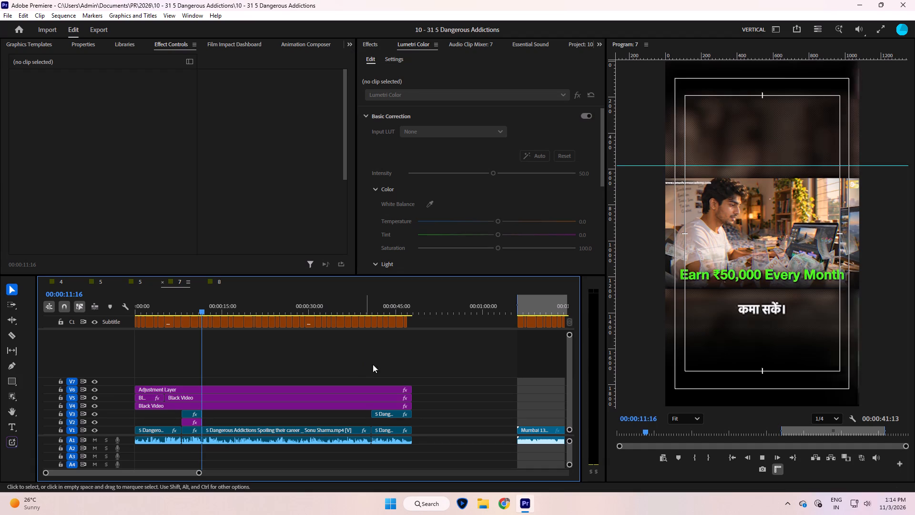
{"action": "key", "text": "space"}
Replay the opening from the sequence start to check the first captions over the speaker footage.
{"action": "left_click_drag", "start_coordinate": [189, 309], "coordinate": [136, 327]}
{"action": "key", "text": "space"}
{"action": "left_click", "coordinate": [215, 354]}
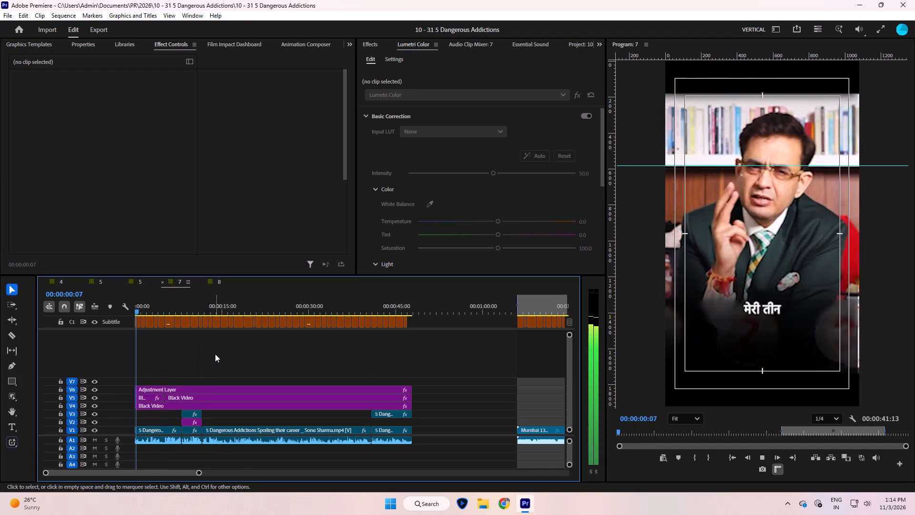
{"action": "key", "text": "space"}
{"action": "left_click_drag", "start_coordinate": [141, 311], "coordinate": [116, 319]}
{"action": "key", "text": "space"}
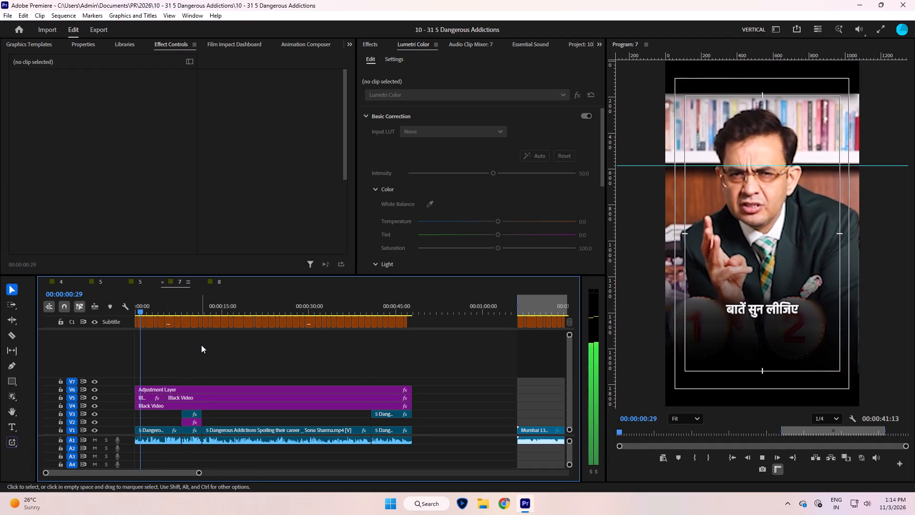
{"action": "key", "text": "space"}
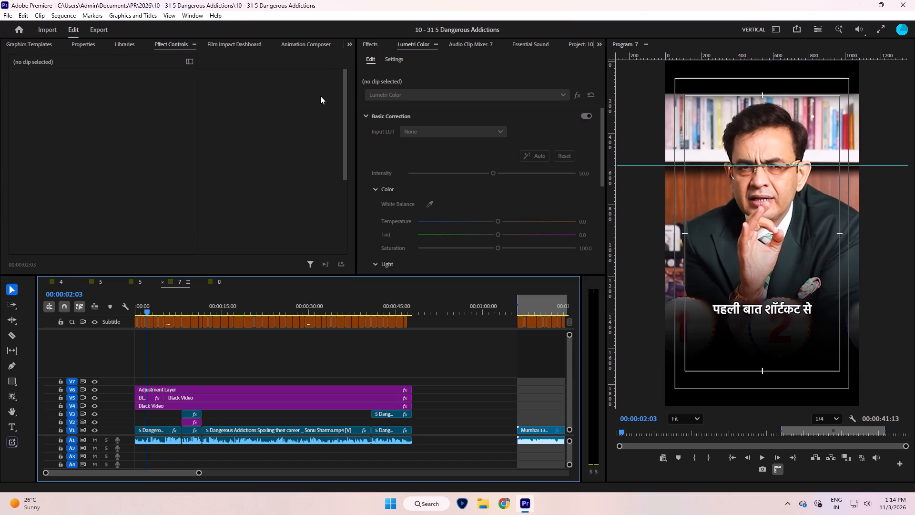
{"action": "key", "text": "Up"}
{"action": "key", "text": "Up"}
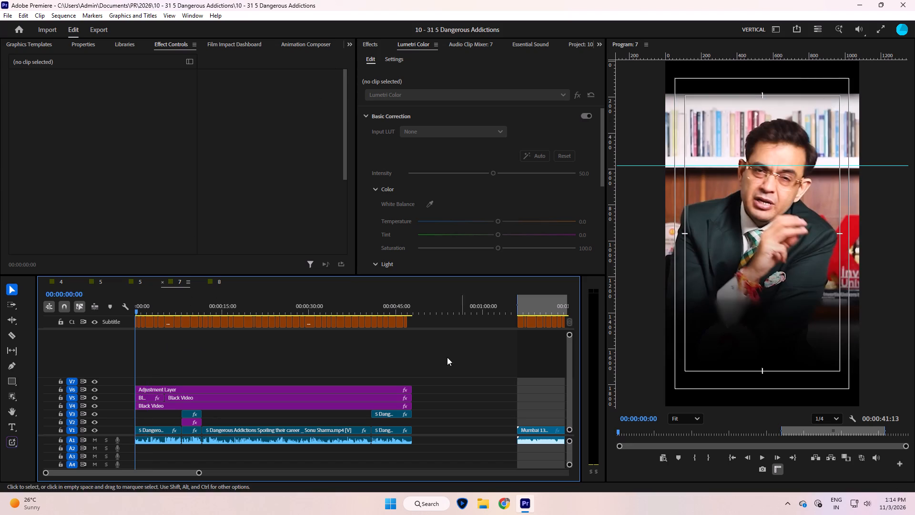
{"action": "key", "text": "space"}
Turn on track targeting for the Subtitle track C1.
{"action": "left_click", "coordinate": [71, 321]}
{"action": "left_click", "coordinate": [160, 356]}
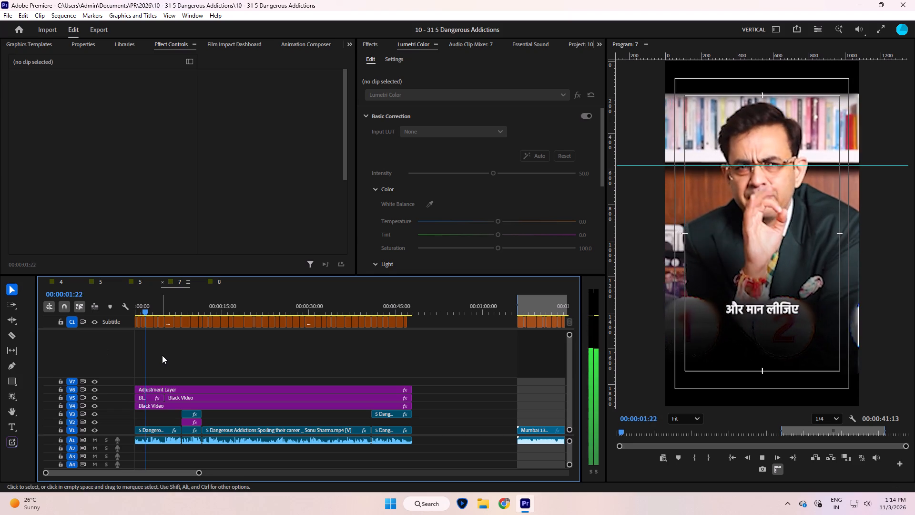
Replay the first few seconds of the sequence in short stretches, checking each opening caption against the speech.
{"action": "key", "text": "equal"}
{"action": "key", "text": "equal"}
{"action": "key", "text": "equal"}
{"action": "key", "text": "minus"}
{"action": "left_click_drag", "start_coordinate": [197, 302], "coordinate": [106, 327]}
{"action": "key", "text": "space"}
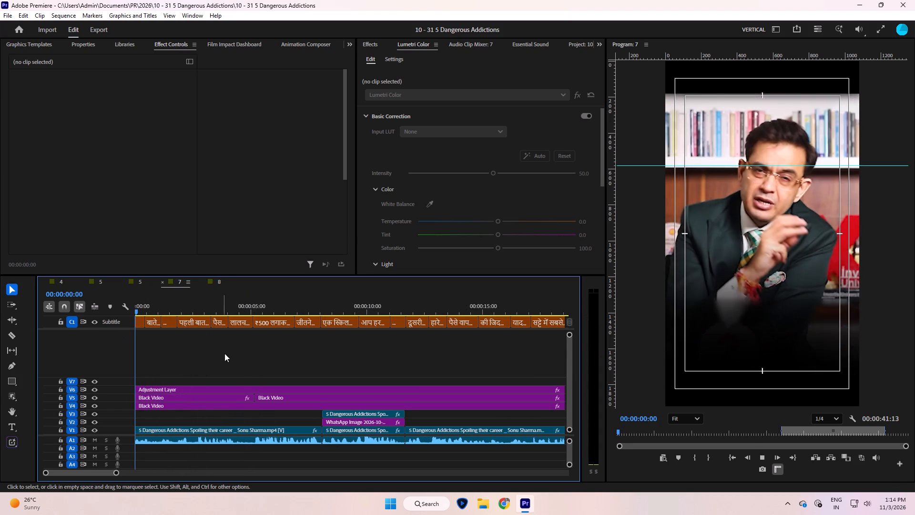
{"action": "key", "text": "space"}
{"action": "key", "text": "space"}
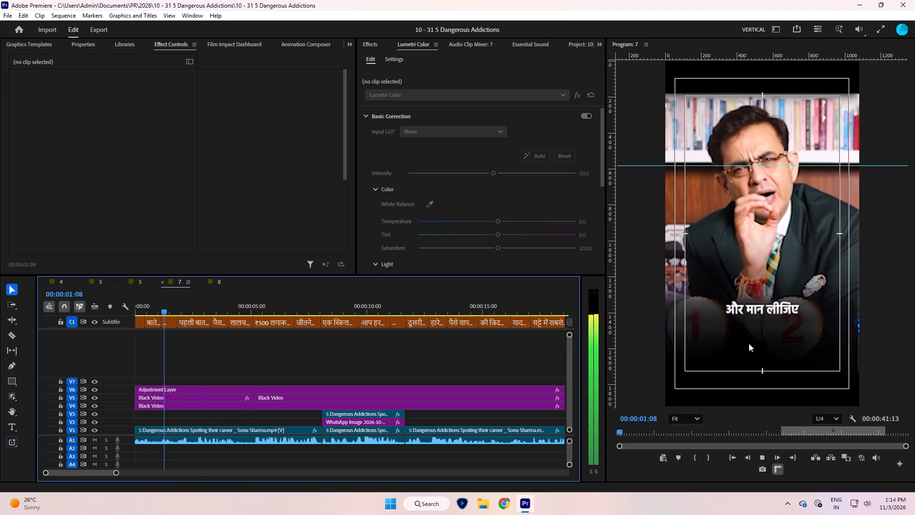
{"action": "key", "text": "space"}
{"action": "key", "text": "space"}
{"action": "key", "text": "space"}
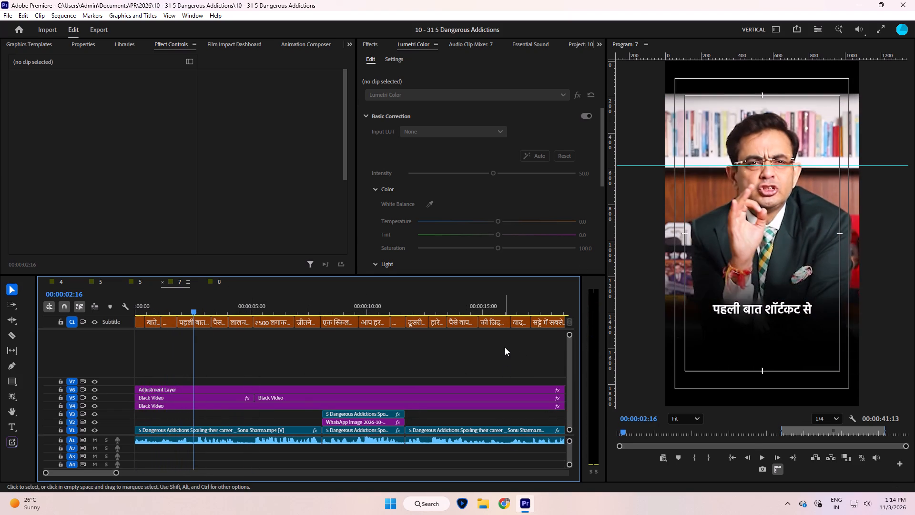
{"action": "key", "text": "space"}
{"action": "key", "text": "space"}
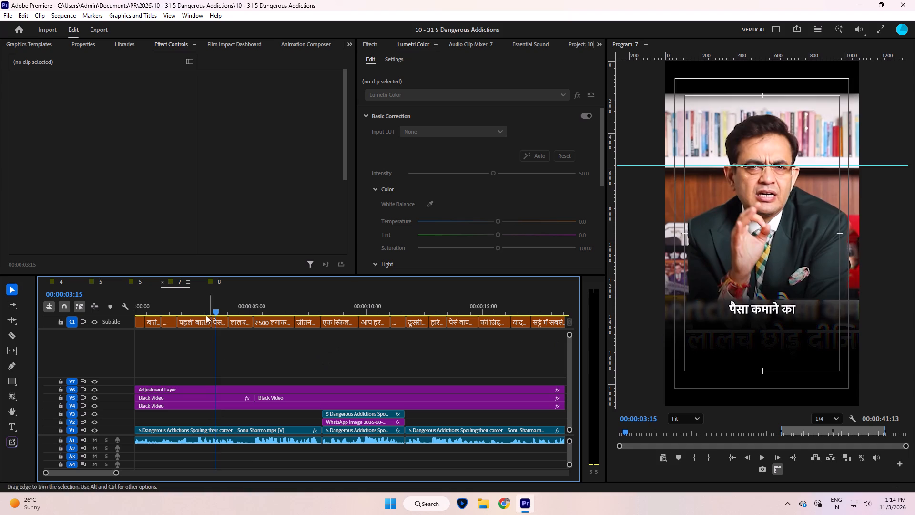
{"action": "left_click_drag", "start_coordinate": [199, 312], "coordinate": [185, 315]}
{"action": "key", "text": "space"}
{"action": "key", "text": "space"}
Copy the word शॉर्टकट from the caption पहली बात शॉर्टकट से, keeping the caption text, and search Google for it in Chrome.
{"action": "triple_click", "coordinate": [775, 303]}
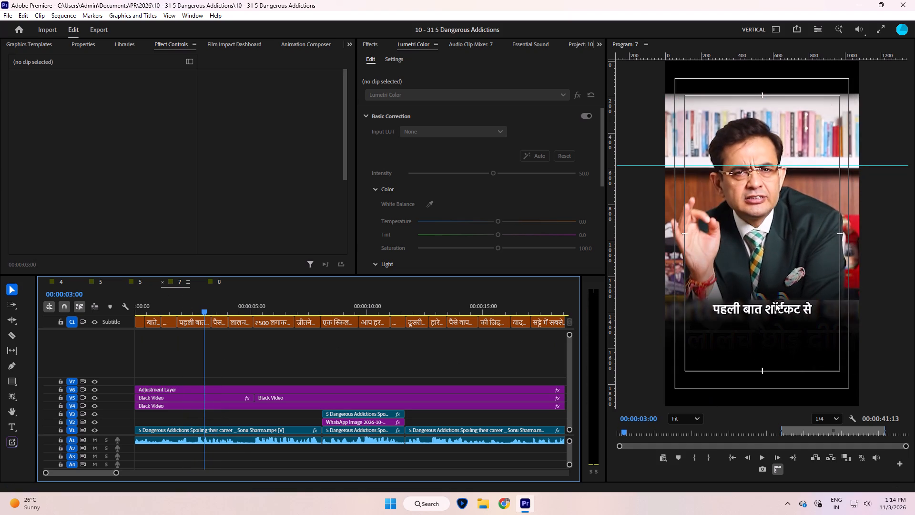
{"action": "left_click", "coordinate": [769, 298]}
{"action": "left_click_drag", "start_coordinate": [764, 313], "coordinate": [799, 313]}
{"action": "key", "text": "ctrl+x"}
{"action": "key", "text": "ctrl+v"}
{"action": "left_click", "coordinate": [507, 510]}
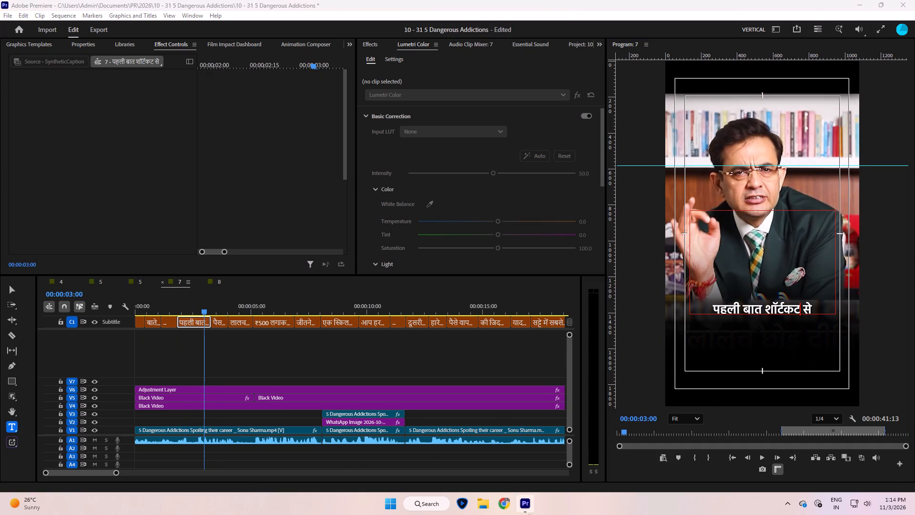
{"action": "key", "text": "ctrl+v"}
{"action": "key", "text": "ctrl+Return"}
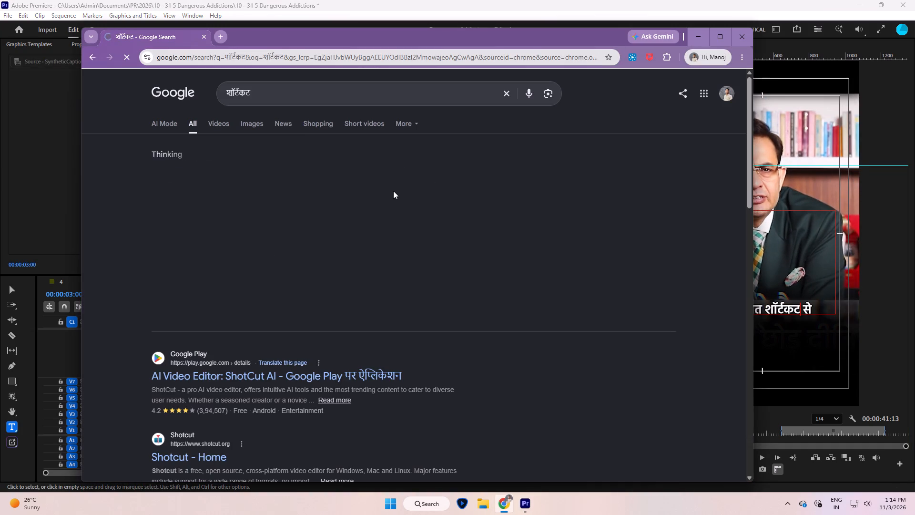
Open YouTube in a new browser tab.
{"action": "left_click", "coordinate": [222, 39]}
{"action": "left_click", "coordinate": [189, 95]}
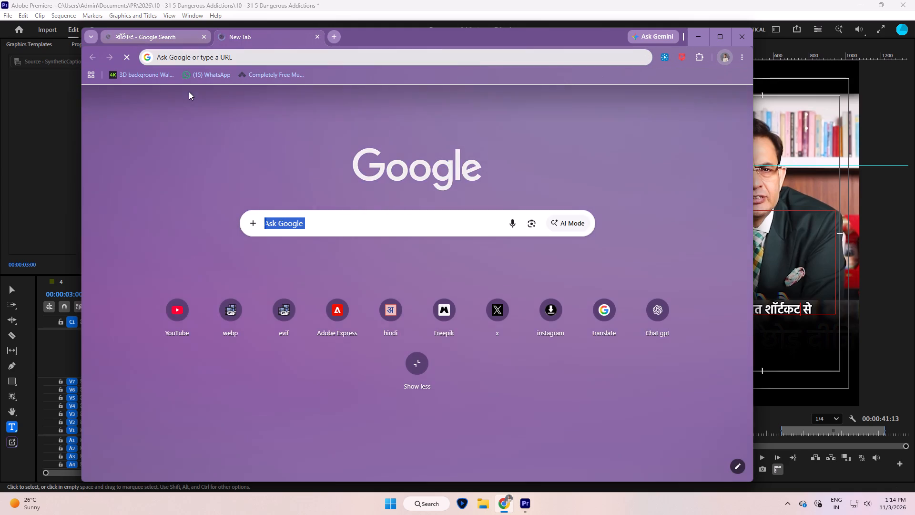
{"action": "left_click", "coordinate": [179, 315]}
Return to the Google results for शॉर्टकट and copy the term from the first line of the AI Overview.
{"action": "left_click", "coordinate": [153, 38]}
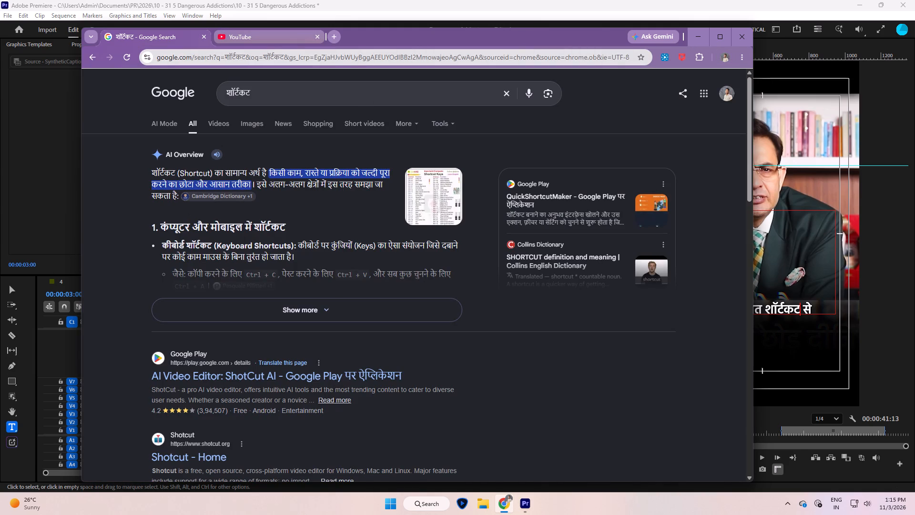
{"action": "left_click_drag", "start_coordinate": [209, 171], "coordinate": [181, 178]}
{"action": "key", "text": "ctrl+c"}
Browse the YouTube home feed for a music video.
{"action": "left_click", "coordinate": [270, 33]}
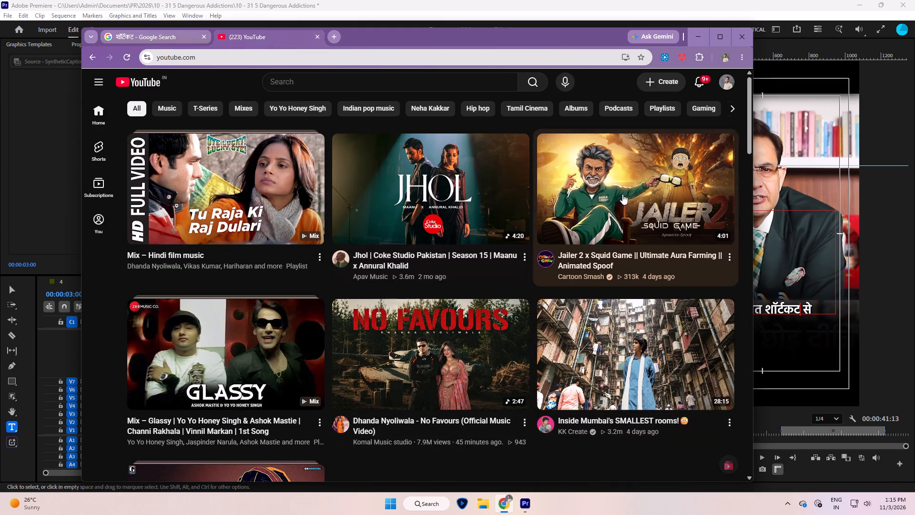
{"action": "scroll", "coordinate": [611, 209], "scroll_direction": "down", "scroll_amount": 8}
{"action": "scroll", "coordinate": [507, 274], "scroll_direction": "down", "scroll_amount": 9}
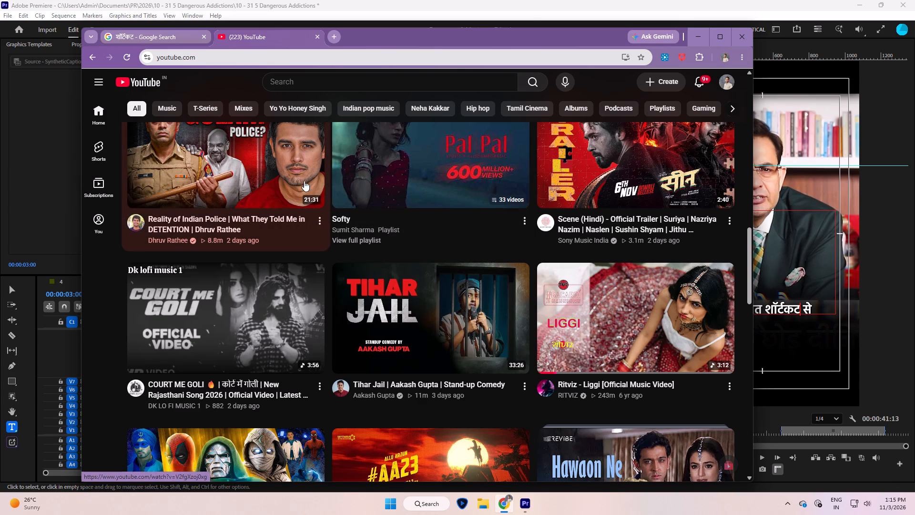
{"action": "scroll", "coordinate": [313, 207], "scroll_direction": "down", "scroll_amount": 6}
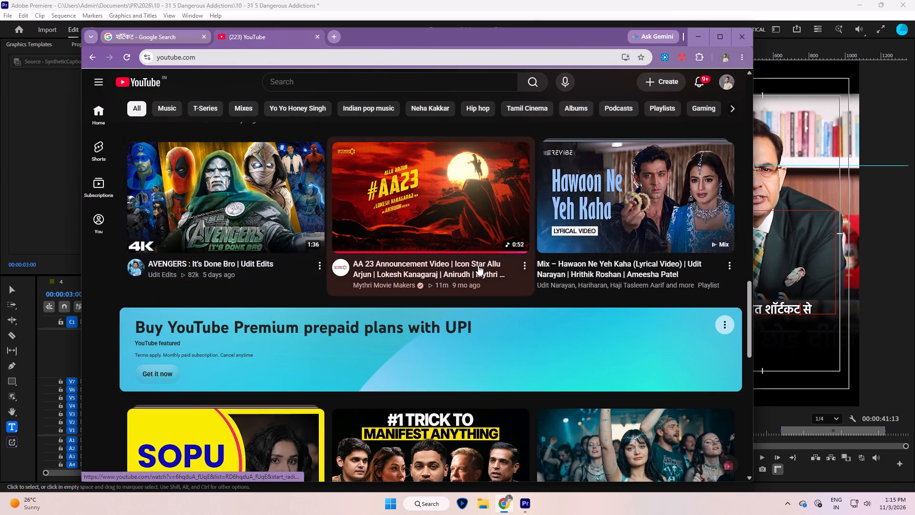
{"action": "scroll", "coordinate": [366, 250], "scroll_direction": "down", "scroll_amount": 7}
{"action": "scroll", "coordinate": [590, 311], "scroll_direction": "up", "scroll_amount": 2}
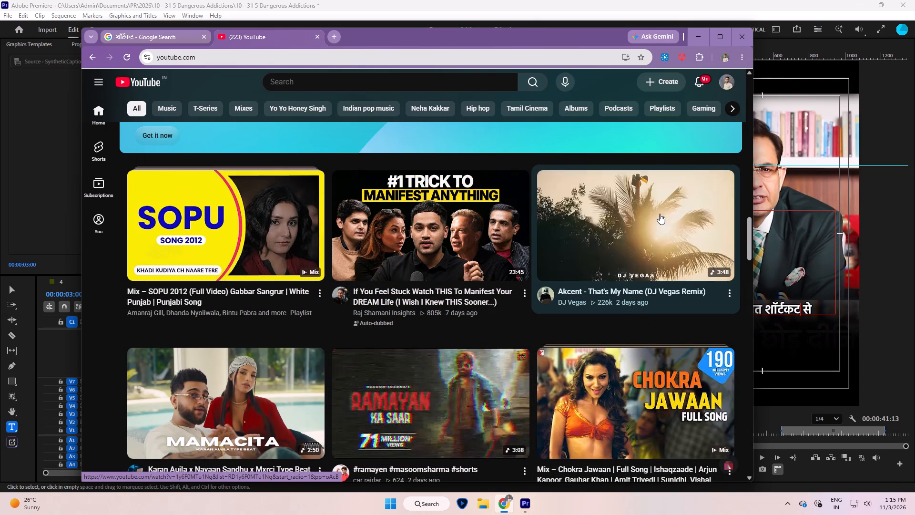
{"action": "scroll", "coordinate": [661, 219], "scroll_direction": "down", "scroll_amount": 9}
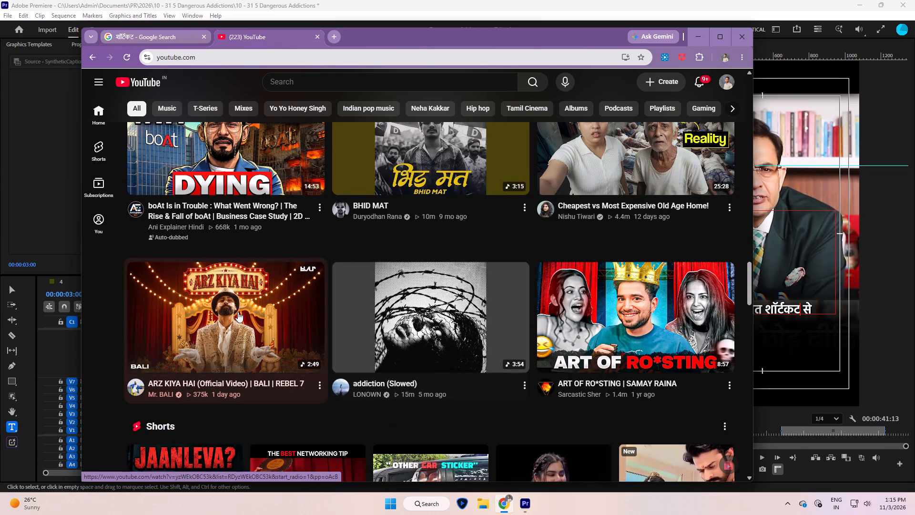
{"action": "scroll", "coordinate": [237, 319], "scroll_direction": "up", "scroll_amount": 1}
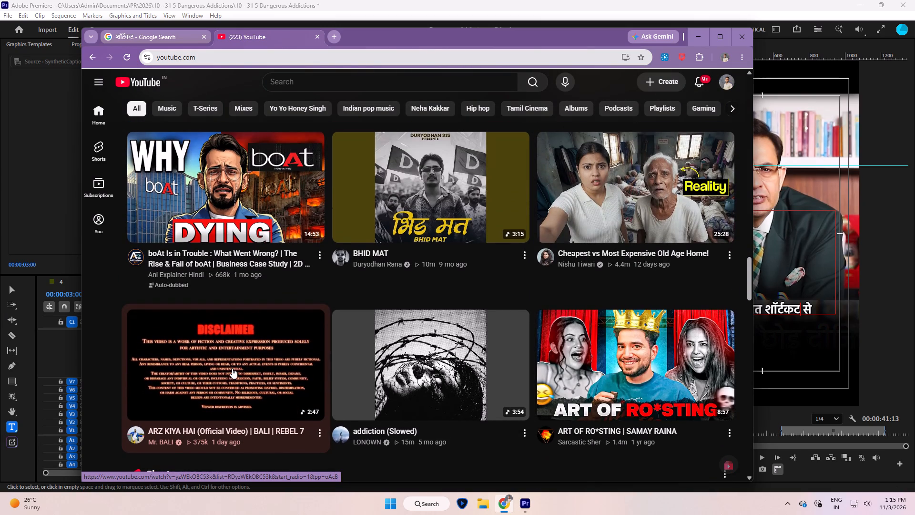
{"action": "scroll", "coordinate": [219, 378], "scroll_direction": "down", "scroll_amount": 9}
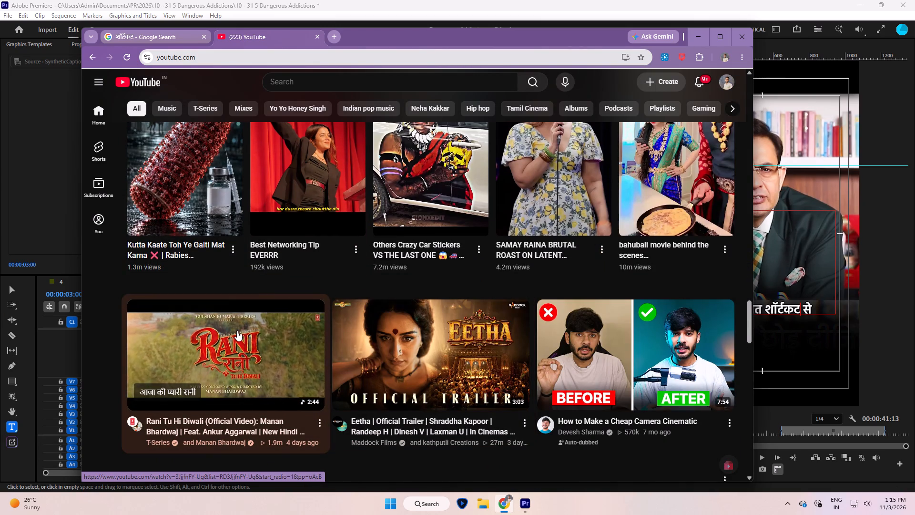
{"action": "scroll", "coordinate": [244, 322], "scroll_direction": "down", "scroll_amount": 6}
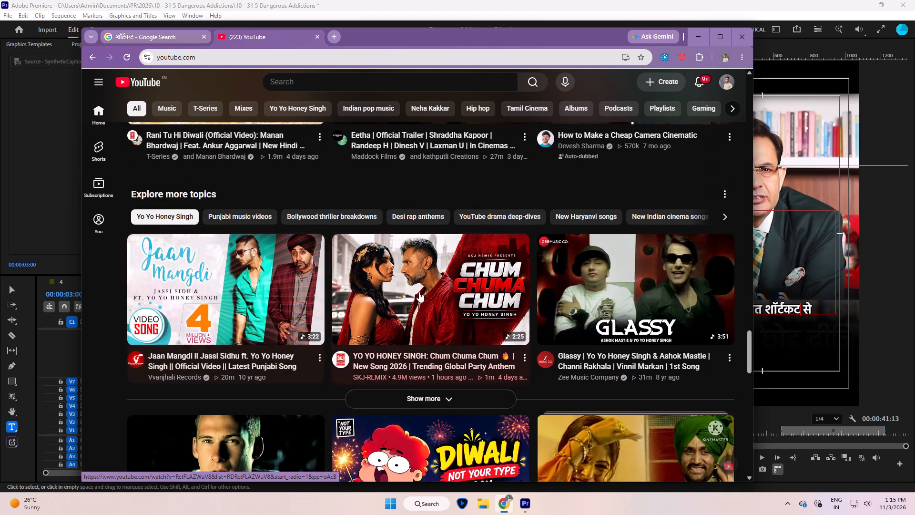
Open the Yo Yo Honey Singh video Chum Chuma Chum on YouTube, play its opening seconds and pause it.
{"action": "left_click", "coordinate": [436, 265]}
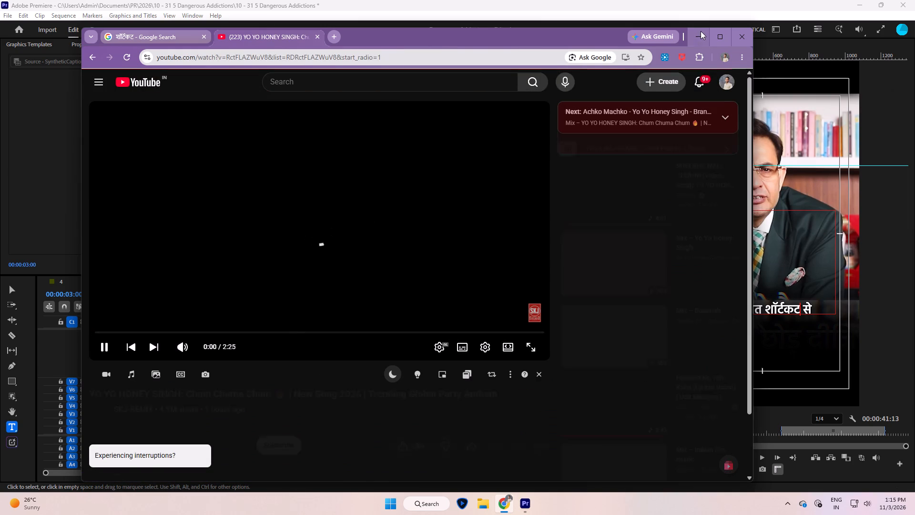
{"action": "scroll", "coordinate": [274, 308], "scroll_direction": "down", "scroll_amount": 1}
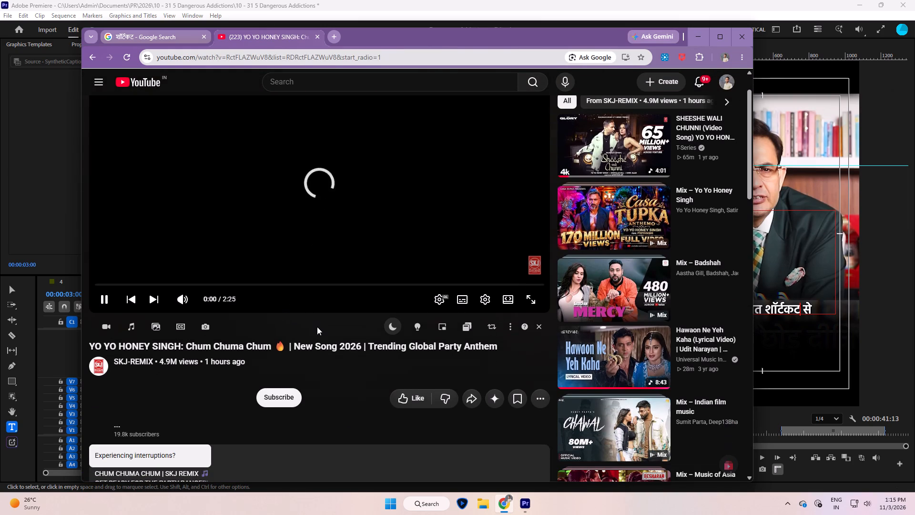
{"action": "scroll", "coordinate": [329, 370], "scroll_direction": "up", "scroll_amount": 1}
{"action": "key", "text": "space"}
{"action": "key", "text": "space"}
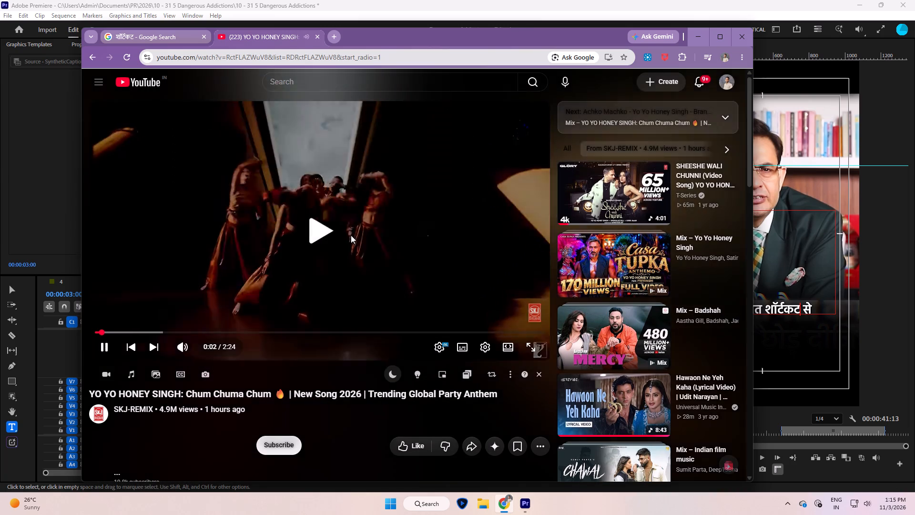
{"action": "key", "text": "space"}
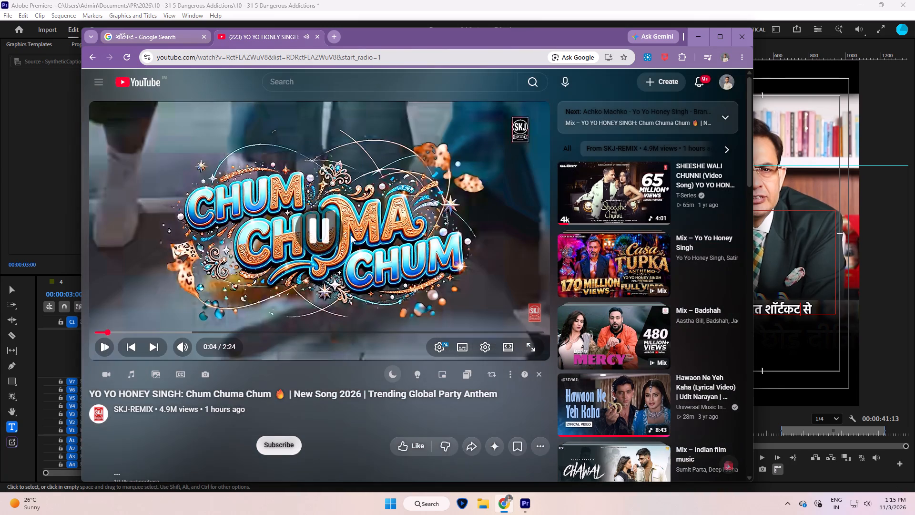
{"action": "key", "text": "space"}
{"action": "key", "text": "space"}
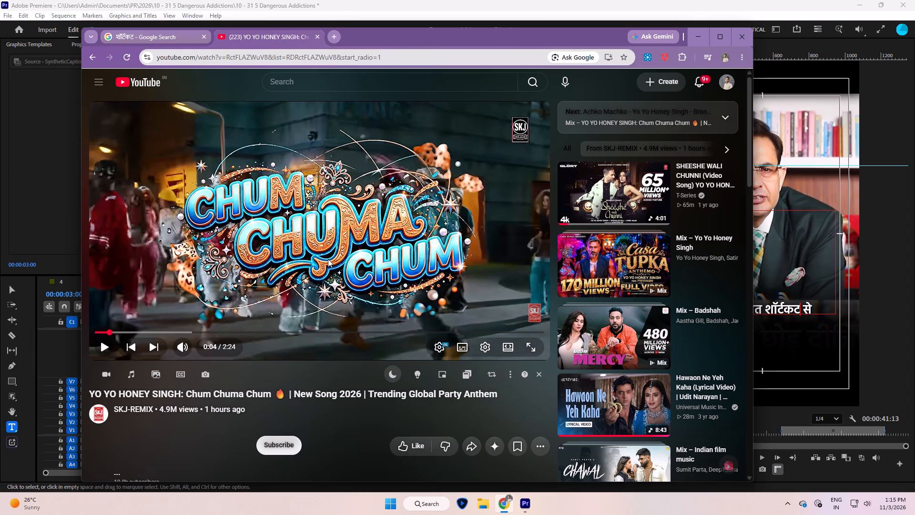
{"action": "scroll", "coordinate": [296, 251], "scroll_direction": "up", "scroll_amount": 1}
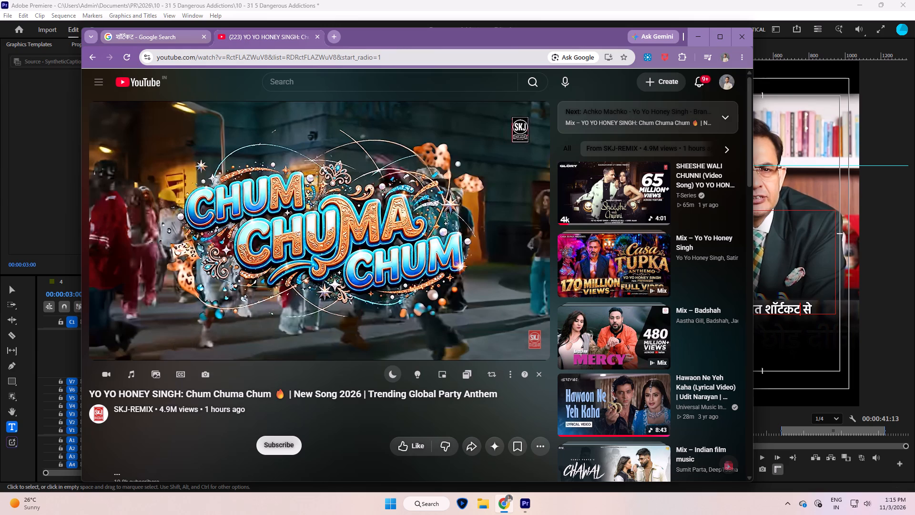
Play a few more seconds of the Chum Chuma Chum video on YouTube and leave it playing.
{"action": "key", "text": "space"}
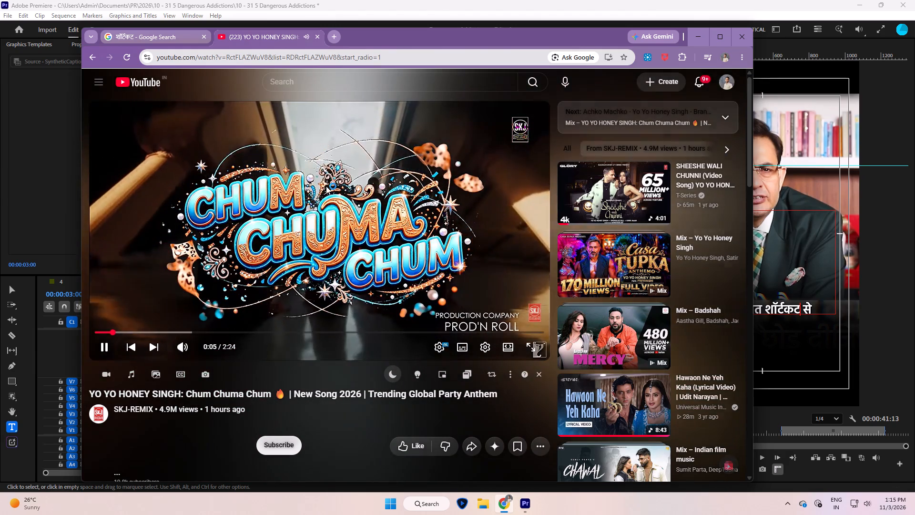
{"action": "key", "text": "space"}
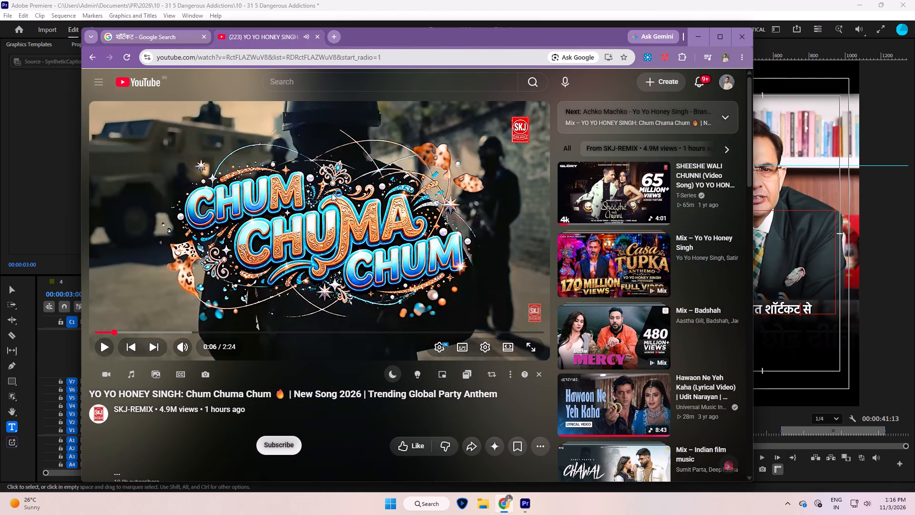
{"action": "left_click", "coordinate": [380, 38]}
{"action": "key", "text": "space"}
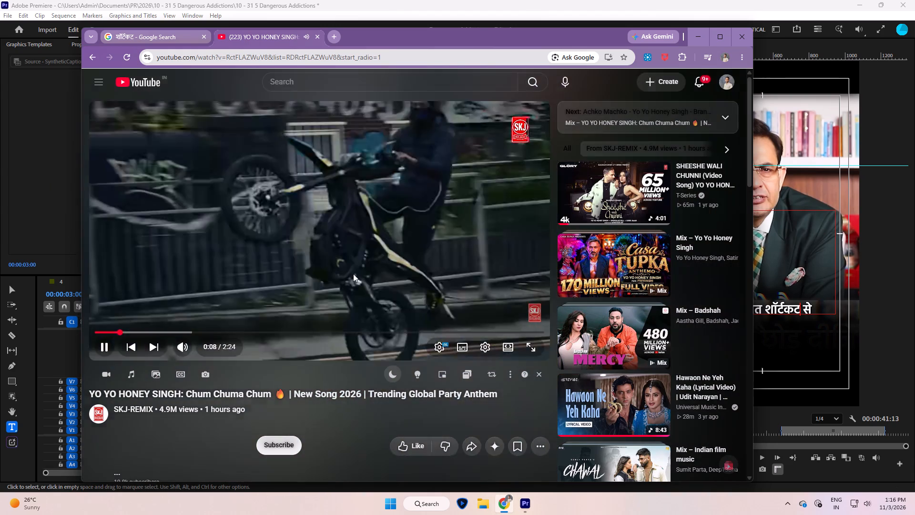
Switch to Premiere Pro and save the project.
{"action": "left_click", "coordinate": [63, 196]}
{"action": "key", "text": "ctrl+s"}
{"action": "left_click", "coordinate": [276, 364]}
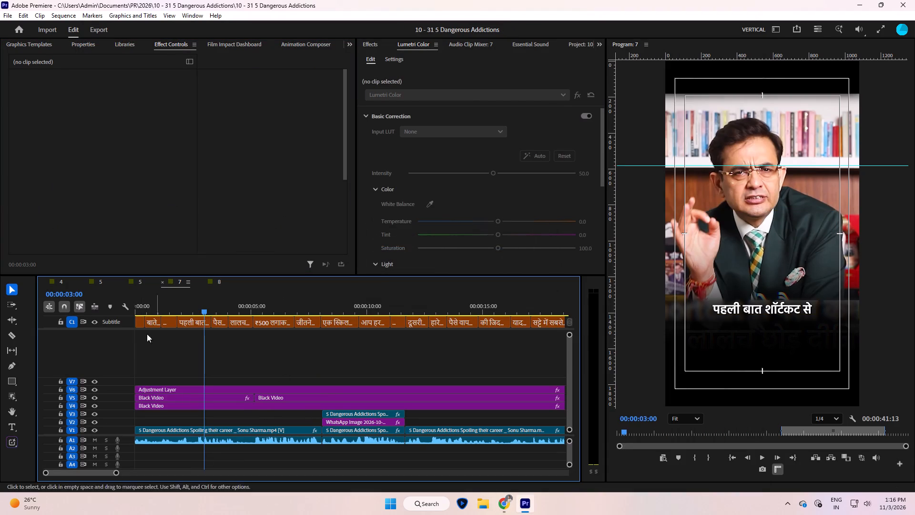
Replace the word शॉर्टकट in the caption "पहली बात शॉर्टकट से" with the copied word Shortcut.
{"action": "left_click", "coordinate": [181, 308]}
{"action": "left_click", "coordinate": [180, 310]}
{"action": "left_click", "coordinate": [176, 302]}
{"action": "key", "text": "space"}
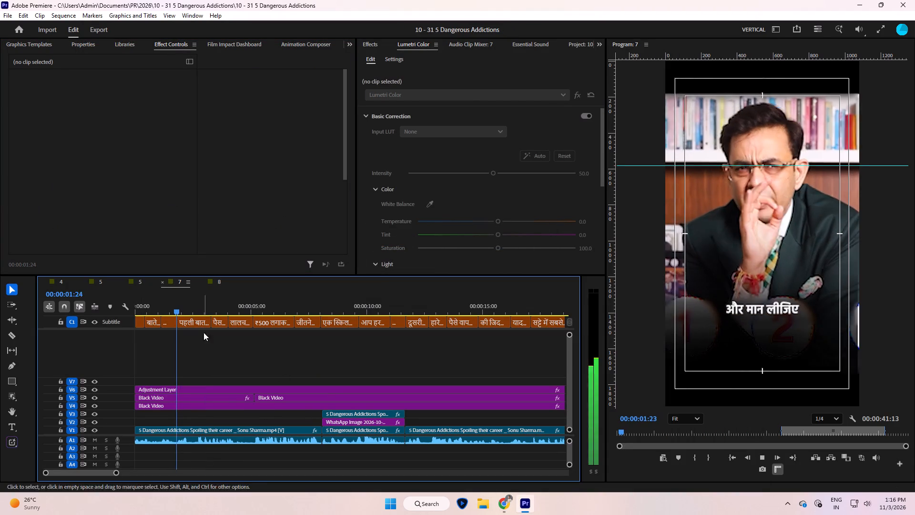
{"action": "key", "text": "space"}
{"action": "left_click", "coordinate": [197, 312]}
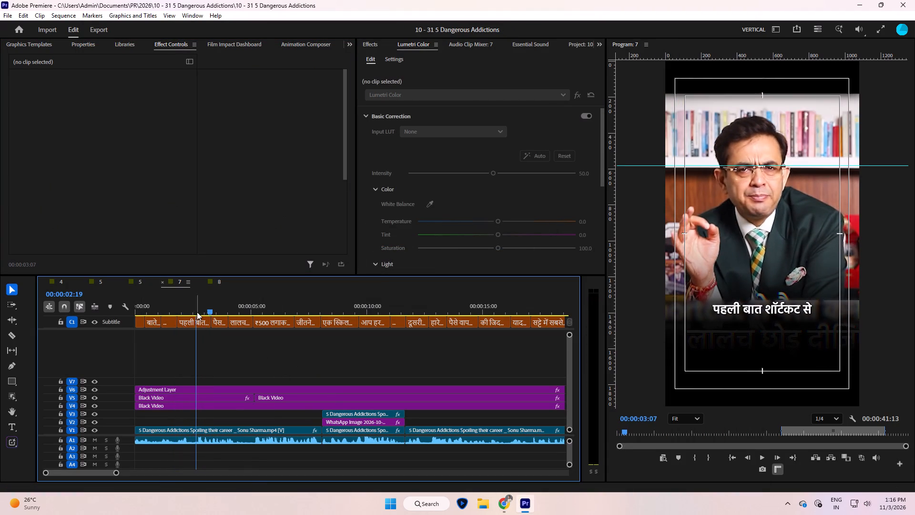
{"action": "left_click", "coordinate": [199, 322]}
{"action": "triple_click", "coordinate": [773, 308]}
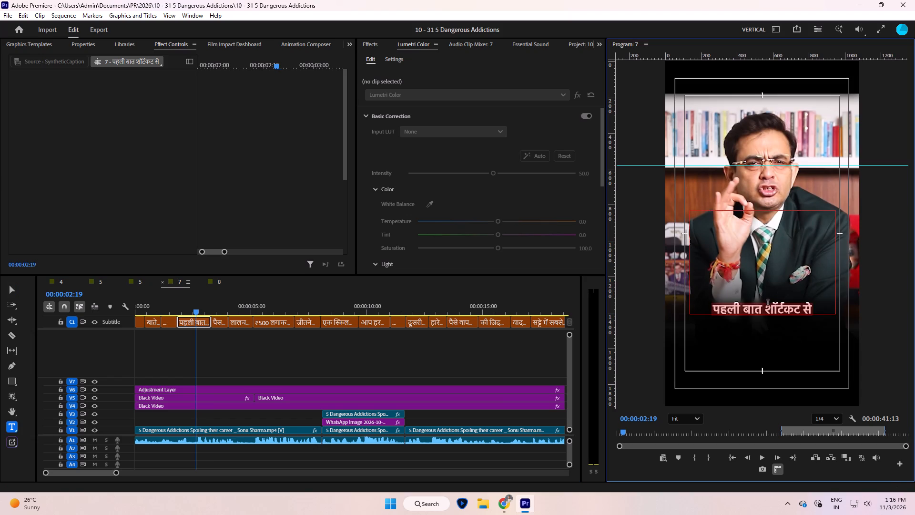
{"action": "left_click", "coordinate": [766, 296]}
{"action": "left_click_drag", "start_coordinate": [764, 310], "coordinate": [800, 315]}
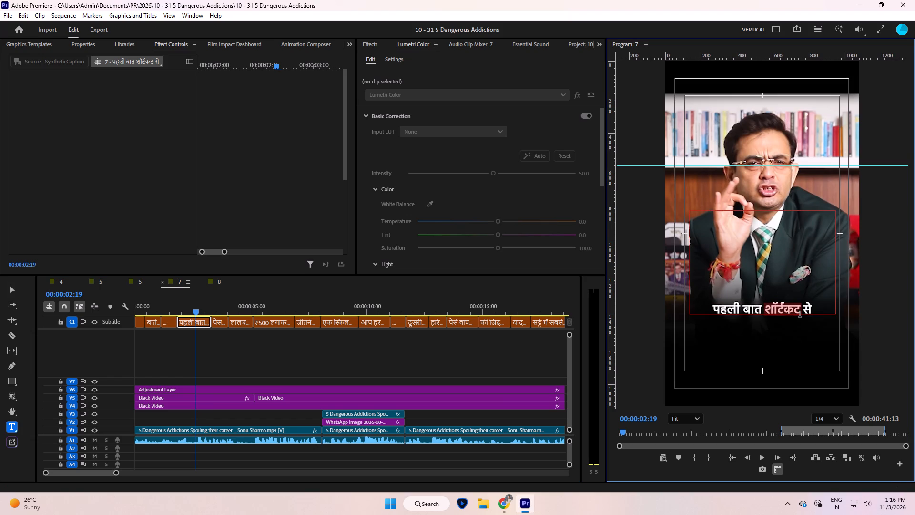
{"action": "key", "text": "ctrl+v"}
{"action": "left_click", "coordinate": [338, 329]}
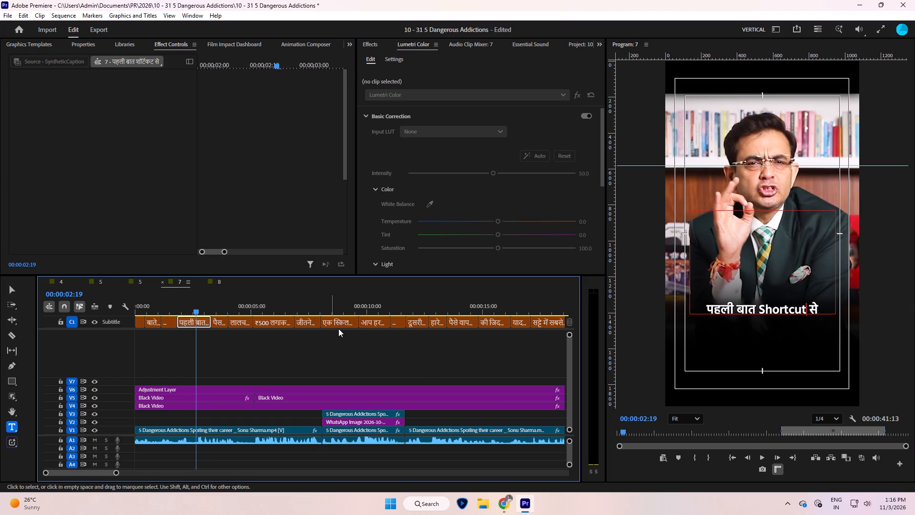
Switch to Chrome and skip ahead in the playing YouTube video.
{"action": "left_click", "coordinate": [502, 512]}
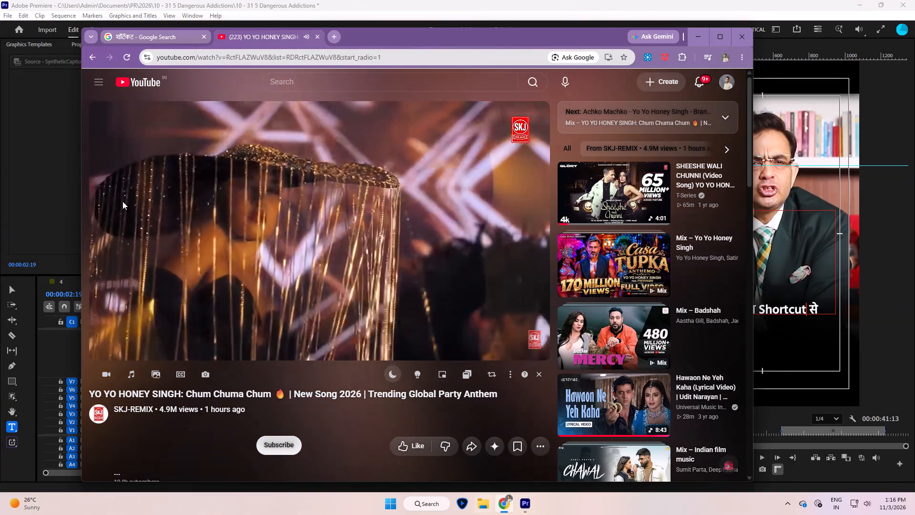
{"action": "key", "text": "Right"}
{"action": "key", "text": "Right"}
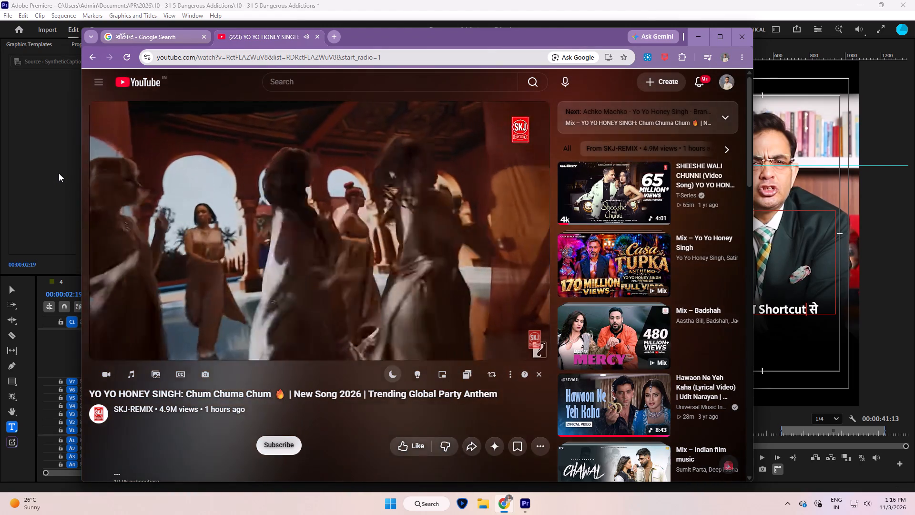
Return to Premiere Pro and save the project.
{"action": "left_click", "coordinate": [56, 173]}
{"action": "key", "text": "ctrl+s"}
{"action": "left_click", "coordinate": [287, 348]}
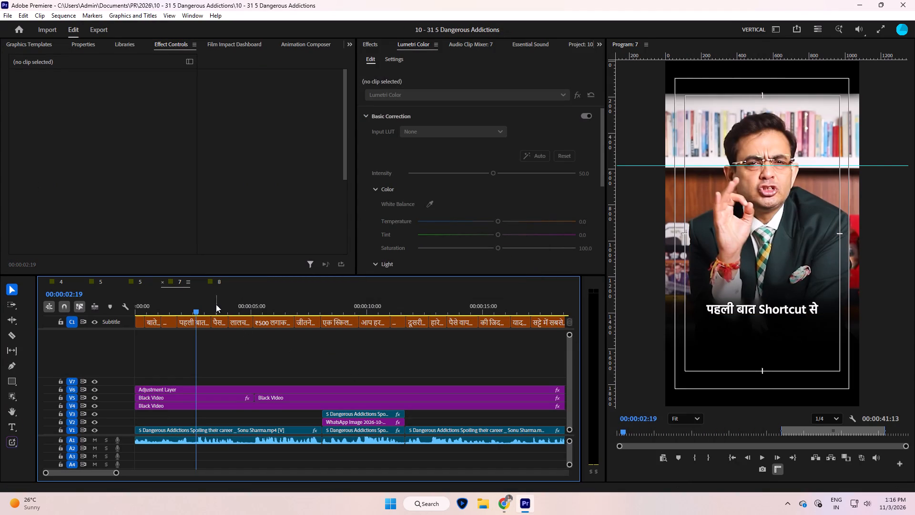
Set the fill of only the word Shortcut in the caption "पहली बात Shortcut से" to red FF0000.
{"action": "key", "text": "space"}
{"action": "key", "text": "space"}
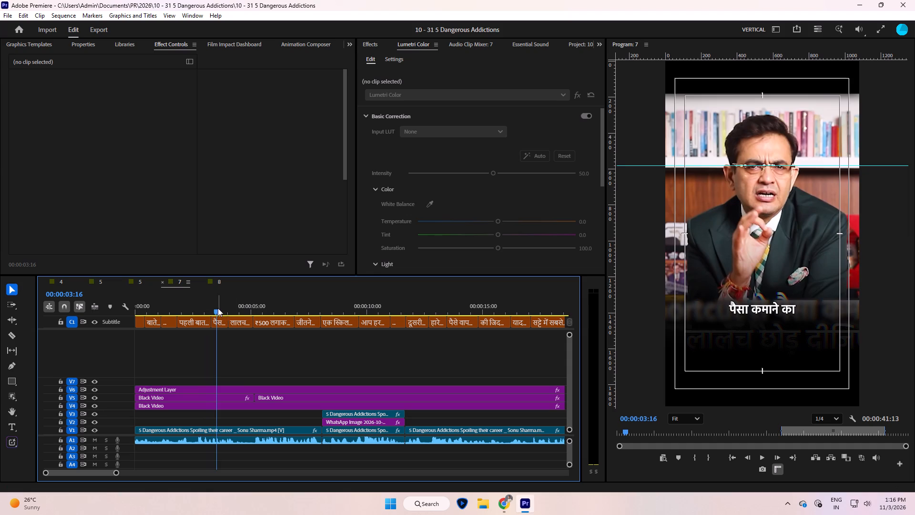
{"action": "left_click", "coordinate": [160, 313]}
{"action": "key", "text": "space"}
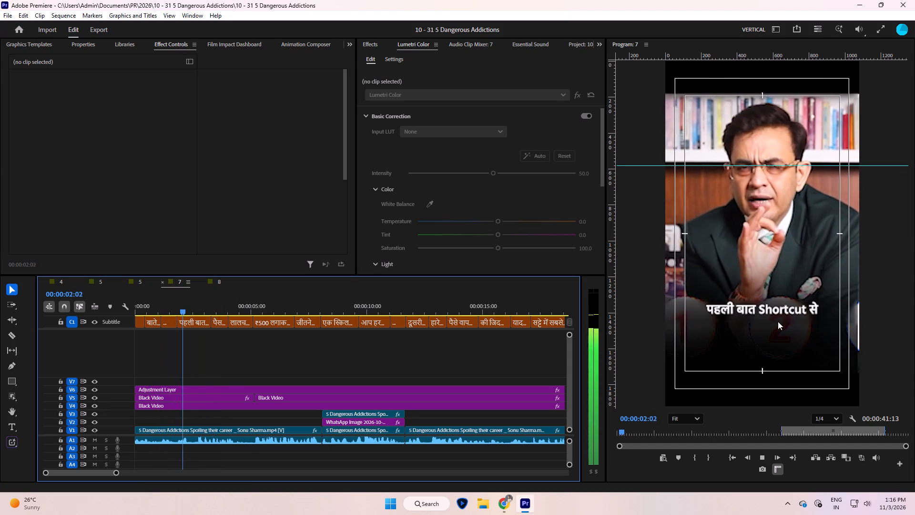
{"action": "key", "text": "space"}
{"action": "triple_click", "coordinate": [758, 305]}
{"action": "left_click", "coordinate": [760, 300]}
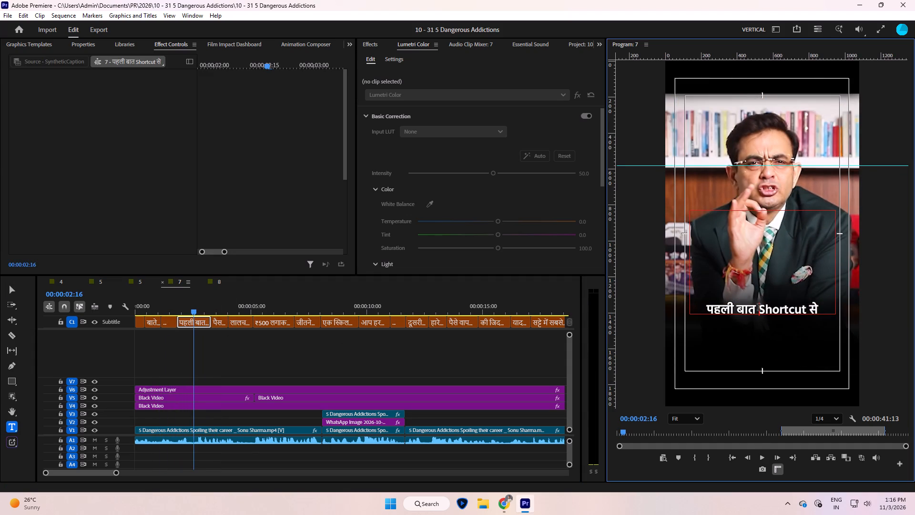
{"action": "left_click_drag", "start_coordinate": [759, 308], "coordinate": [804, 307]}
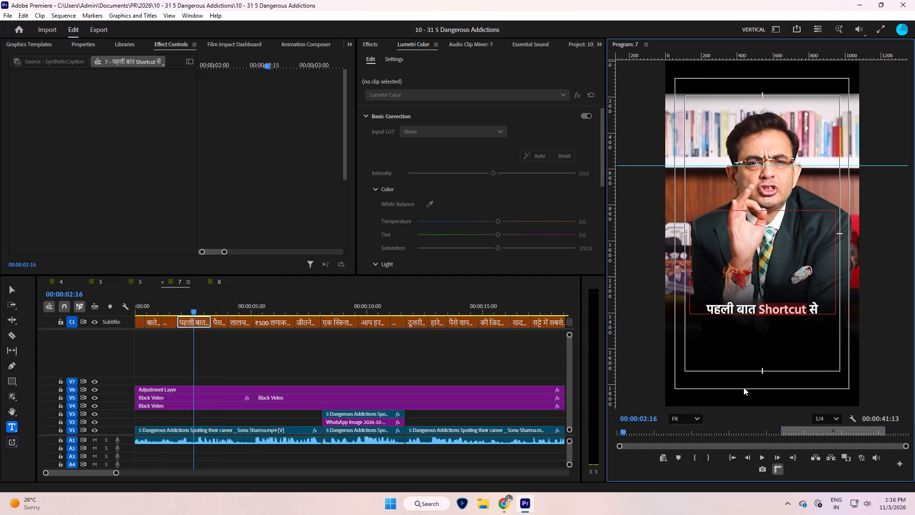
{"action": "left_click", "coordinate": [83, 43]}
{"action": "scroll", "coordinate": [127, 149], "scroll_direction": "down", "scroll_amount": 9}
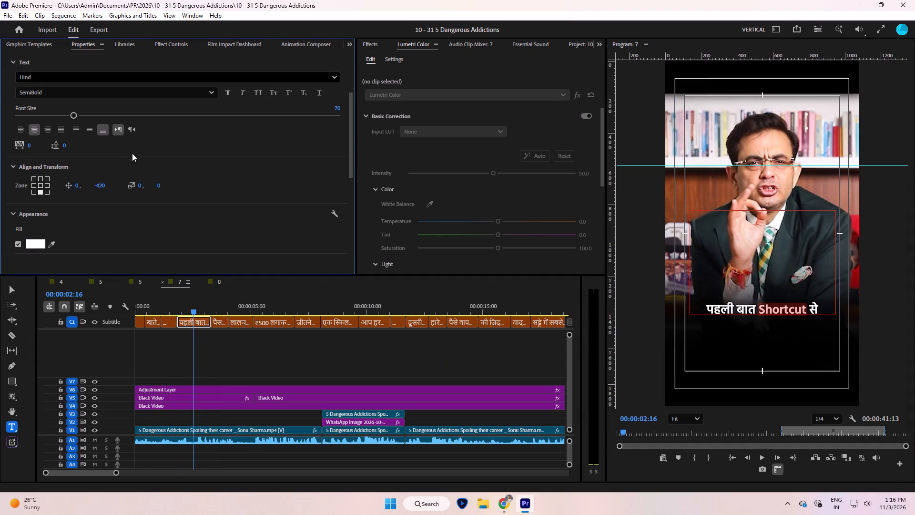
{"action": "left_click", "coordinate": [31, 246]}
{"action": "left_click_drag", "start_coordinate": [402, 231], "coordinate": [518, 433]}
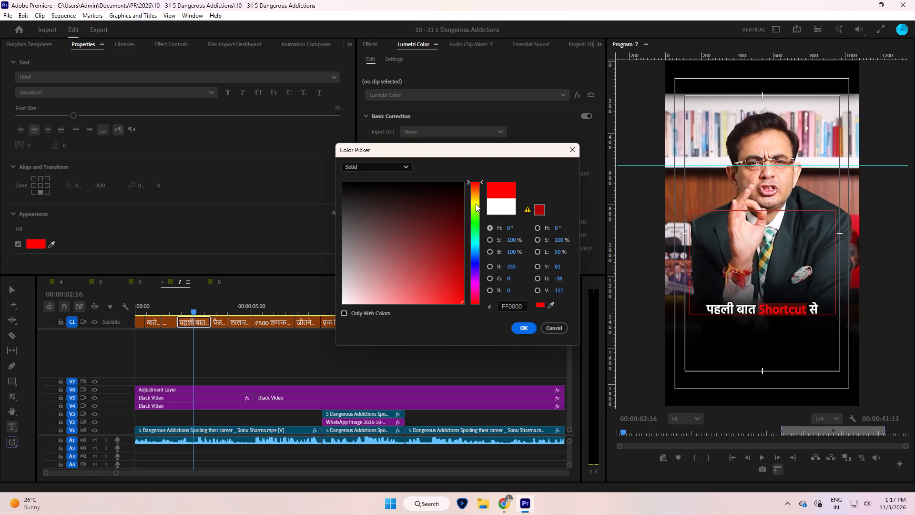
{"action": "left_click_drag", "start_coordinate": [476, 221], "coordinate": [482, 448]}
{"action": "key", "text": "Return"}
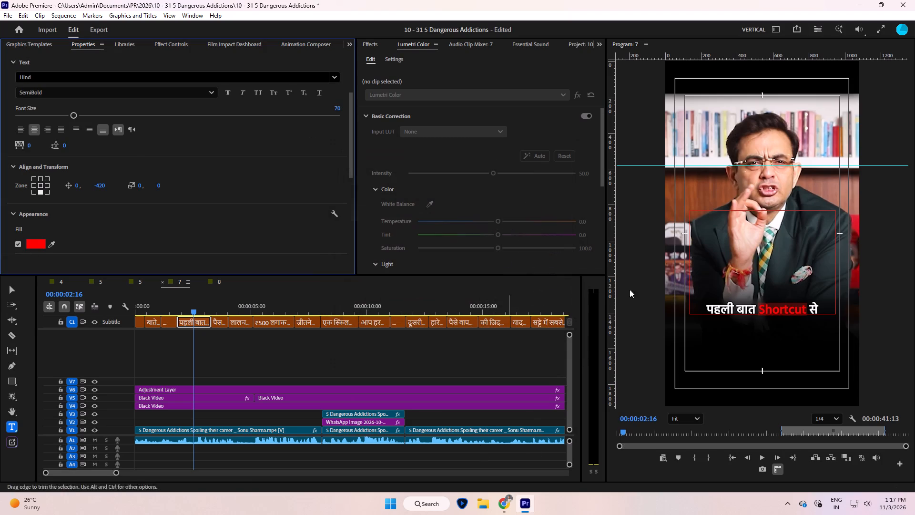
{"action": "left_click", "coordinate": [247, 351]}
Play the sequence from the Shortcut caption into the caption "पैसा कमाने का" to review it.
{"action": "key", "text": "space"}
{"action": "key", "text": "space"}
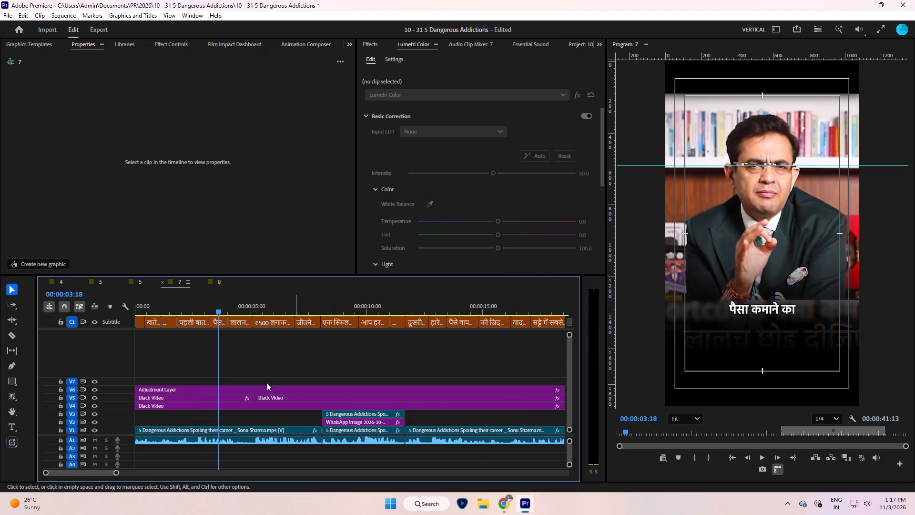
{"action": "key", "text": "space"}
{"action": "key", "text": "space"}
Switch to Chrome, browse the video's YouTube page and start the Indian film music mix from the suggestions.
{"action": "left_click", "coordinate": [502, 509]}
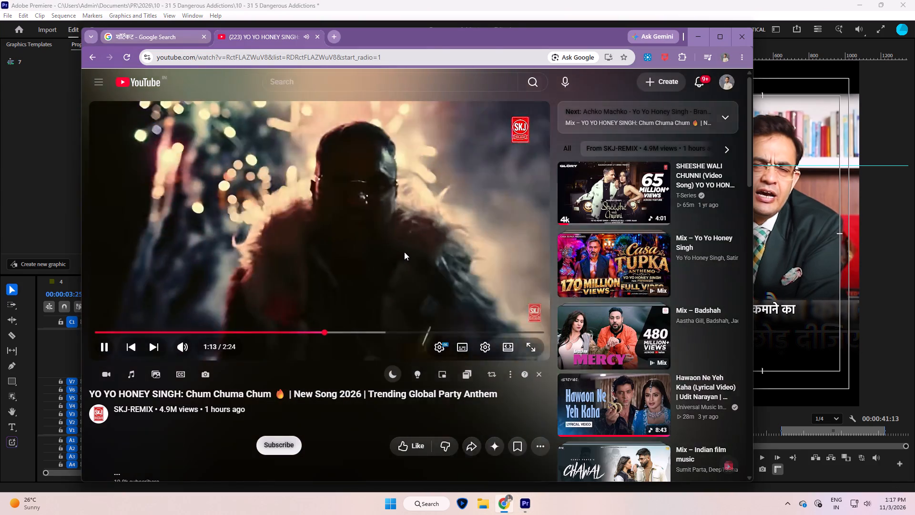
{"action": "scroll", "coordinate": [398, 245], "scroll_direction": "down", "scroll_amount": 5}
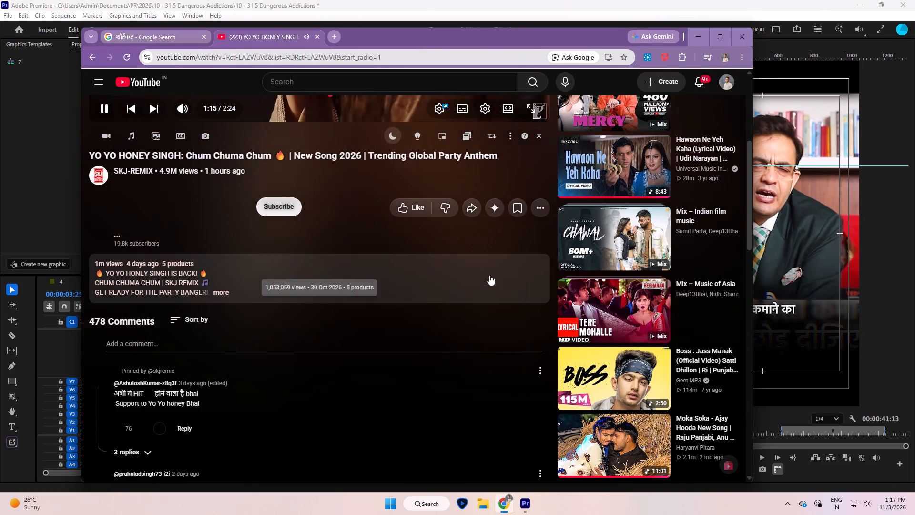
{"action": "scroll", "coordinate": [431, 341], "scroll_direction": "up", "scroll_amount": 1}
{"action": "scroll", "coordinate": [394, 295], "scroll_direction": "down", "scroll_amount": 3}
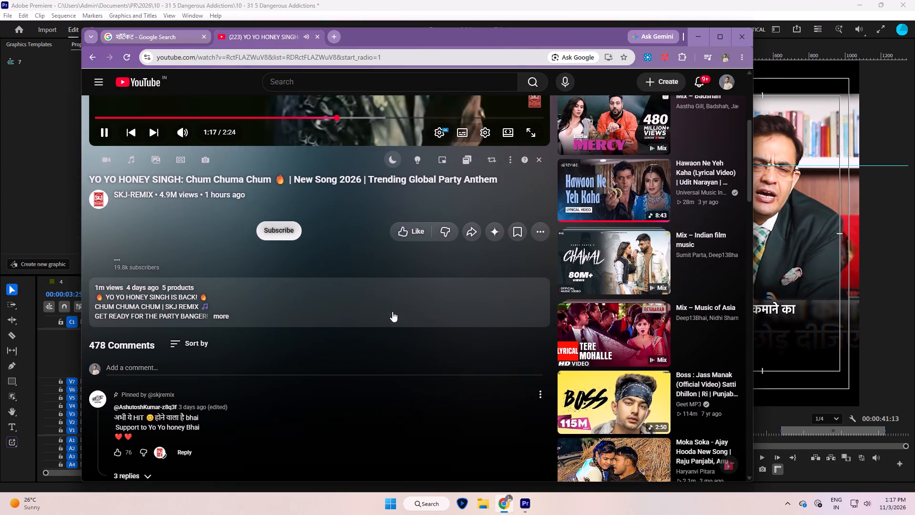
{"action": "left_click", "coordinate": [619, 233]}
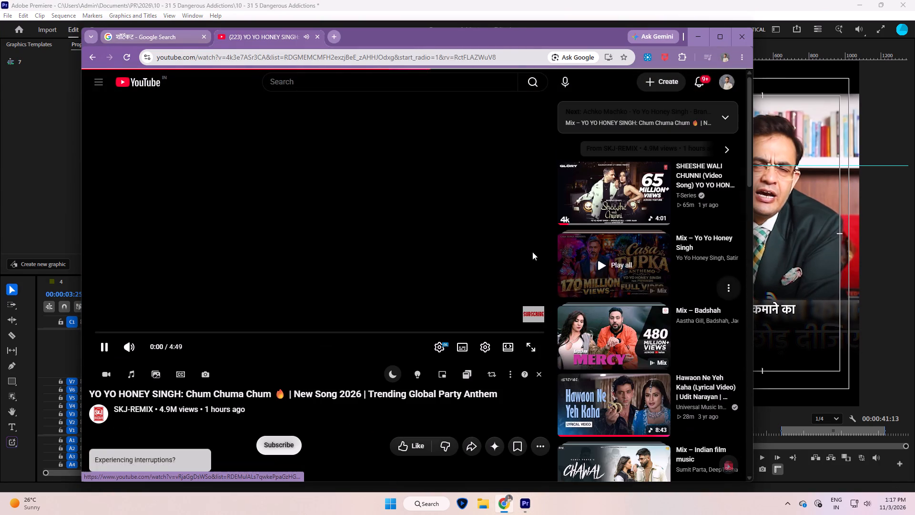
Return to Premiere Pro and set the fill of the entire caption "लालच छोड़ दीजिए।" to bright green.
{"action": "left_click", "coordinate": [50, 151]}
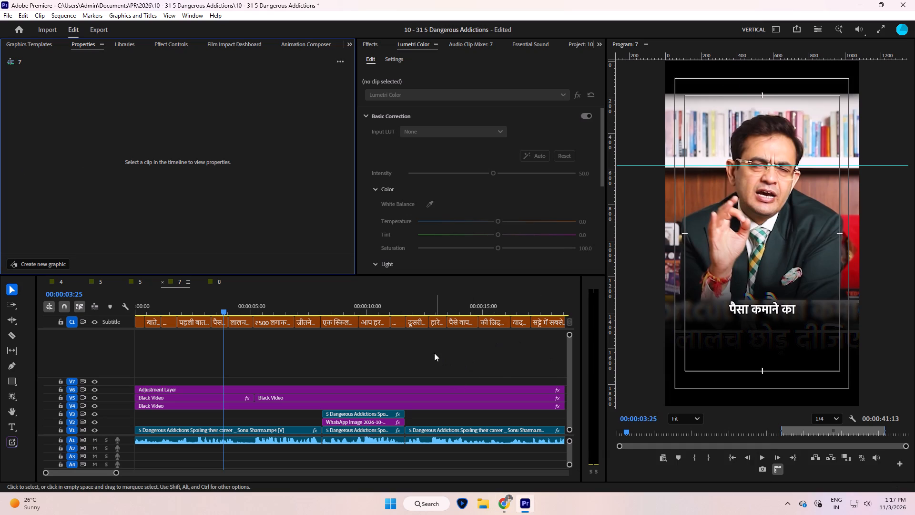
{"action": "left_click", "coordinate": [434, 353]}
{"action": "key", "text": "space"}
{"action": "key", "text": "space"}
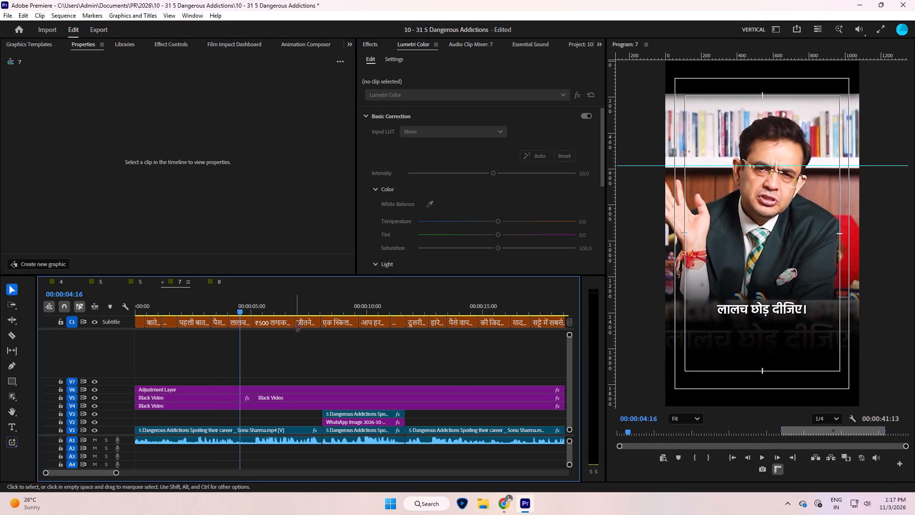
{"action": "key", "text": "space"}
{"action": "key", "text": "space"}
{"action": "left_click", "coordinate": [231, 305]}
{"action": "key", "text": "space"}
{"action": "key", "text": "space"}
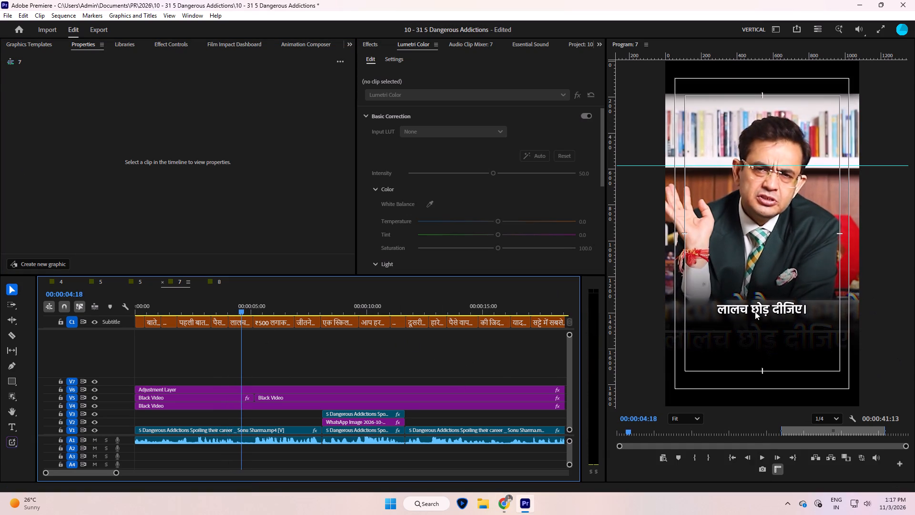
{"action": "triple_click", "coordinate": [757, 307]}
{"action": "left_click", "coordinate": [765, 303]}
{"action": "left_click", "coordinate": [768, 309]}
{"action": "key", "text": "ctrl+a"}
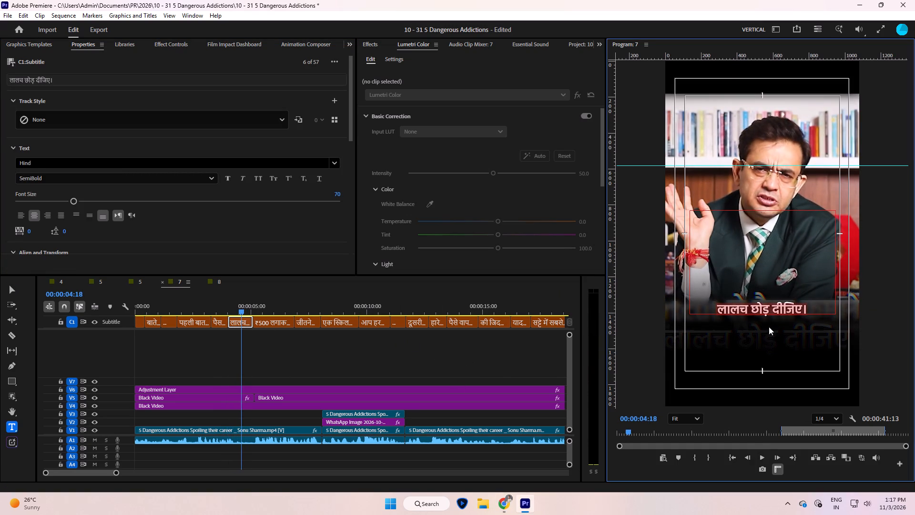
{"action": "scroll", "coordinate": [165, 228], "scroll_direction": "down", "scroll_amount": 16}
{"action": "left_click", "coordinate": [35, 175]}
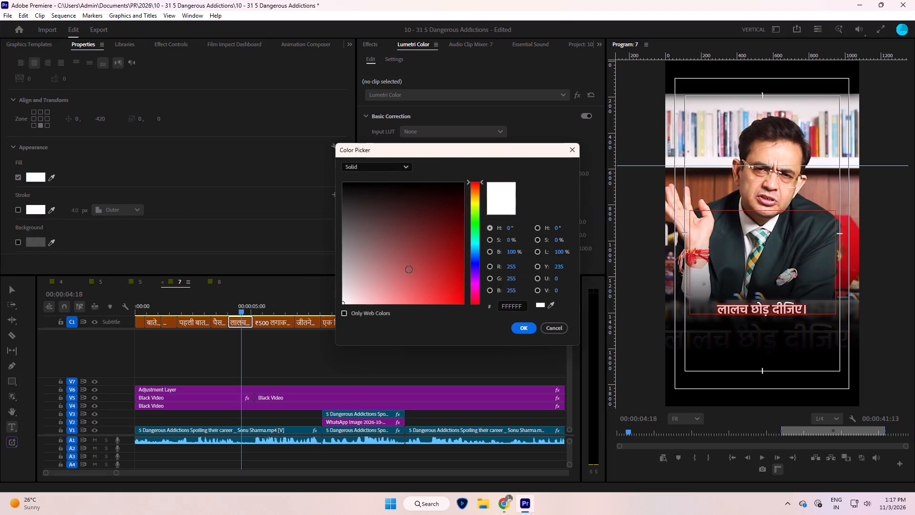
{"action": "left_click_drag", "start_coordinate": [435, 253], "coordinate": [592, 362]}
{"action": "left_click", "coordinate": [479, 218]}
{"action": "key", "text": "Return"}
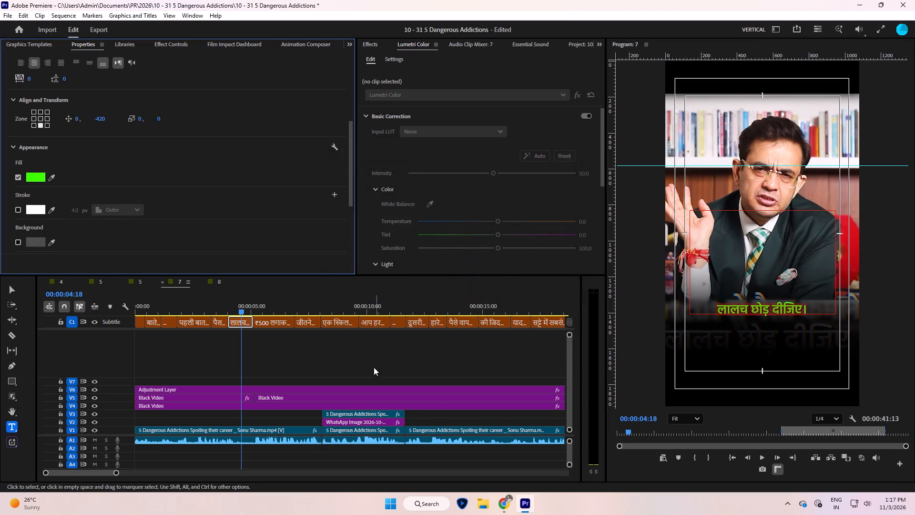
{"action": "left_click", "coordinate": [371, 367]}
Insert a ₹ symbol before 50,000 in the caption "₹500 लगाकर 50,000", copying the symbol already in the line.
{"action": "key", "text": "space"}
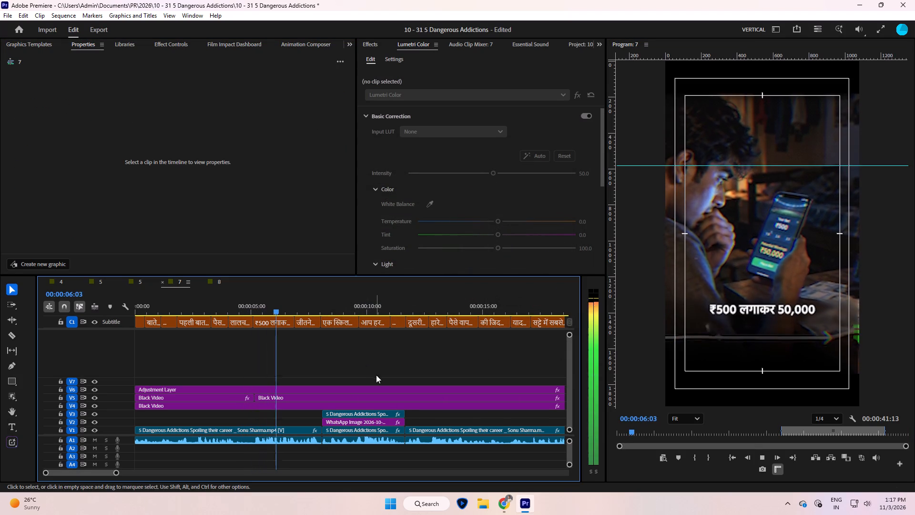
{"action": "key", "text": "space"}
{"action": "key", "text": "space"}
{"action": "key", "text": "space"}
{"action": "key", "text": "space"}
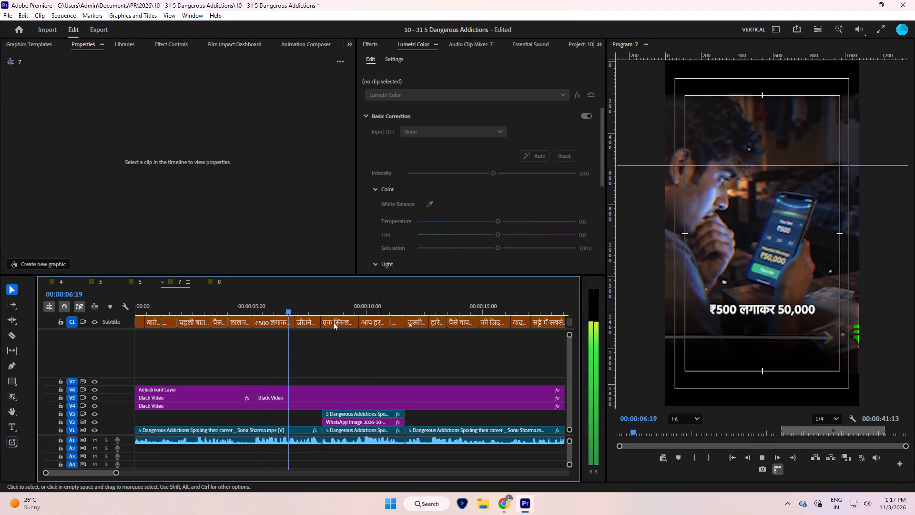
{"action": "left_click", "coordinate": [271, 309]}
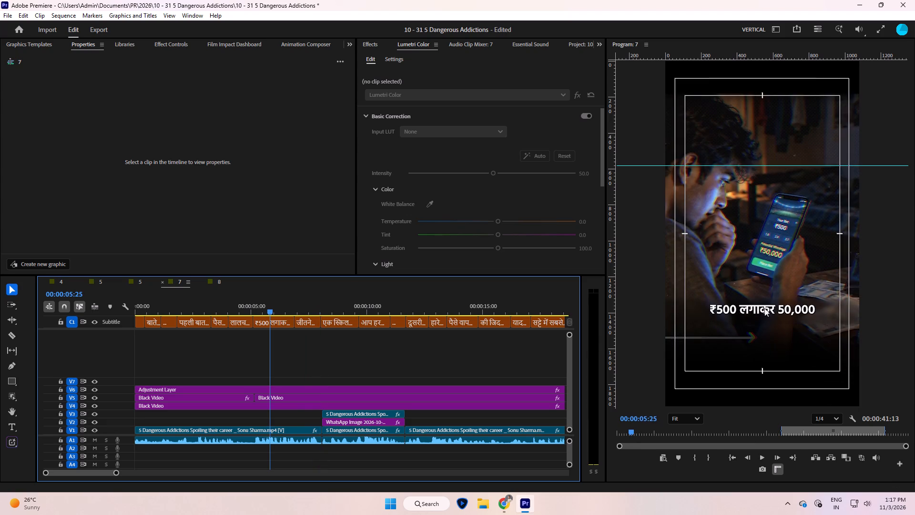
{"action": "triple_click", "coordinate": [715, 307]}
{"action": "left_click", "coordinate": [715, 289]}
{"action": "left_click_drag", "start_coordinate": [717, 306], "coordinate": [715, 306]}
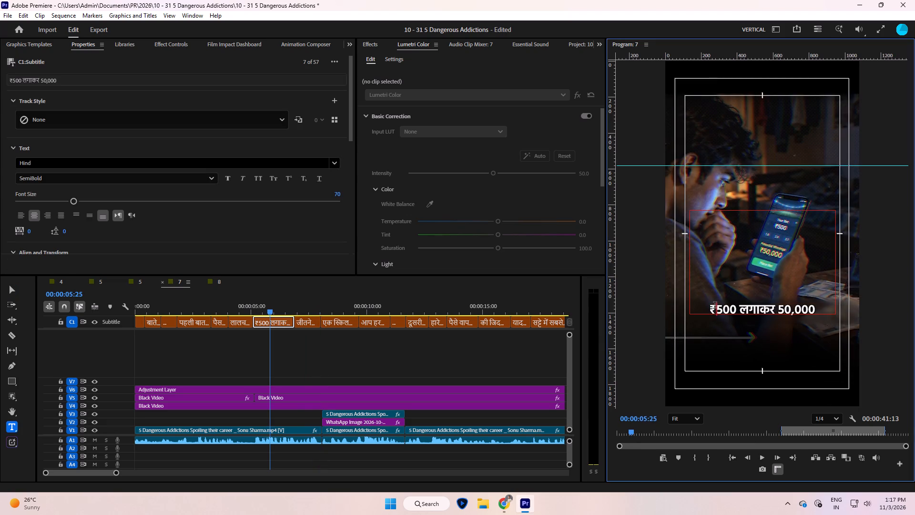
{"action": "left_click_drag", "start_coordinate": [715, 306], "coordinate": [677, 309]}
{"action": "key", "text": "ctrl+x"}
{"action": "key", "text": "ctrl+v"}
{"action": "left_click", "coordinate": [780, 308]}
{"action": "key", "text": "ctrl+v"}
{"action": "left_click", "coordinate": [370, 358]}
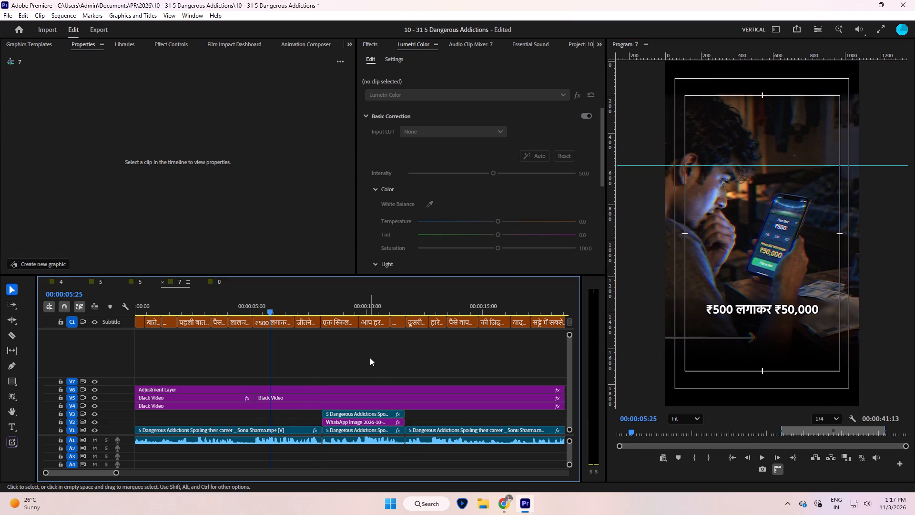
Replace the word स्किल with the English word "skill" in the caption "एक स्किल सीखिए, जिससे".
{"action": "key", "text": "space"}
{"action": "key", "text": "space"}
{"action": "key", "text": "space"}
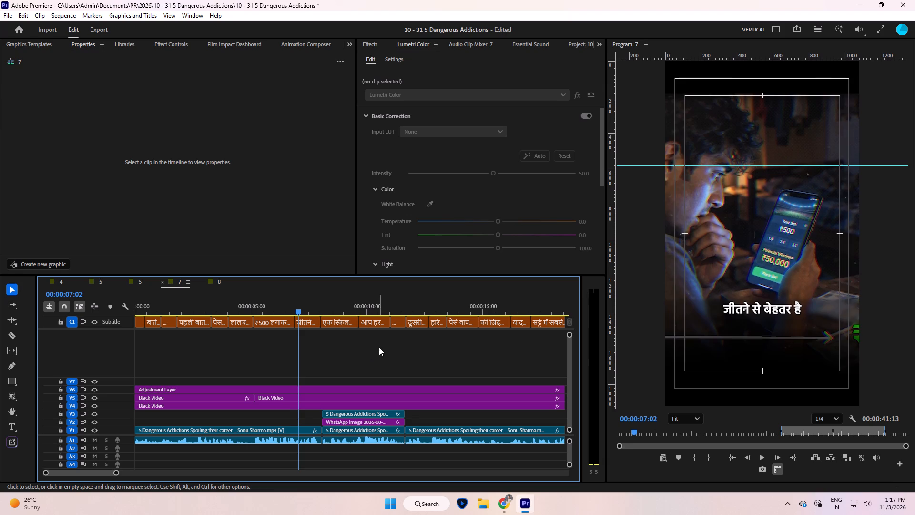
{"action": "key", "text": "space"}
{"action": "key", "text": "space"}
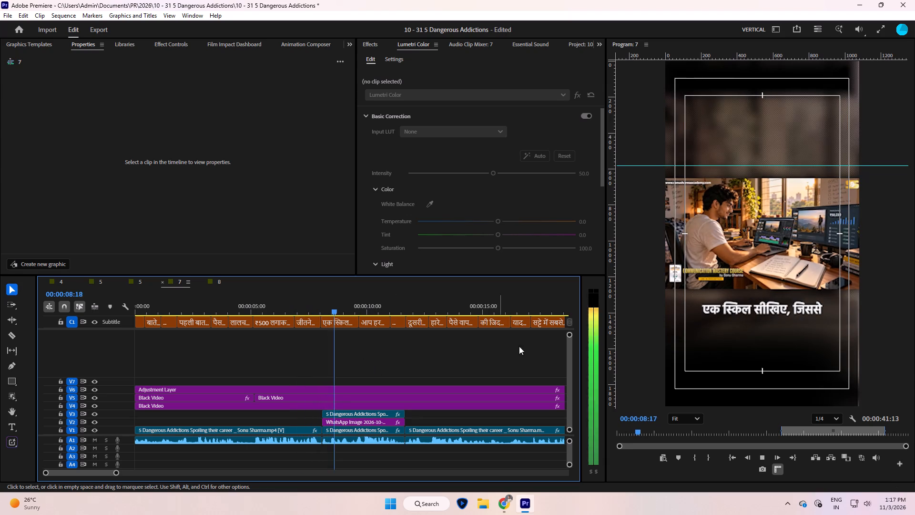
{"action": "left_click", "coordinate": [329, 306]}
{"action": "key", "text": "space"}
{"action": "key", "text": "space"}
{"action": "triple_click", "coordinate": [746, 311]}
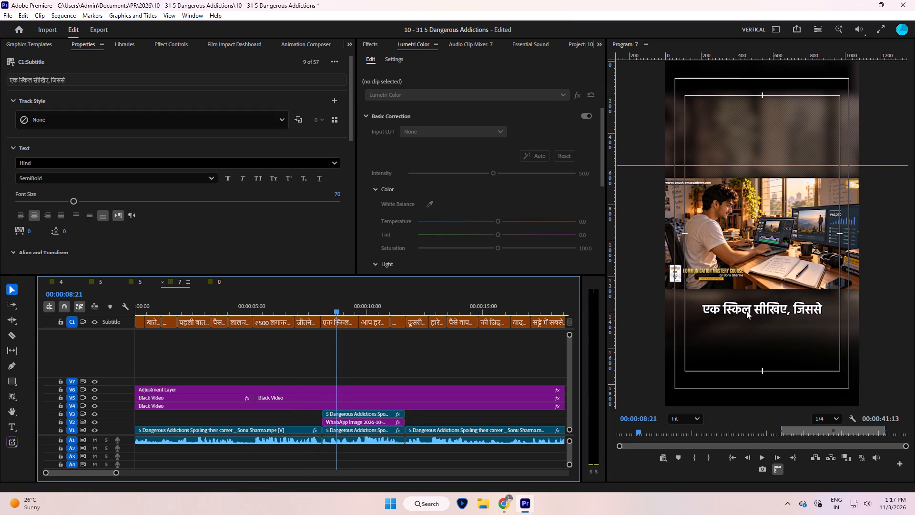
{"action": "left_click", "coordinate": [749, 305]}
{"action": "key", "text": "BackSpace"}
{"action": "key", "text": "BackSpace"}
{"action": "key", "text": "BackSpace"}
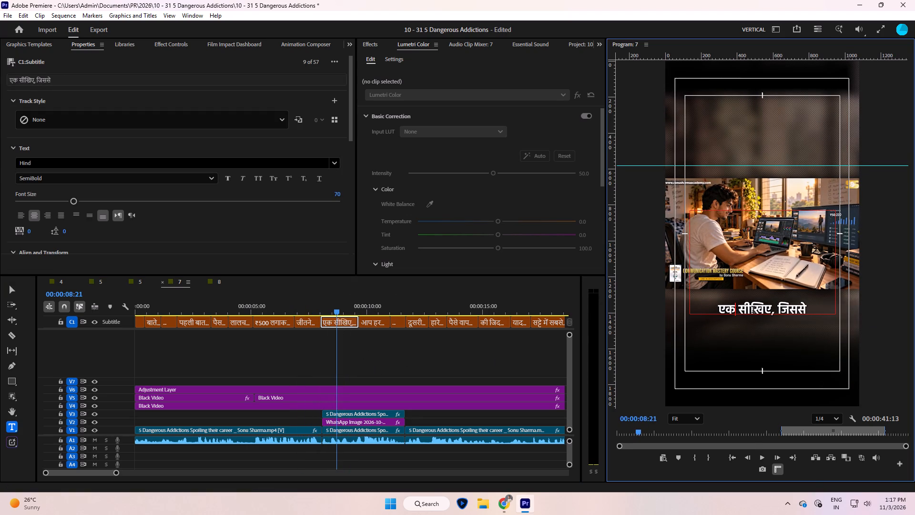
{"action": "key", "text": "space"}
{"action": "type", "text": "saki"}
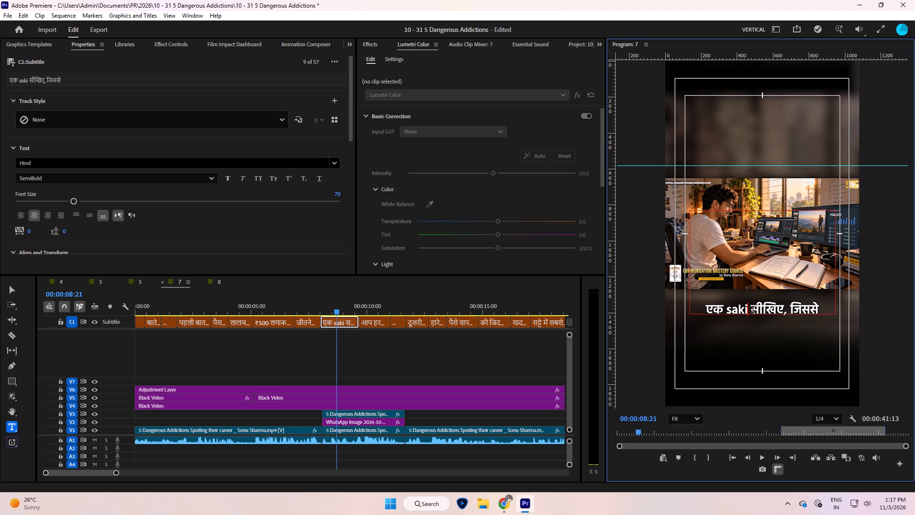
{"action": "key", "text": "BackSpace"}
{"action": "key", "text": "BackSpace"}
{"action": "key", "text": "BackSpace"}
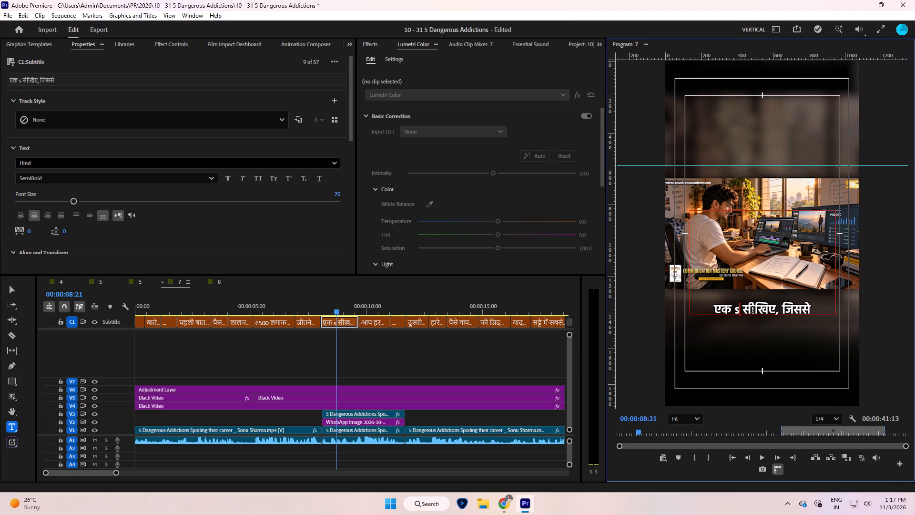
{"action": "type", "text": "kill"}
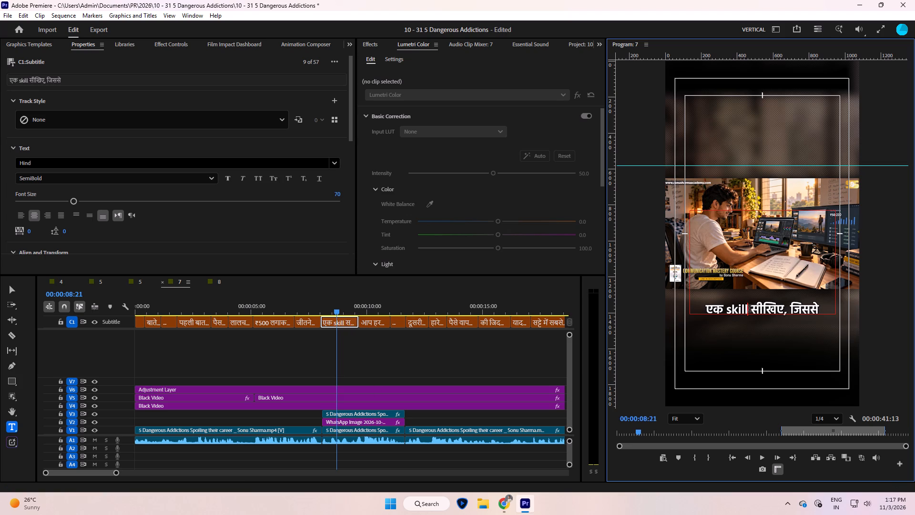
Set the fill of only the word skill in the caption "एक skill सीखिए, जिससे" to bright yellow.
{"action": "left_click_drag", "start_coordinate": [749, 309], "coordinate": [727, 311]}
{"action": "scroll", "coordinate": [147, 216], "scroll_direction": "down", "scroll_amount": 15}
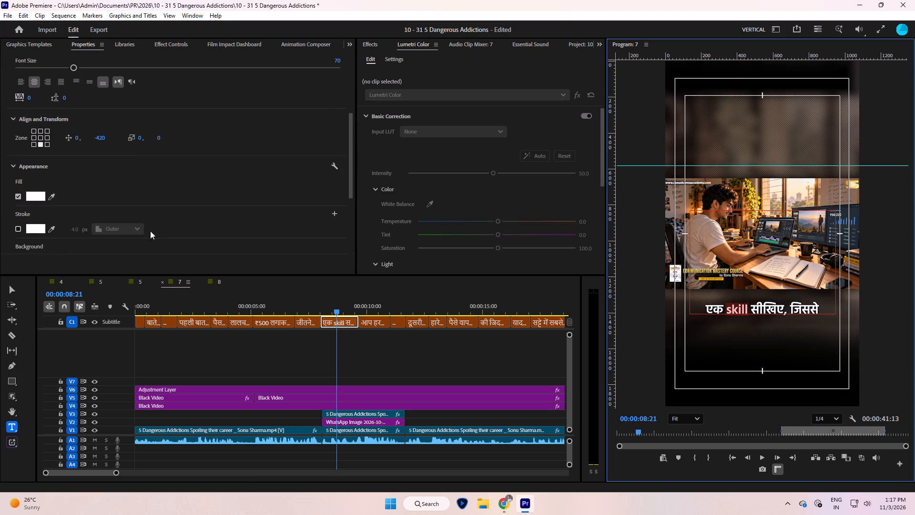
{"action": "left_click", "coordinate": [41, 185]}
{"action": "left_click_drag", "start_coordinate": [371, 261], "coordinate": [507, 377]}
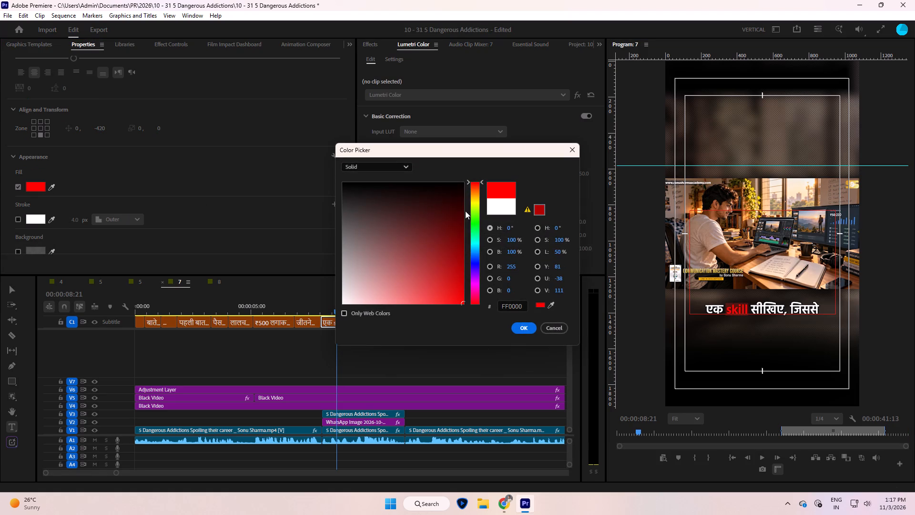
{"action": "left_click", "coordinate": [477, 204]}
{"action": "left_click", "coordinate": [477, 203]}
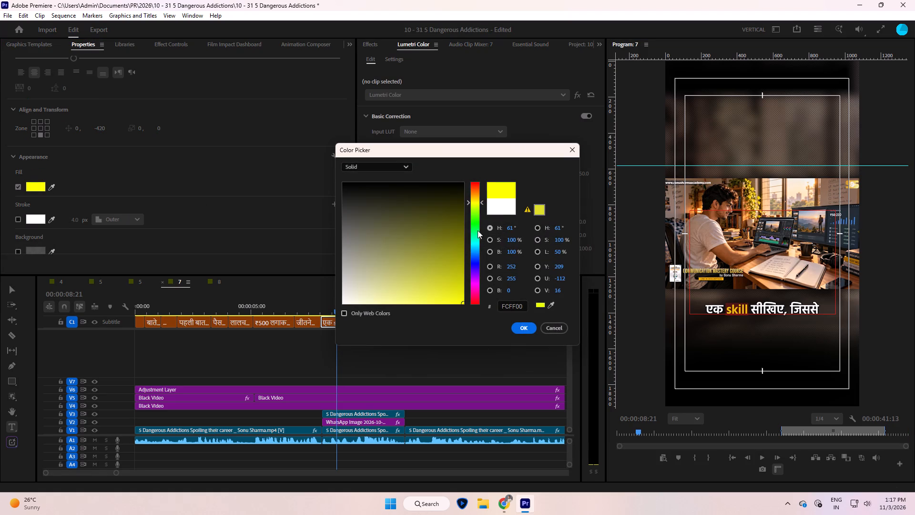
{"action": "left_click", "coordinate": [475, 202]}
{"action": "key", "text": "Return"}
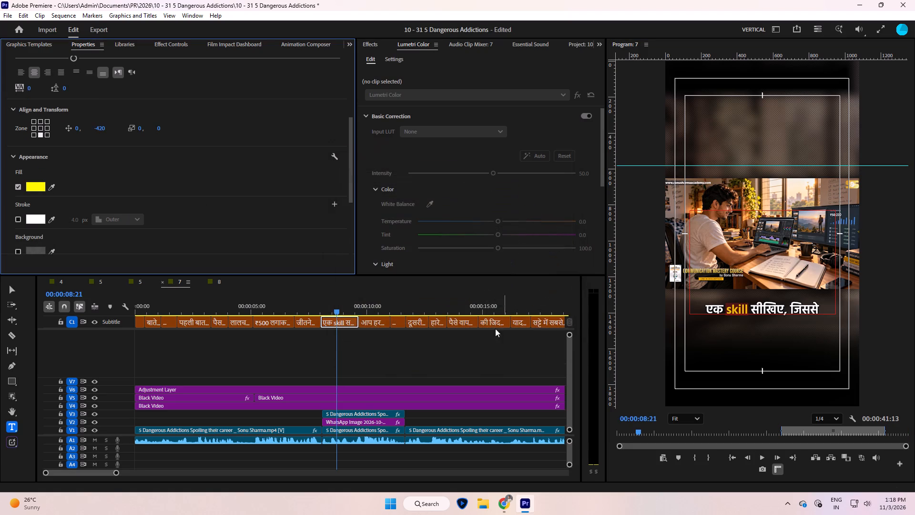
{"action": "left_click", "coordinate": [328, 352]}
Play the sequence repeatedly from the skill caption through "आप हर महीने 50,000" and "कमा सकें।" to check captions against the speech.
{"action": "key", "text": "space"}
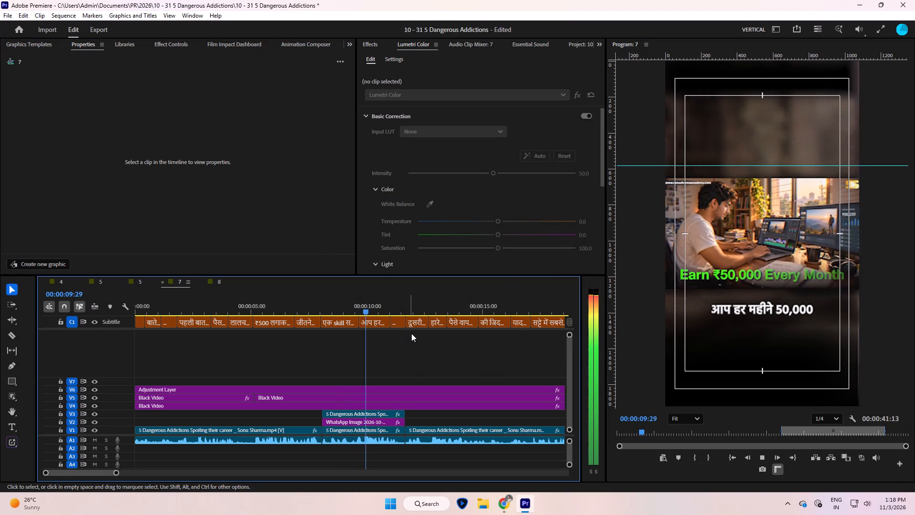
{"action": "key", "text": "space"}
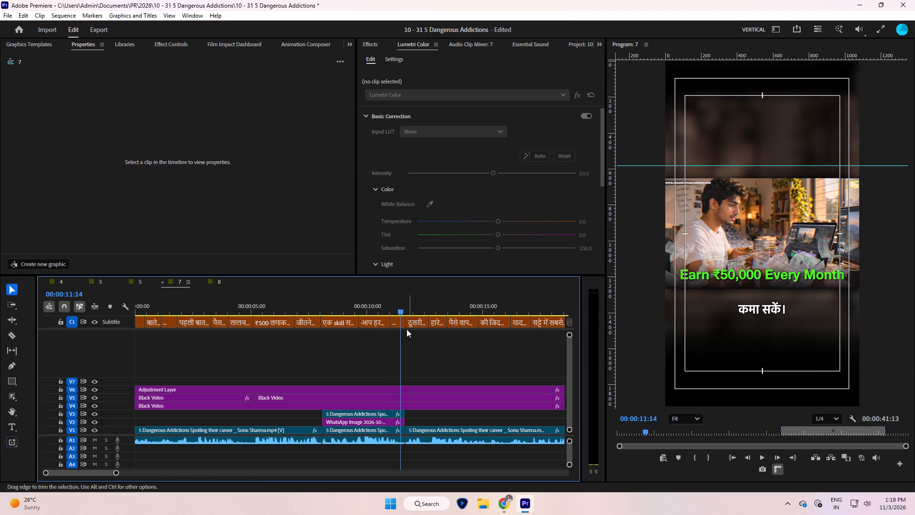
{"action": "key", "text": "space"}
{"action": "key", "text": "space"}
{"action": "left_click", "coordinate": [374, 314]}
{"action": "key", "text": "space"}
{"action": "key", "text": "space"}
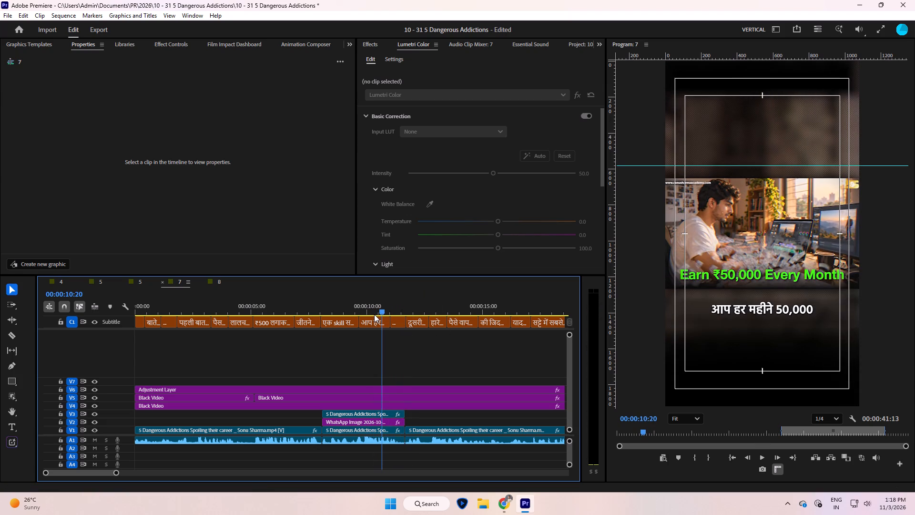
{"action": "key", "text": "space"}
{"action": "key", "text": "space"}
{"action": "left_click", "coordinate": [350, 307]}
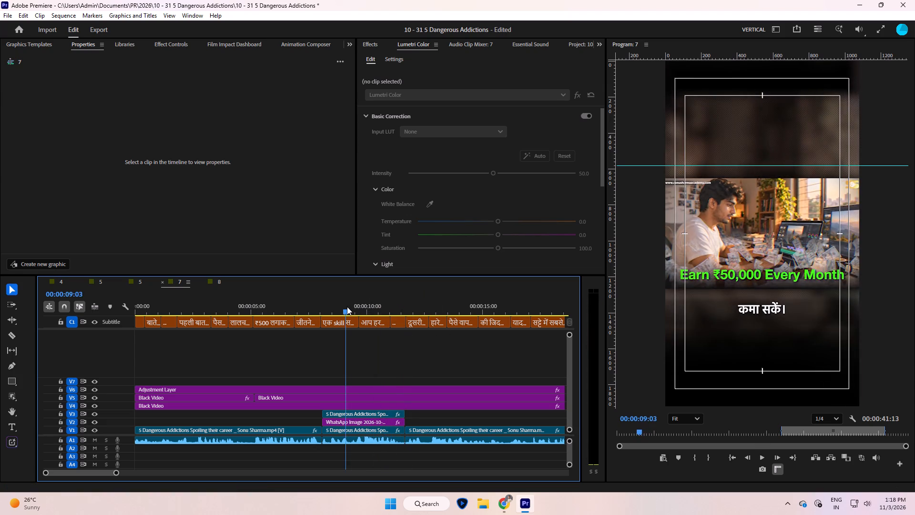
{"action": "key", "text": "space"}
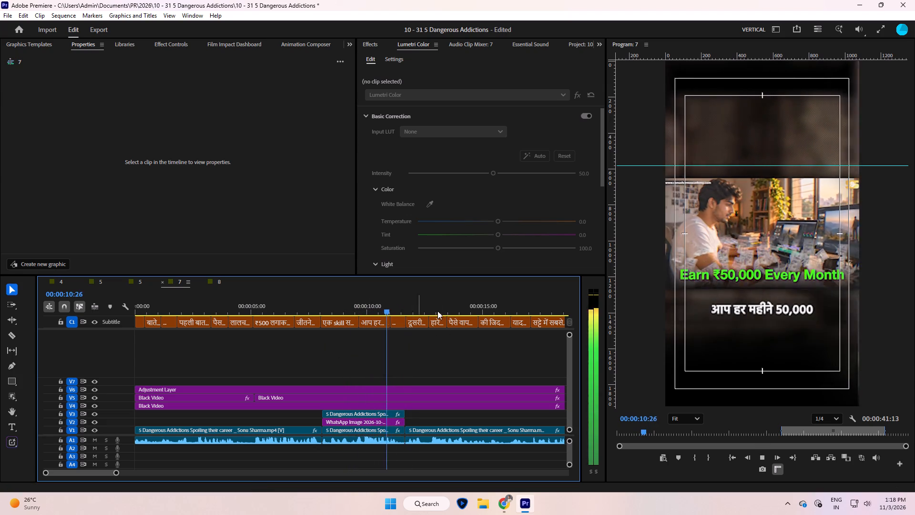
{"action": "key", "text": "space"}
Paste the ₹ symbol before 50,000 in the caption "आप हर महीने 50,000".
{"action": "left_click", "coordinate": [379, 310]}
{"action": "key", "text": "space"}
{"action": "key", "text": "space"}
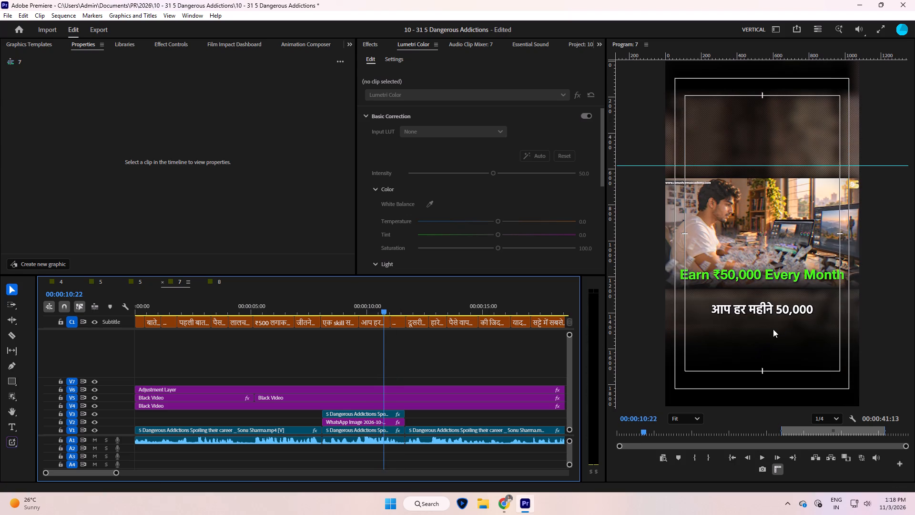
{"action": "triple_click", "coordinate": [777, 307]}
{"action": "left_click", "coordinate": [778, 306]}
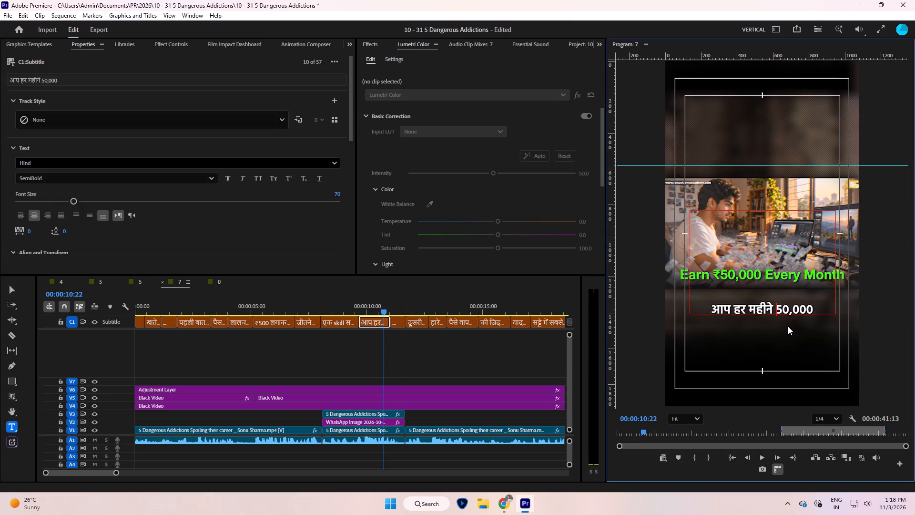
{"action": "key", "text": "ctrl+v"}
Set the fill of only ₹50,000 in the caption "आप हर महीने ₹50,000" to bright green 42FF00.
{"action": "left_click_drag", "start_coordinate": [771, 308], "coordinate": [850, 316]}
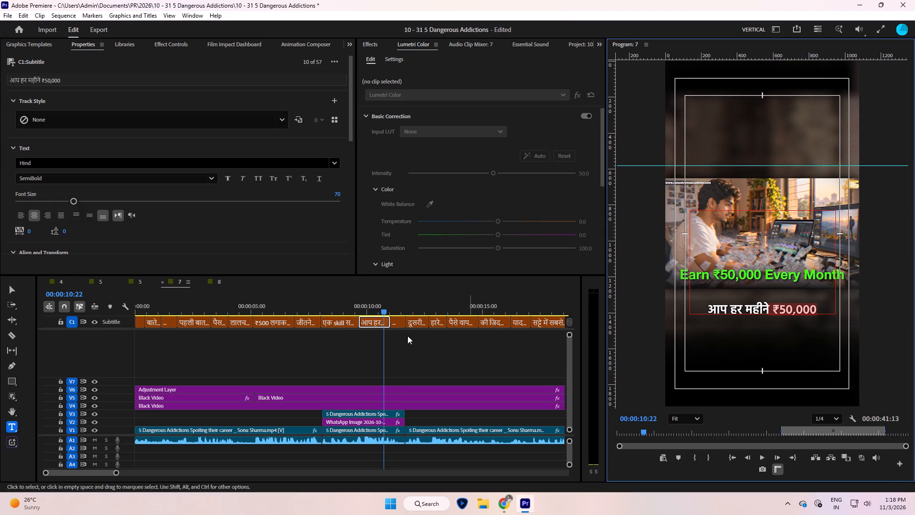
{"action": "scroll", "coordinate": [88, 235], "scroll_direction": "down", "scroll_amount": 11}
{"action": "left_click", "coordinate": [43, 229]}
{"action": "left_click", "coordinate": [39, 231]}
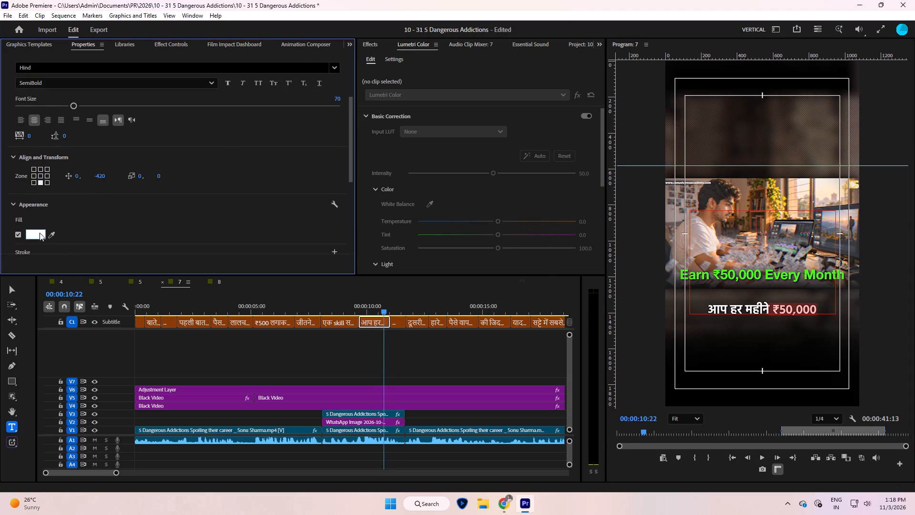
{"action": "left_click_drag", "start_coordinate": [404, 254], "coordinate": [516, 350]}
{"action": "left_click", "coordinate": [477, 217]}
{"action": "key", "text": "Return"}
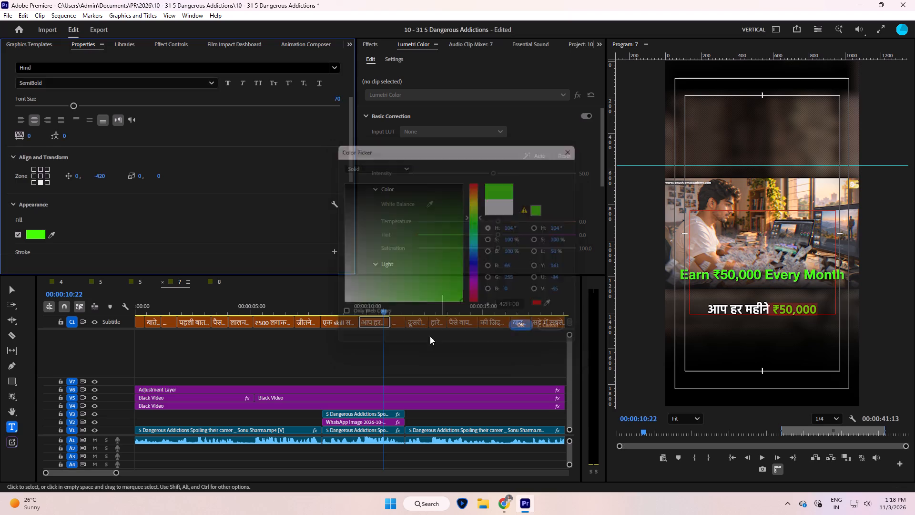
{"action": "left_click", "coordinate": [426, 356]}
Split the second Black Video clip on V5 at about 00:00:12:23, during the caption "हारे हुए", and select the later part.
{"action": "key", "text": "space"}
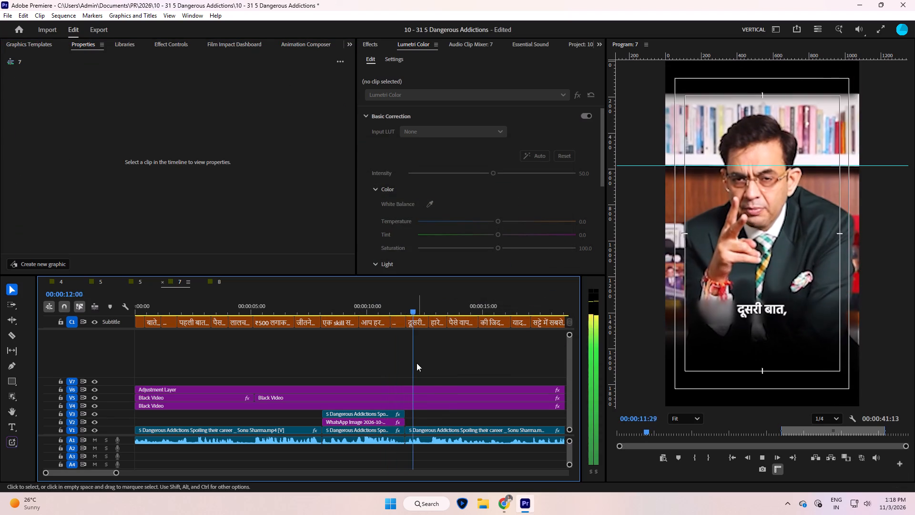
{"action": "key", "text": "space"}
{"action": "key", "text": "space"}
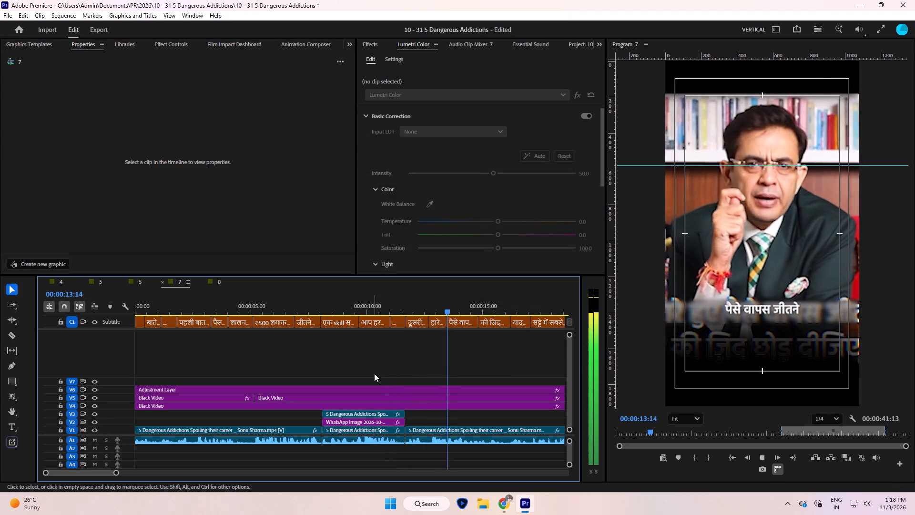
{"action": "key", "text": "space"}
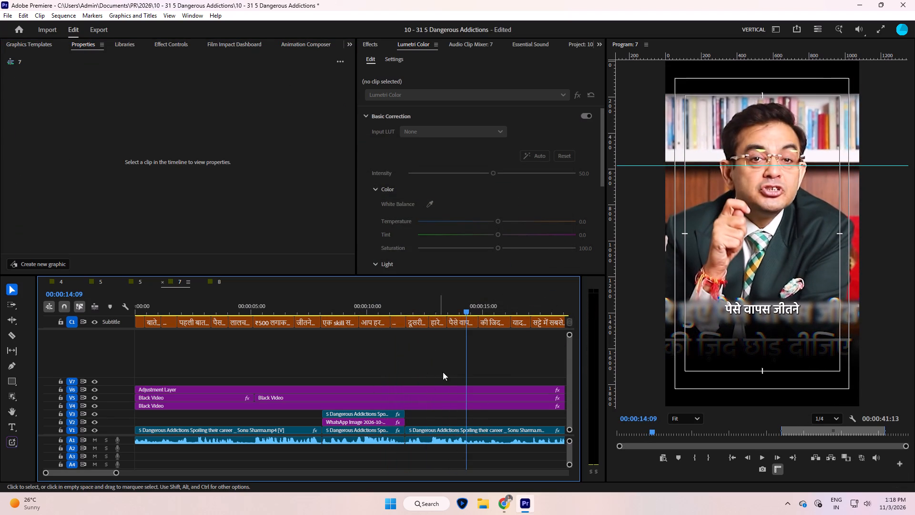
{"action": "left_click", "coordinate": [450, 348]}
{"action": "left_click", "coordinate": [472, 343]}
{"action": "key", "text": "minus"}
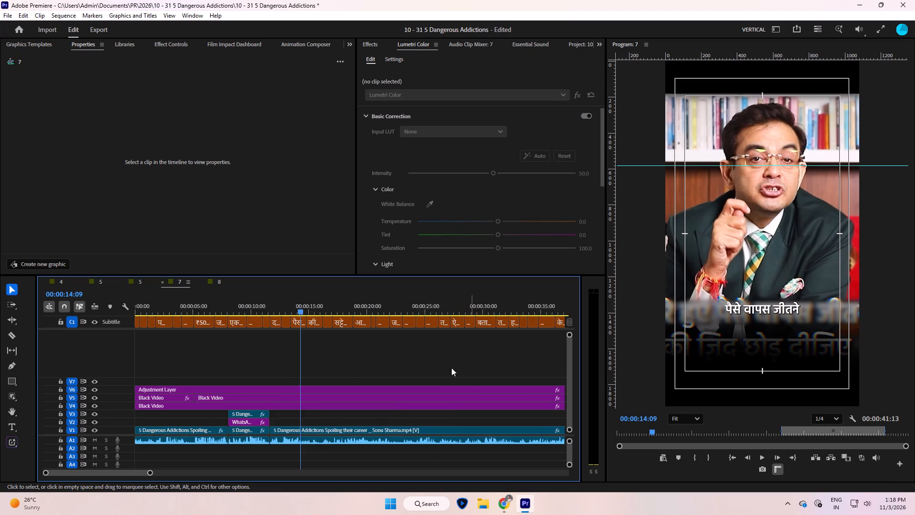
{"action": "key", "text": "minus"}
{"action": "key", "text": "equal"}
{"action": "key", "text": "Left"}
{"action": "key", "text": "Left"}
{"action": "key", "text": "Left"}
{"action": "key", "text": "Left"}
{"action": "key", "text": "Left"}
{"action": "key", "text": "Left"}
{"action": "key", "text": "Left"}
{"action": "key", "text": "Left"}
{"action": "key", "text": "Left"}
{"action": "key", "text": "Left"}
{"action": "key", "text": "Left"}
{"action": "key", "text": "Left"}
{"action": "key", "text": "Left"}
{"action": "key", "text": "Left"}
{"action": "key", "text": "Left"}
{"action": "key", "text": "Left"}
{"action": "key", "text": "Left"}
{"action": "key", "text": "Left"}
{"action": "key", "text": "Left"}
{"action": "key", "text": "Left"}
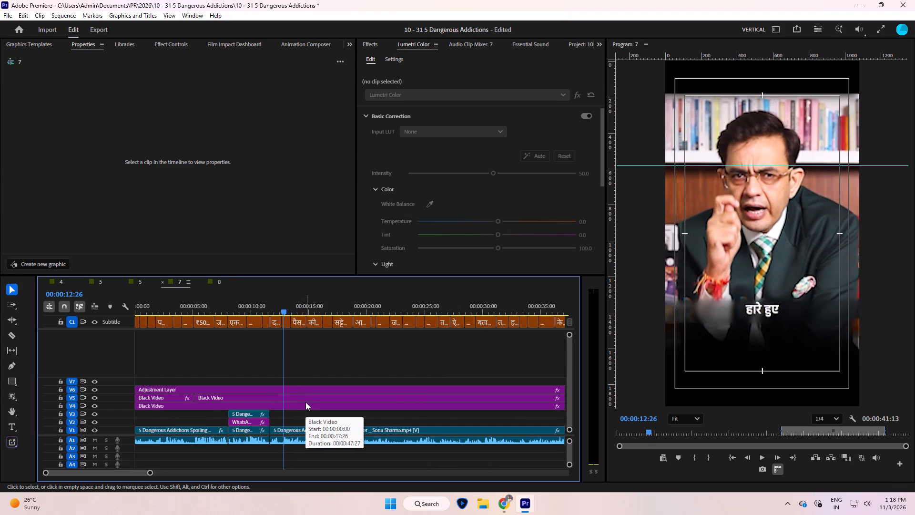
{"action": "left_click", "coordinate": [293, 397]}
{"action": "key", "text": "Left"}
{"action": "key", "text": "Left"}
{"action": "key", "text": "Left"}
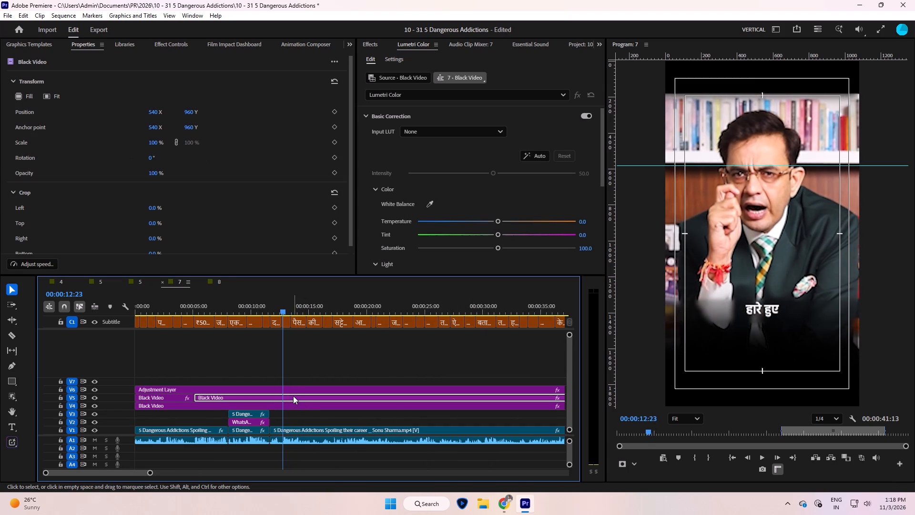
{"action": "key", "text": "k"}
{"action": "left_click", "coordinate": [293, 396]}
Raise the ellipse opacity mask of the later Black Video clip on V5 to darken the burned-in text behind the caption "पैसे वापस जीतने".
{"action": "key", "text": "space"}
{"action": "key", "text": "space"}
{"action": "key", "text": "e"}
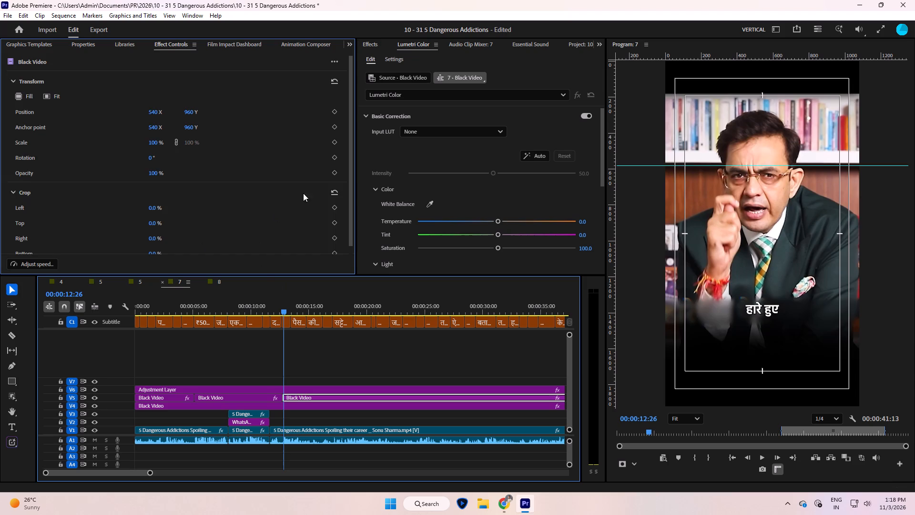
{"action": "key", "text": "space"}
{"action": "key", "text": "space"}
{"action": "scroll", "coordinate": [201, 195], "scroll_direction": "down", "scroll_amount": 6}
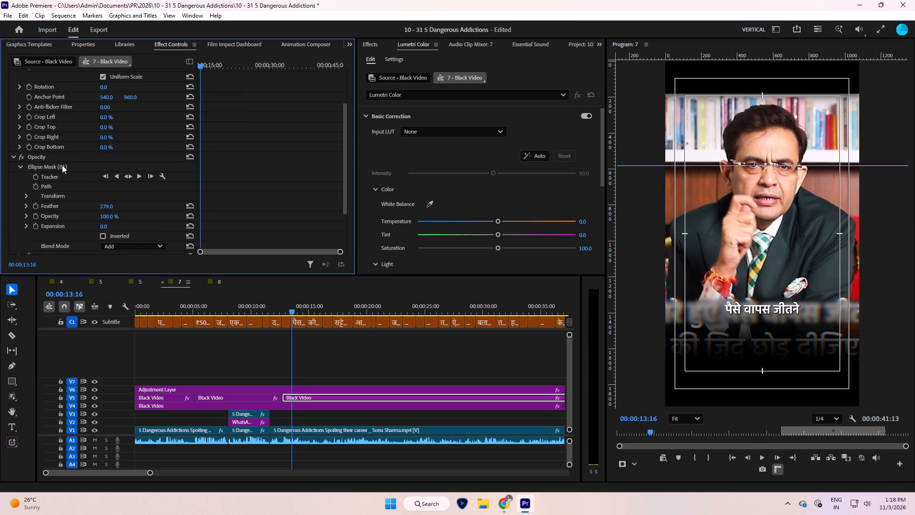
{"action": "left_click", "coordinate": [62, 165]}
{"action": "left_click_drag", "start_coordinate": [775, 364], "coordinate": [775, 325]}
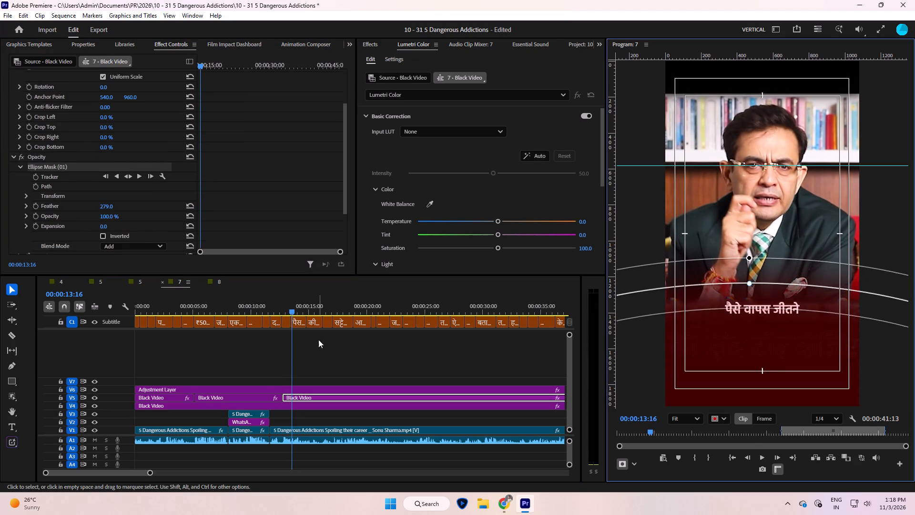
{"action": "left_click", "coordinate": [338, 357]}
Apply the default transition at the cut between the second and third Black Video clips on V5.
{"action": "right_click", "coordinate": [285, 397]}
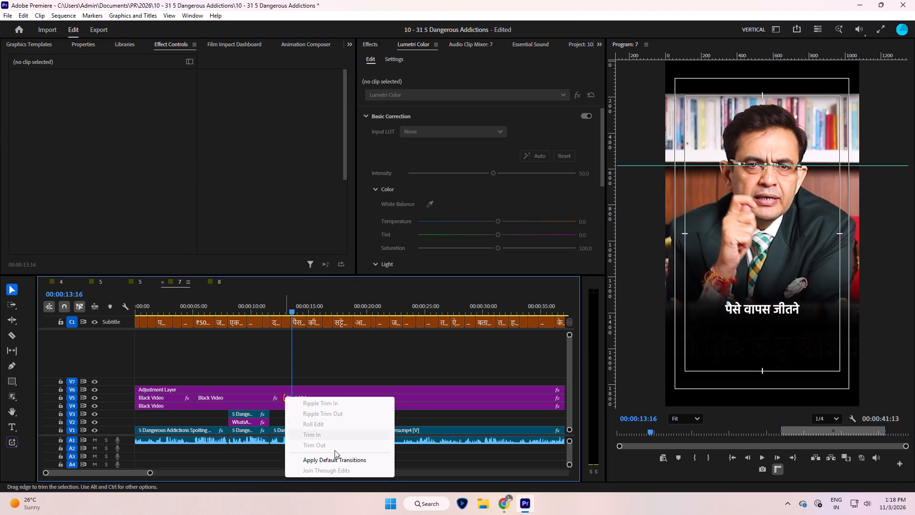
{"action": "left_click", "coordinate": [336, 463]}
Play repeatedly across the new V5 transition and on to the caption "सट्टे में सबसे खतरनाक" to check the overlay and captions.
{"action": "left_click", "coordinate": [275, 305]}
{"action": "key", "text": "space"}
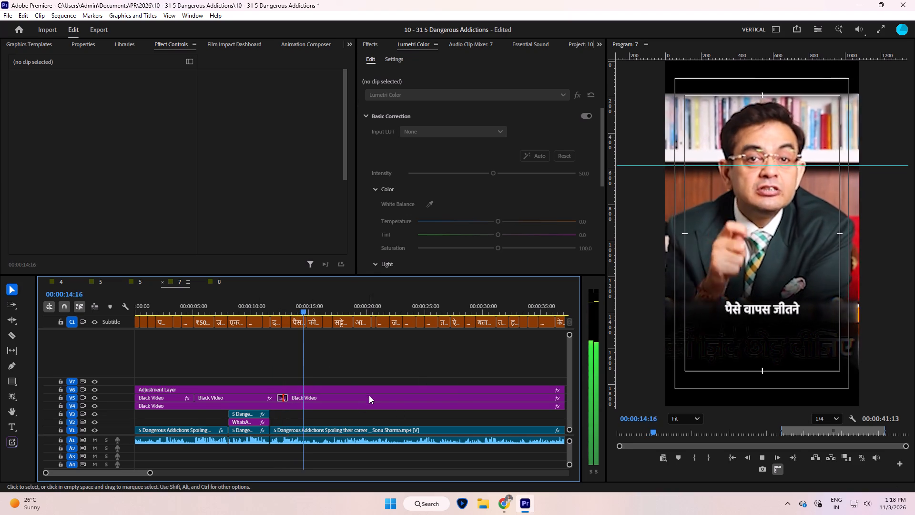
{"action": "key", "text": "space"}
{"action": "key", "text": "space"}
{"action": "key", "text": "space"}
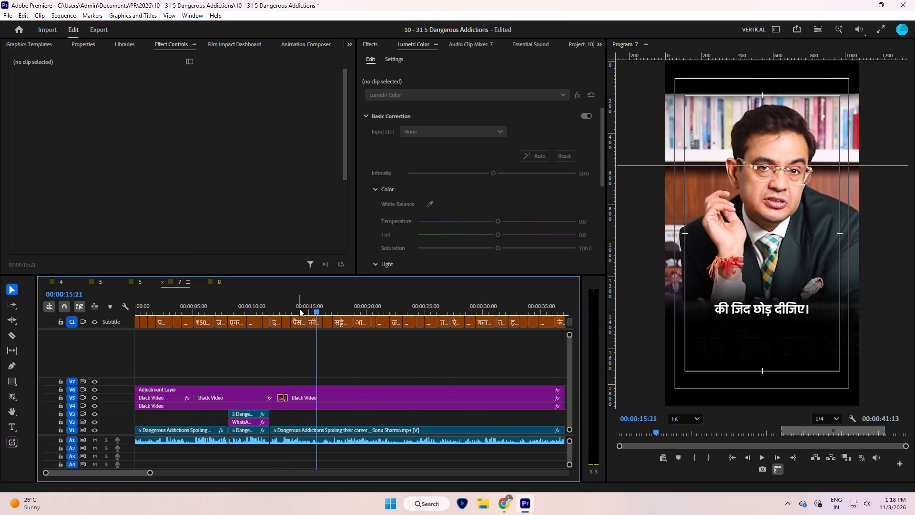
{"action": "left_click", "coordinate": [301, 306]}
{"action": "key", "text": "space"}
{"action": "key", "text": "space"}
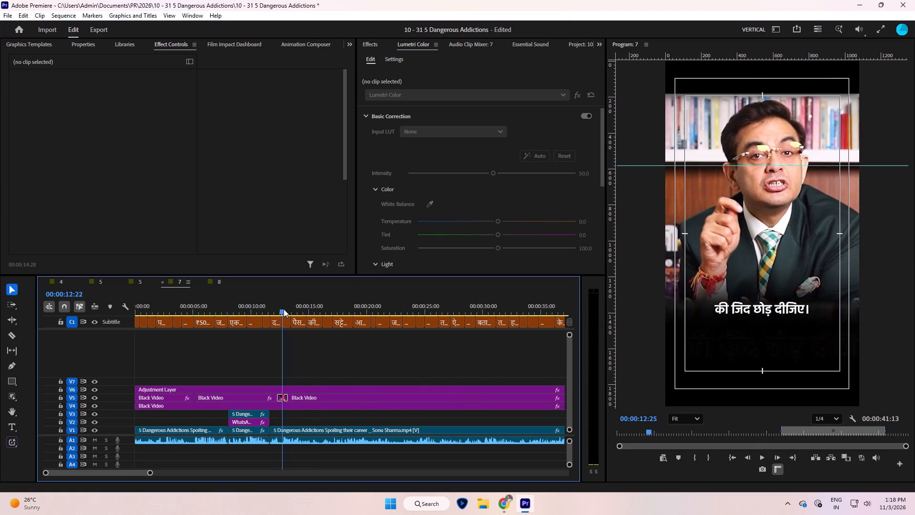
{"action": "left_click", "coordinate": [285, 309]}
{"action": "key", "text": "space"}
{"action": "key", "text": "space"}
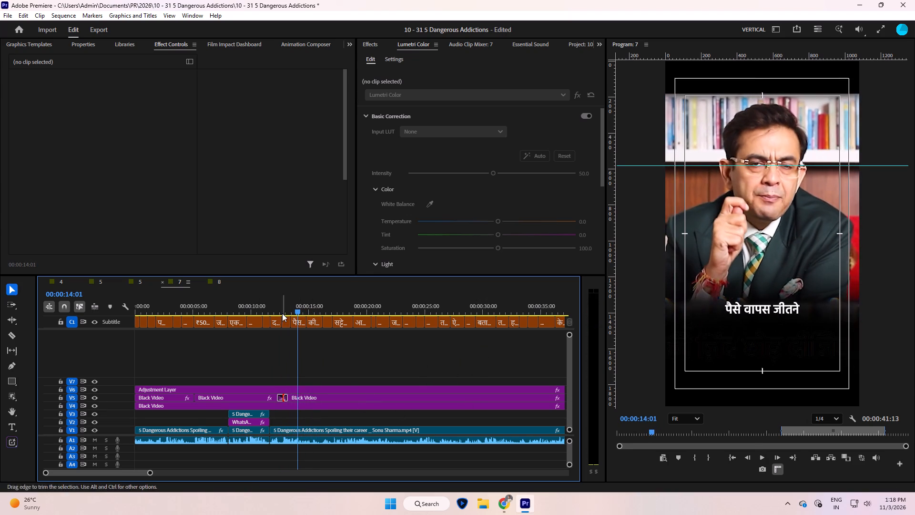
{"action": "key", "text": "space"}
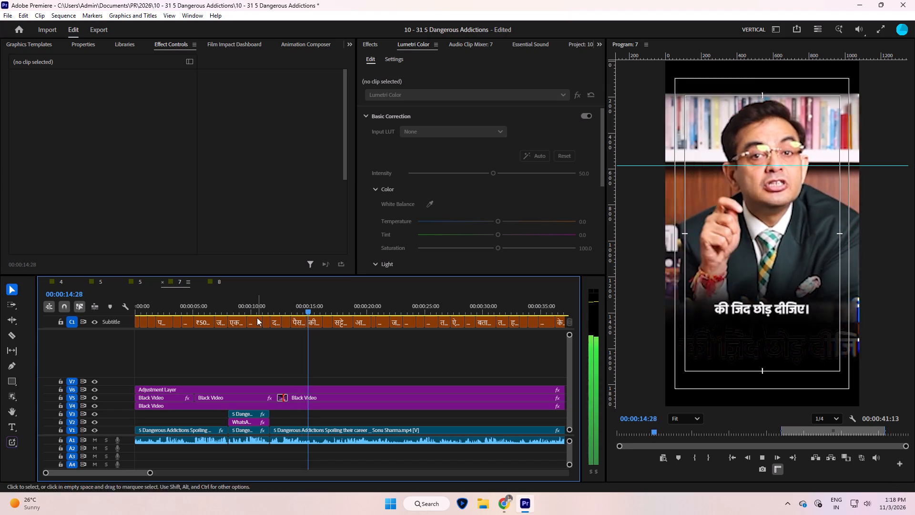
{"action": "key", "text": "space"}
{"action": "key", "text": "space"}
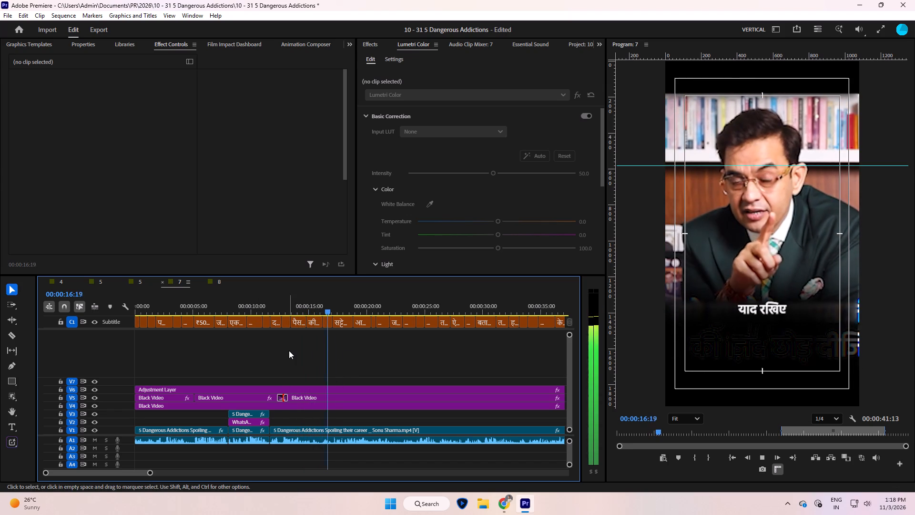
{"action": "key", "text": "space"}
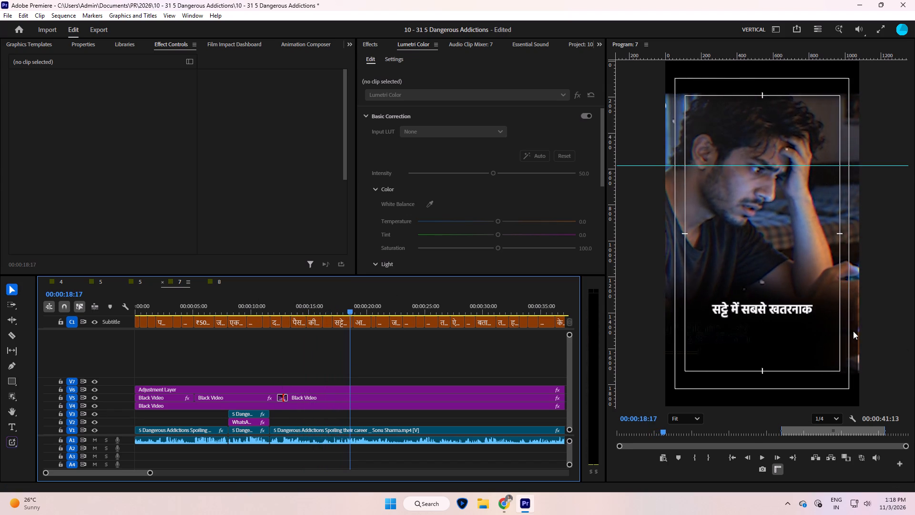
{"action": "key", "text": "space"}
{"action": "key", "text": "space"}
Set the fill of only the word सट्टे in the caption "सट्टे में सबसे खतरनाक" to pure red.
{"action": "triple_click", "coordinate": [730, 310]}
{"action": "left_click", "coordinate": [722, 300]}
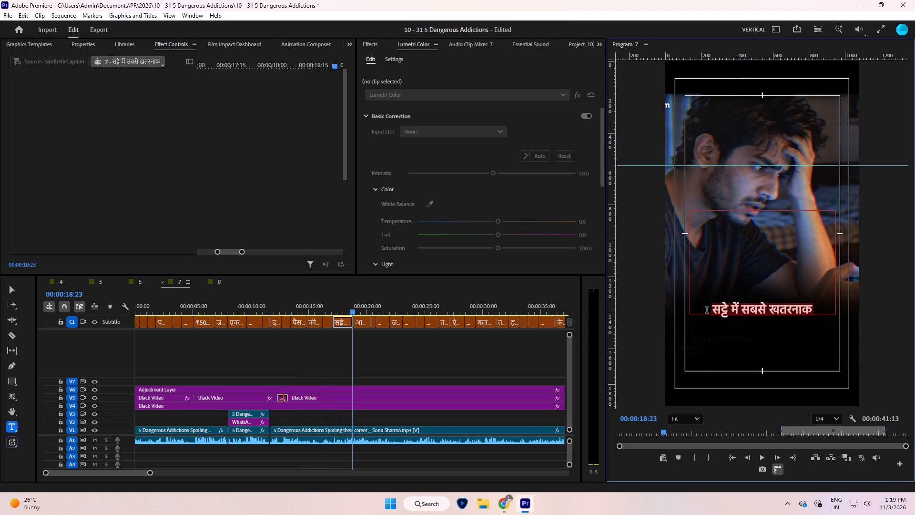
{"action": "left_click_drag", "start_coordinate": [707, 309], "coordinate": [729, 309]}
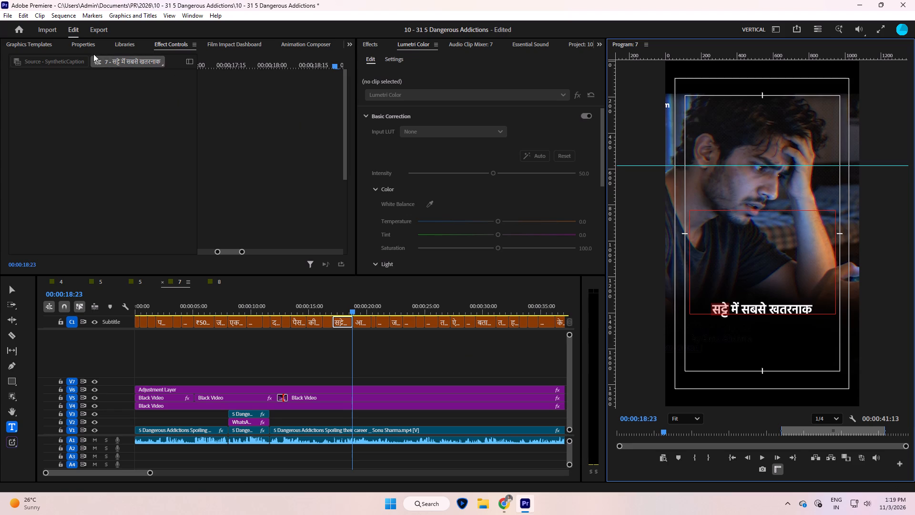
{"action": "left_click", "coordinate": [92, 48]}
{"action": "scroll", "coordinate": [145, 235], "scroll_direction": "down", "scroll_amount": 9}
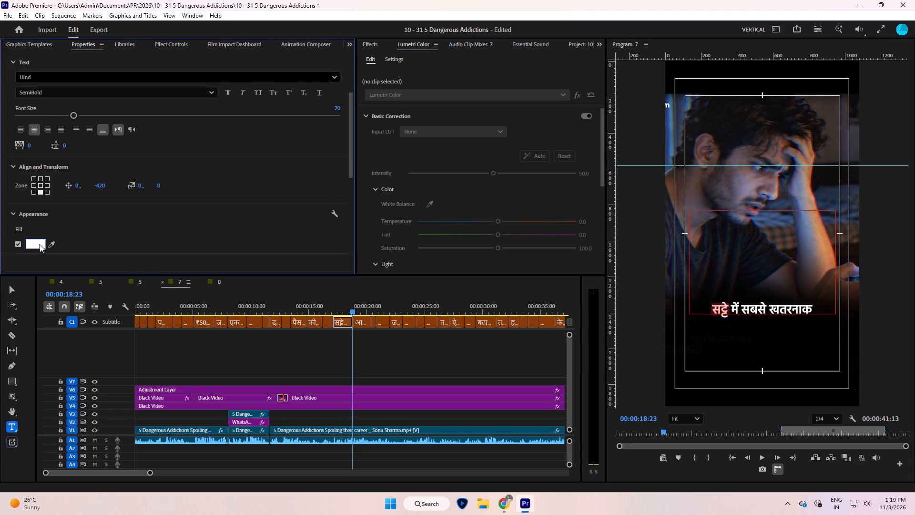
{"action": "left_click", "coordinate": [40, 244]}
{"action": "left_click_drag", "start_coordinate": [461, 239], "coordinate": [549, 413]}
{"action": "key", "text": "Return"}
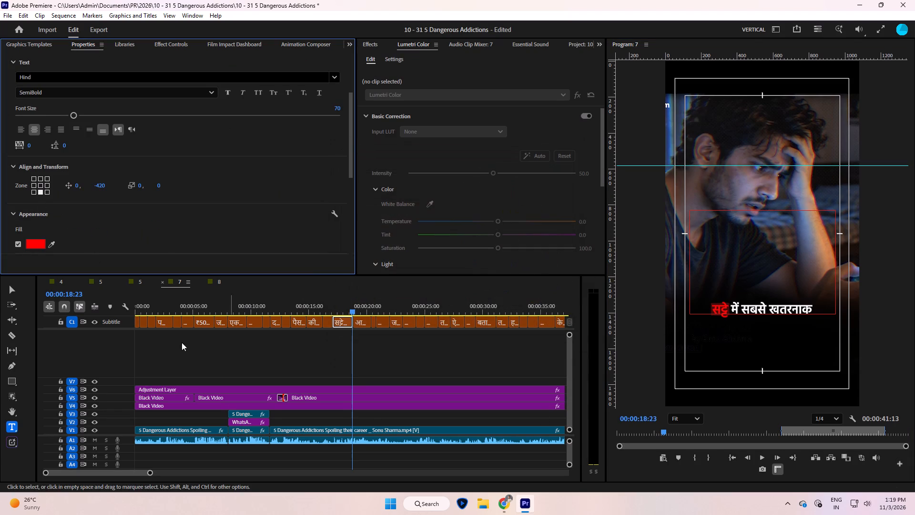
{"action": "left_click", "coordinate": [363, 358]}
Play on from the caption "आपकी पहली हार नहीं," through "तो आज ही बैटिंग" and "ऐप डिलीट कर दीजिए।" to check captions against the speech.
{"action": "key", "text": "space"}
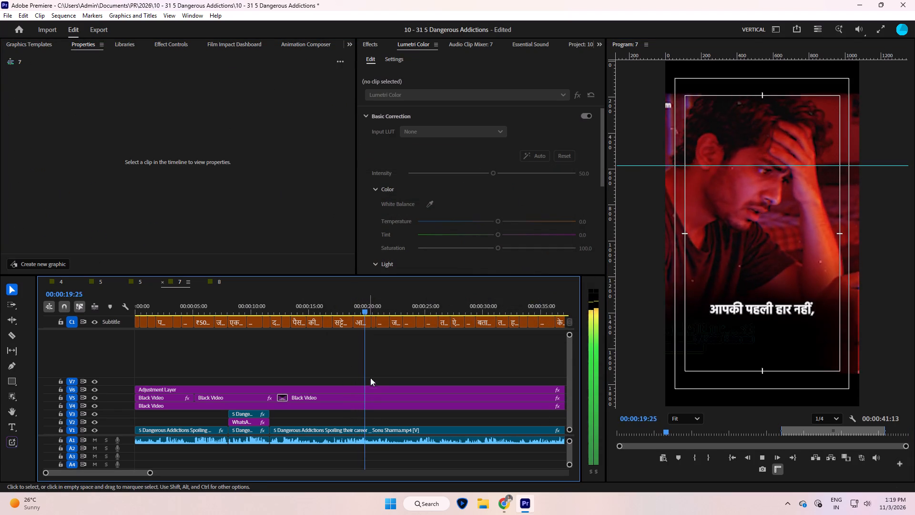
{"action": "key", "text": "space"}
{"action": "key", "text": "space"}
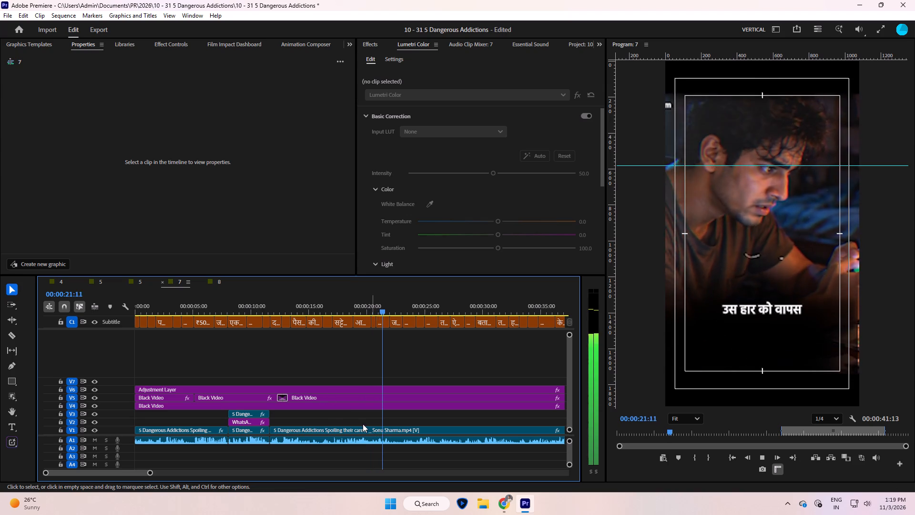
{"action": "key", "text": "space"}
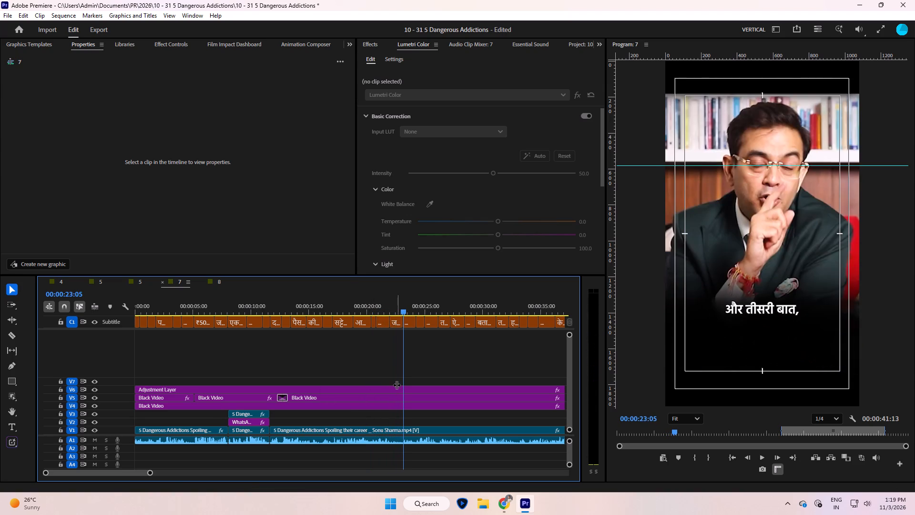
{"action": "key", "text": "space"}
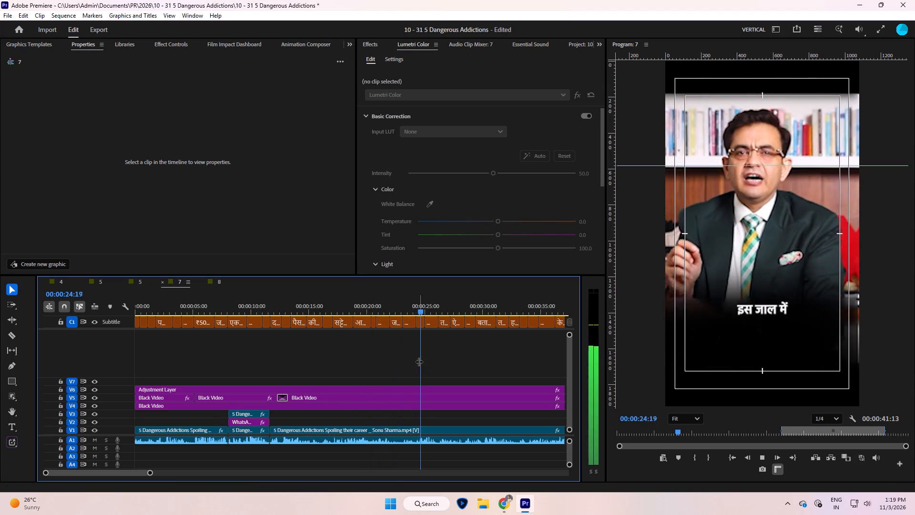
{"action": "key", "text": "space"}
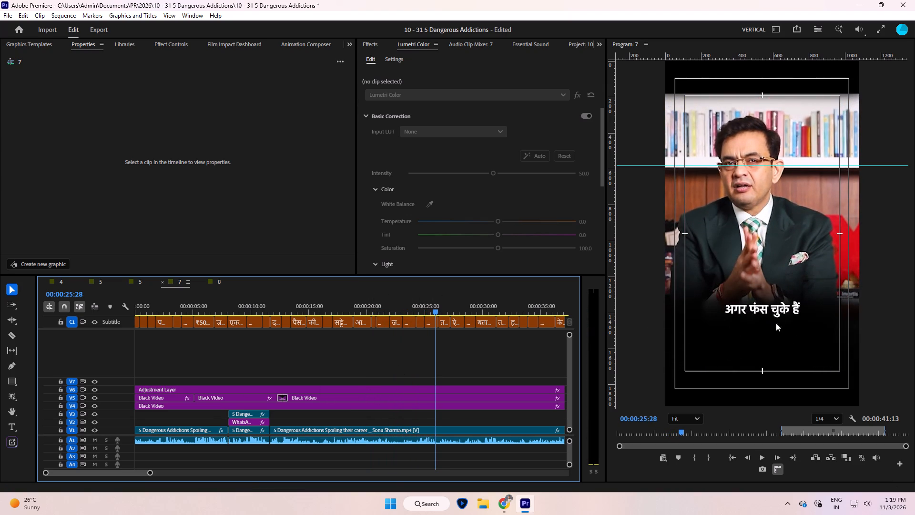
{"action": "left_click", "coordinate": [446, 360]}
{"action": "type", "text": "--="}
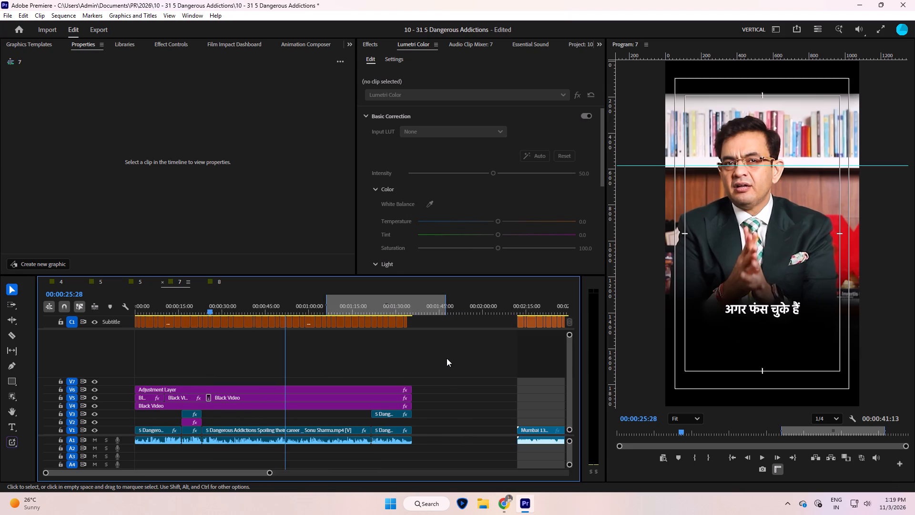
{"action": "key", "text": "space"}
{"action": "key", "text": "space"}
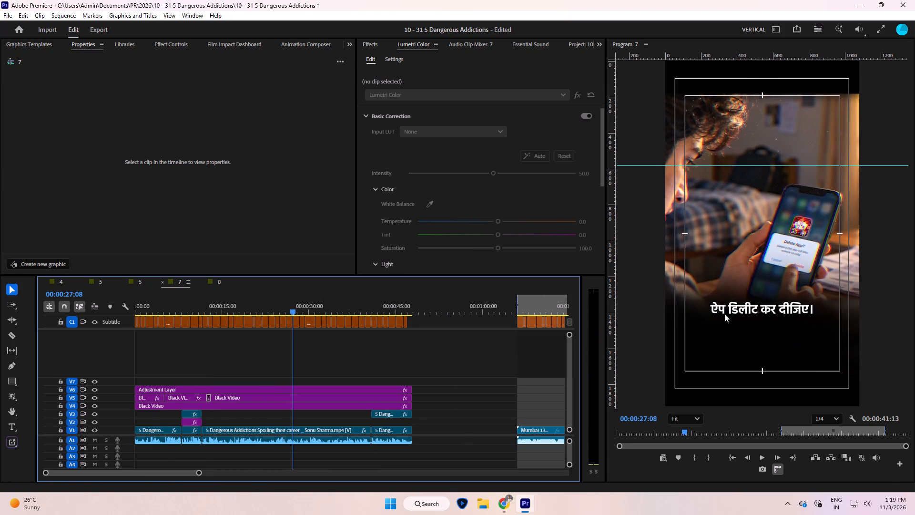
{"action": "left_click", "coordinate": [288, 311]}
{"action": "key", "text": "space"}
{"action": "key", "text": "space"}
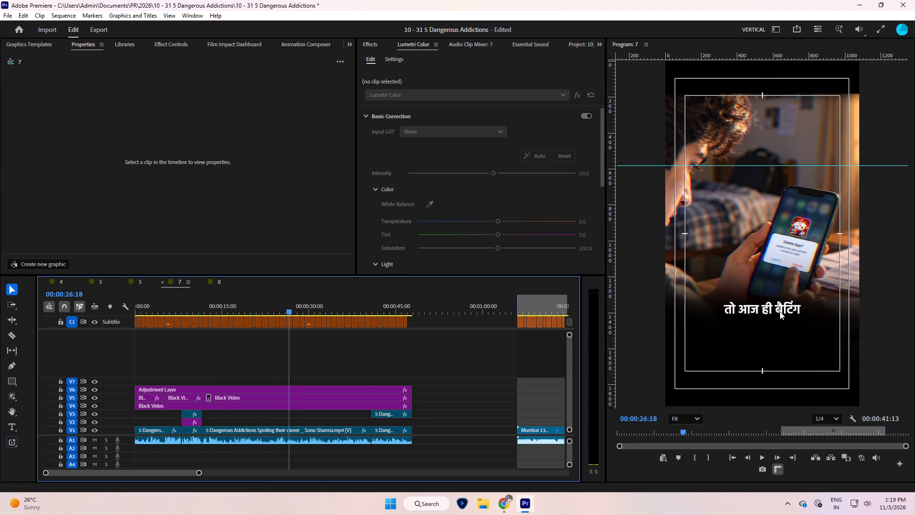
Replace the word बैटिंग with betting in the caption "तो आज ही बैटिंग".
{"action": "triple_click", "coordinate": [780, 311]}
{"action": "left_click", "coordinate": [774, 296]}
{"action": "left_click_drag", "start_coordinate": [775, 309], "coordinate": [826, 313]}
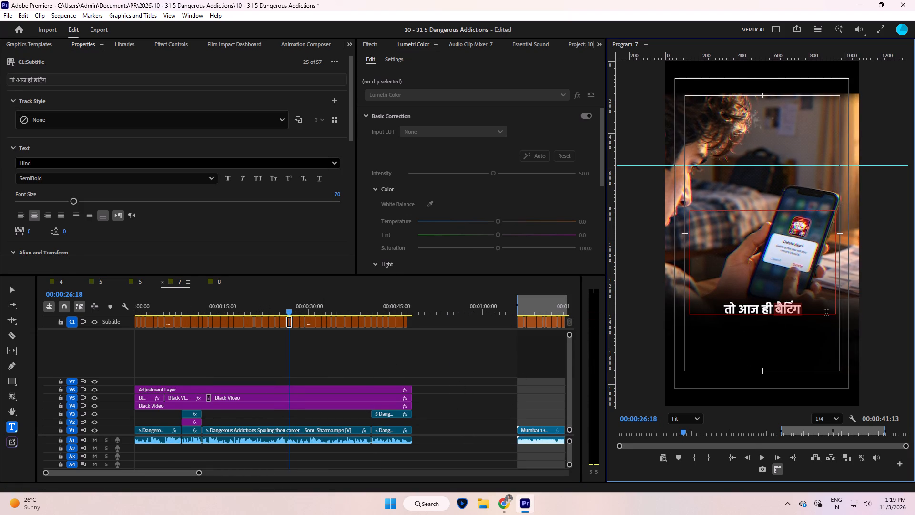
{"action": "type", "text": "betting"}
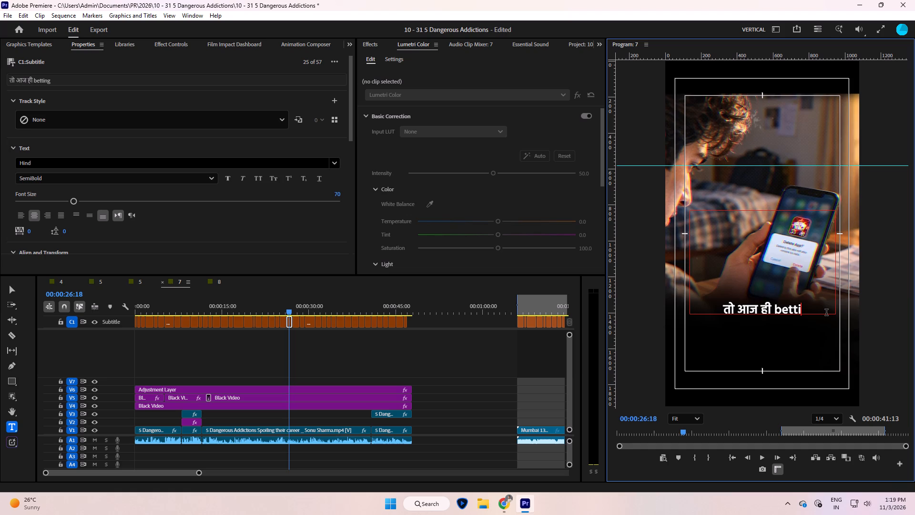
{"action": "left_click", "coordinate": [363, 358]}
Set the fill of only the word betting in the caption "तो आज ही betting" to yellow FFF000.
{"action": "triple_click", "coordinate": [765, 308]}
{"action": "left_click", "coordinate": [769, 297]}
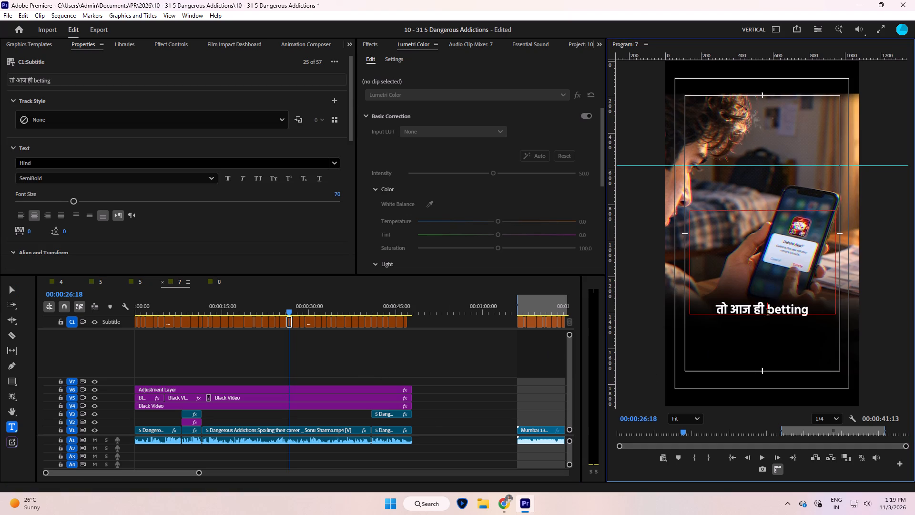
{"action": "left_click_drag", "start_coordinate": [769, 309], "coordinate": [872, 314]}
{"action": "scroll", "coordinate": [177, 146], "scroll_direction": "down", "scroll_amount": 7}
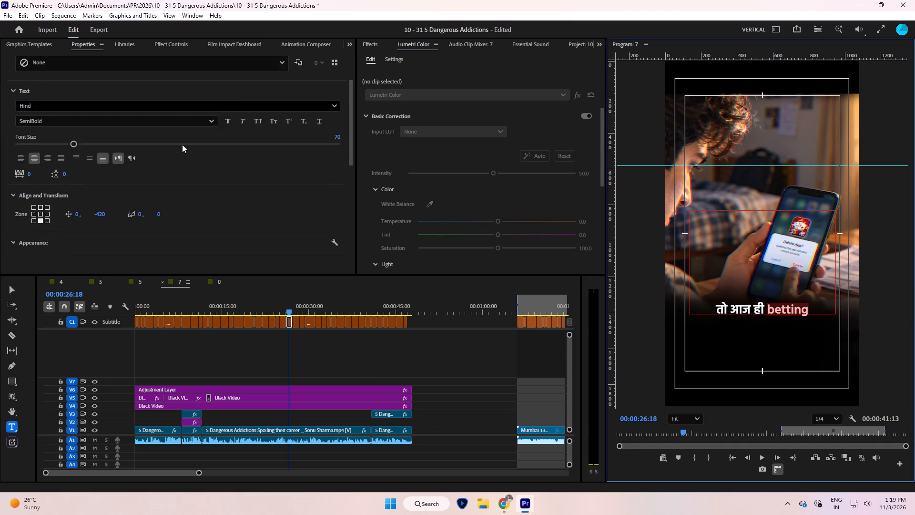
{"action": "scroll", "coordinate": [182, 144], "scroll_direction": "down", "scroll_amount": 2}
{"action": "left_click", "coordinate": [36, 242]}
{"action": "left_click_drag", "start_coordinate": [392, 241], "coordinate": [577, 375]}
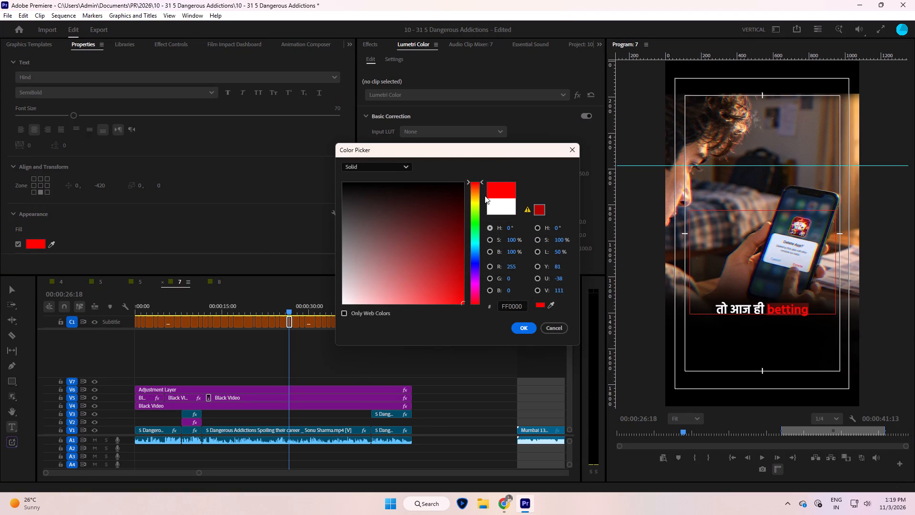
{"action": "left_click", "coordinate": [476, 201]}
{"action": "key", "text": "Return"}
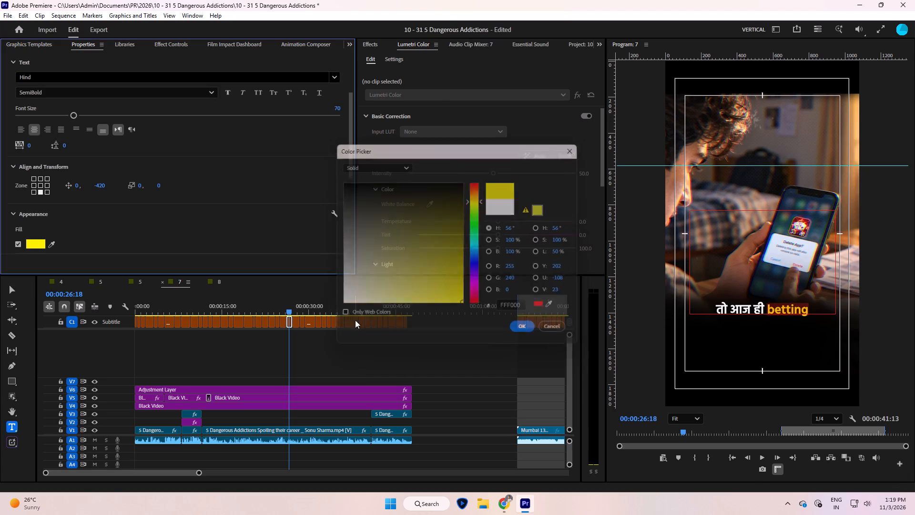
{"action": "left_click", "coordinate": [320, 357]}
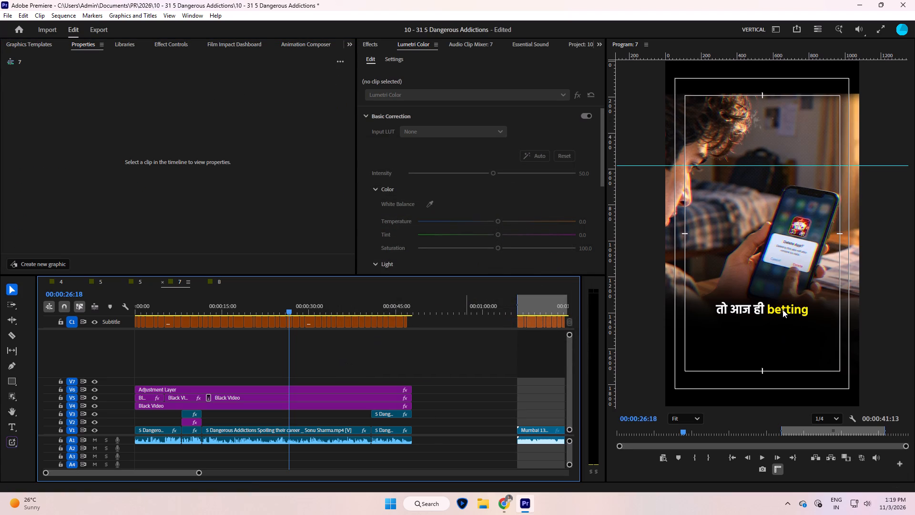
Apply All Caps to only the yellow word betting in the caption "तो आज ही betting".
{"action": "double_click", "coordinate": [783, 309]}
{"action": "left_click", "coordinate": [764, 308]}
{"action": "left_click_drag", "start_coordinate": [768, 307], "coordinate": [873, 312]}
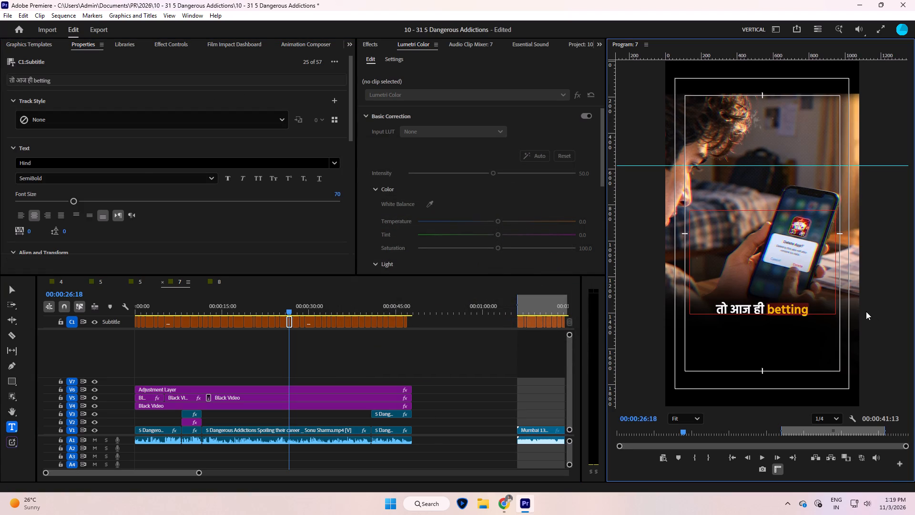
{"action": "scroll", "coordinate": [155, 137], "scroll_direction": "down", "scroll_amount": 1}
{"action": "left_click", "coordinate": [260, 171]}
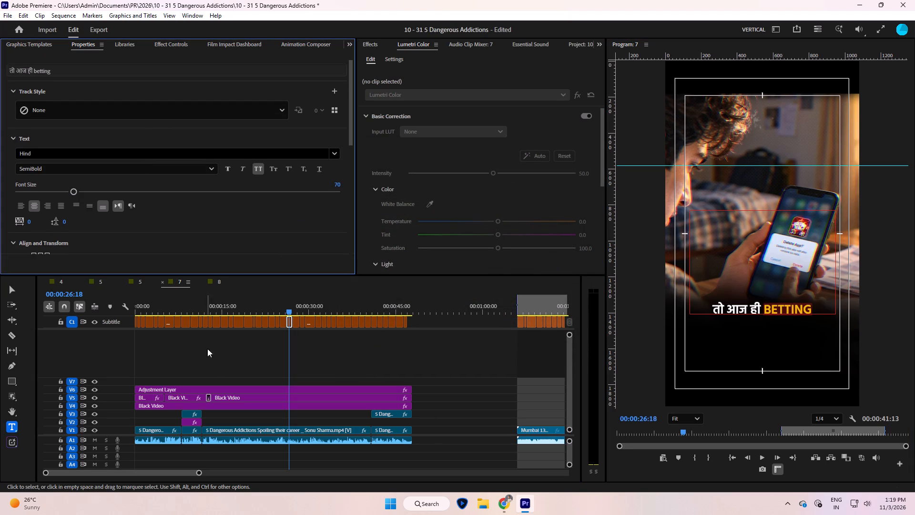
{"action": "left_click", "coordinate": [370, 360]}
{"action": "left_click", "coordinate": [366, 354]}
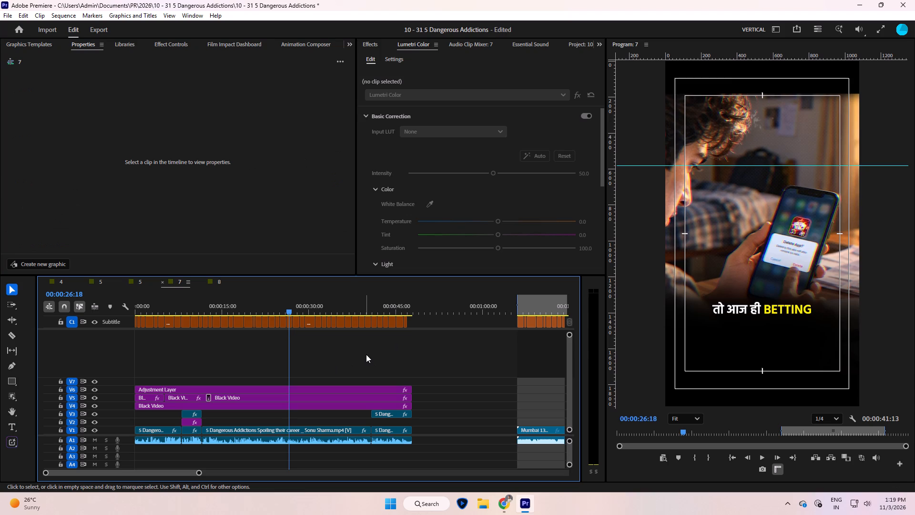
Replay the captions "तो आज ही BETTING" and "ऐप डिलीट कर दीजिए।" to check them against the speech.
{"action": "key", "text": "Up"}
{"action": "key", "text": "Up"}
{"action": "key", "text": "space"}
{"action": "left_click", "coordinate": [366, 354]}
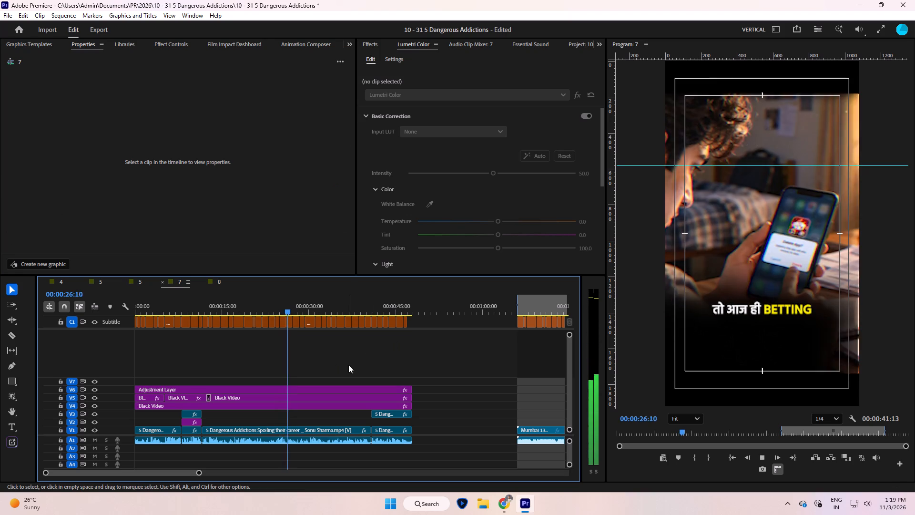
{"action": "key", "text": "space"}
{"action": "key", "text": "space"}
{"action": "key", "text": "space"}
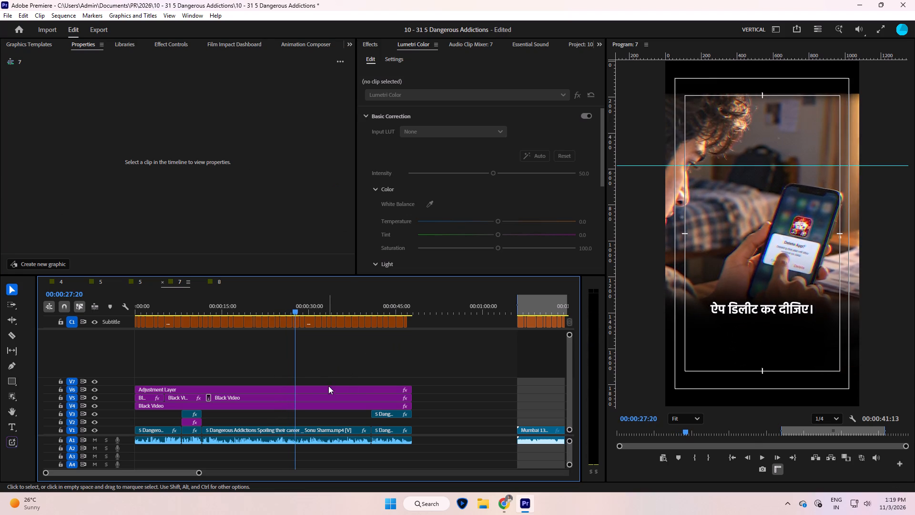
Replay the captions "तो आज ही BETTING" and "ऐप डिलीट कर दीजिए।" to check where the word BETTING is spoken.
{"action": "left_click", "coordinate": [291, 304]}
{"action": "key", "text": "space"}
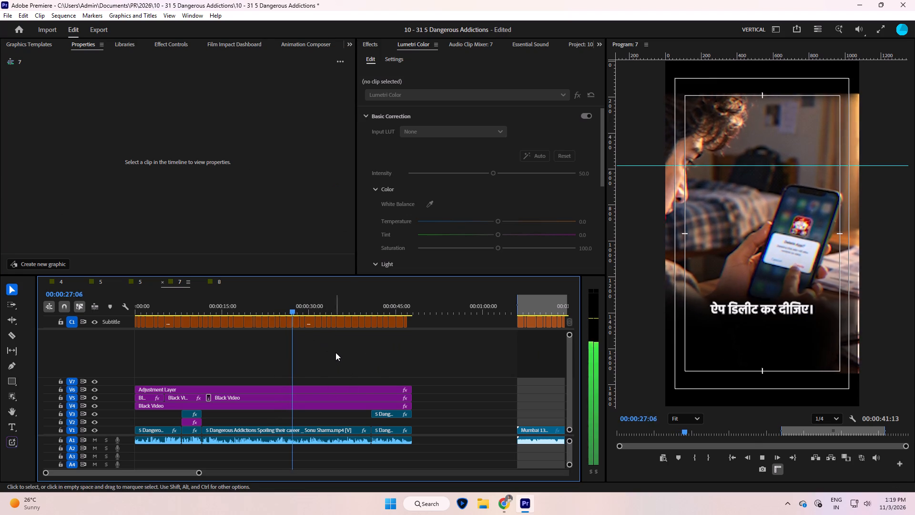
{"action": "key", "text": "space"}
{"action": "left_click", "coordinate": [337, 352]}
{"action": "key", "text": "equal"}
{"action": "left_click", "coordinate": [336, 309]}
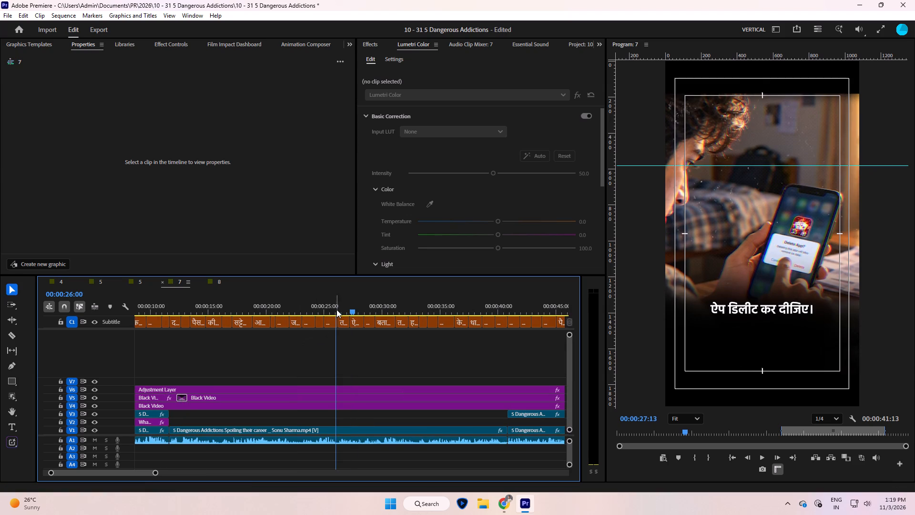
{"action": "key", "text": "space"}
{"action": "key", "text": "space"}
{"action": "key", "text": "space"}
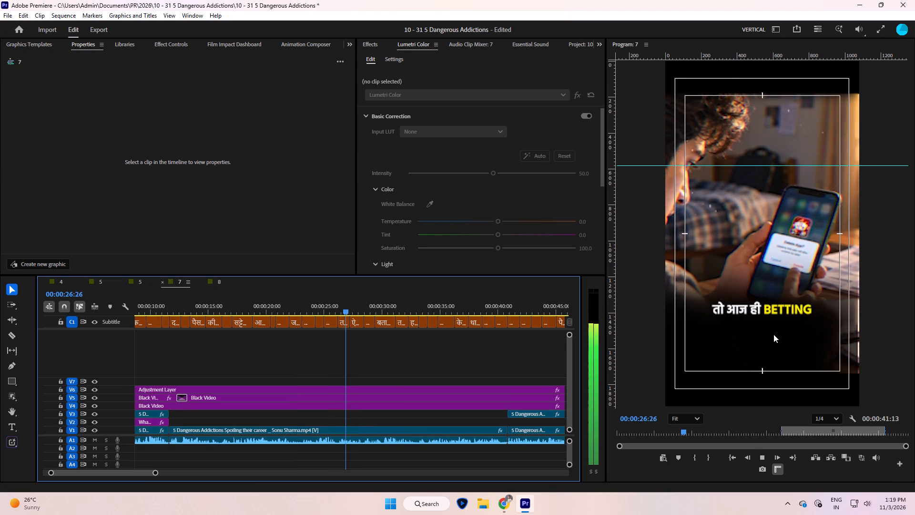
{"action": "key", "text": "space"}
Cut the yellow word BETTING out of the caption "तो आज ही BETTING", leaving only "तो आज ही".
{"action": "triple_click", "coordinate": [752, 312]}
{"action": "left_click", "coordinate": [728, 296]}
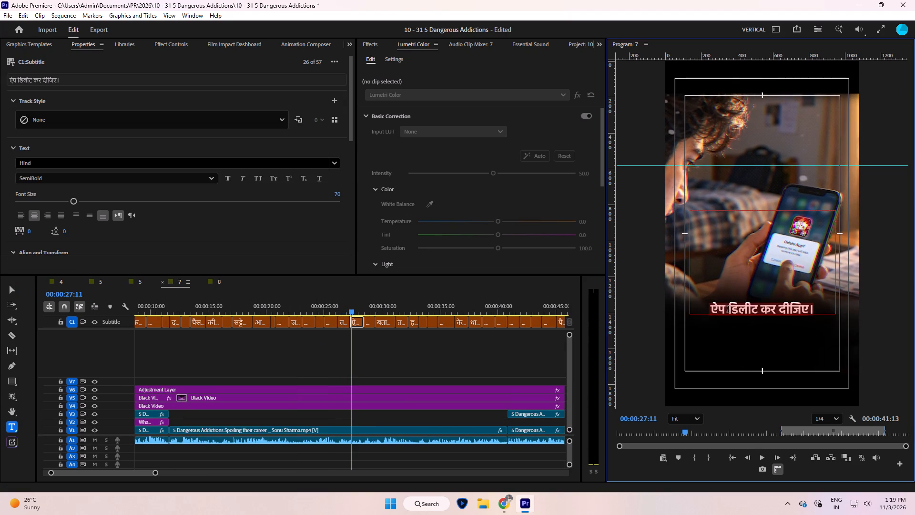
{"action": "left_click", "coordinate": [335, 310]}
{"action": "key", "text": "space"}
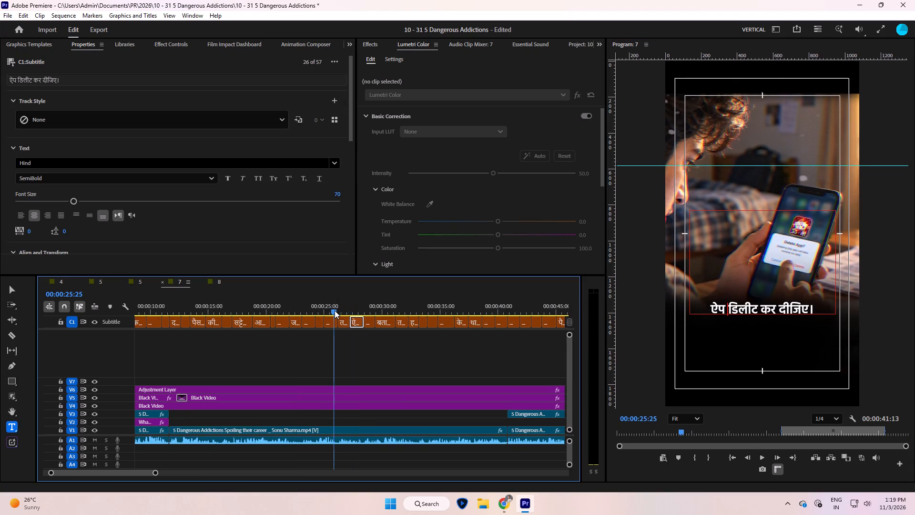
{"action": "key", "text": "space"}
{"action": "left_click", "coordinate": [762, 305]}
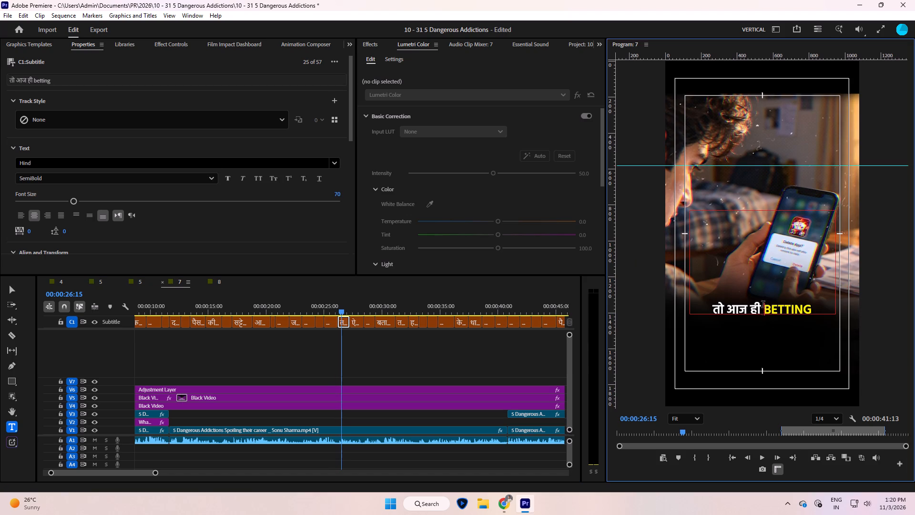
{"action": "left_click_drag", "start_coordinate": [765, 308], "coordinate": [849, 309]}
{"action": "key", "text": "ctrl+x"}
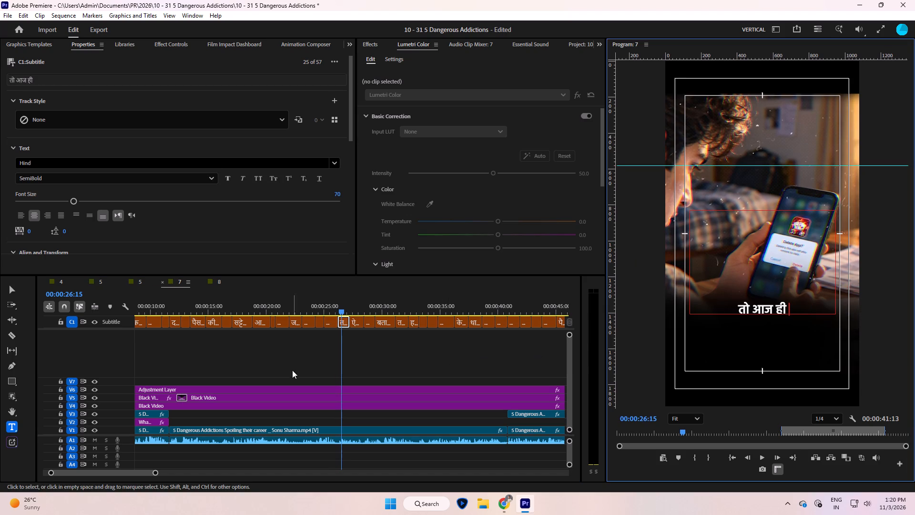
Split the caption "तो आज ही" at 00:00:26:26, where its speech ends, and delete the part after the cut.
{"action": "left_click", "coordinate": [349, 352]}
{"action": "left_click", "coordinate": [326, 303]}
{"action": "key", "text": "space"}
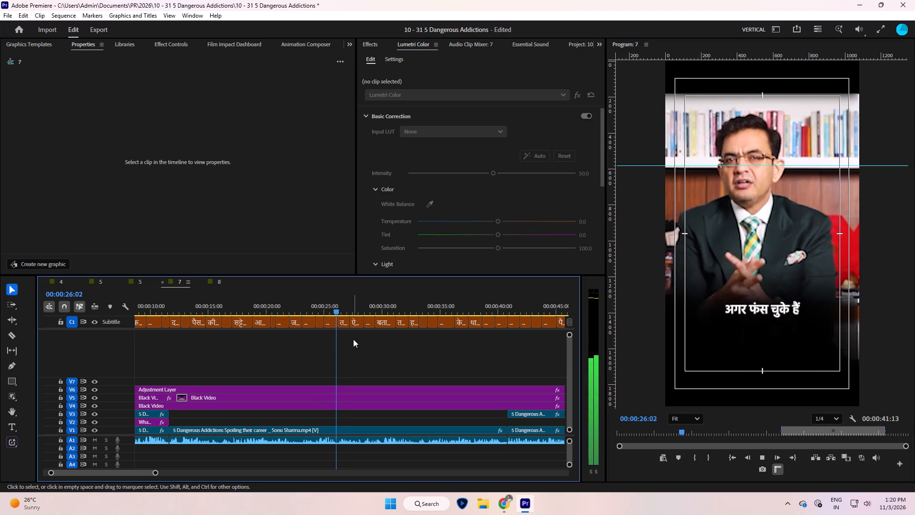
{"action": "key", "text": "space"}
{"action": "key", "text": "space"}
{"action": "key", "text": "space"}
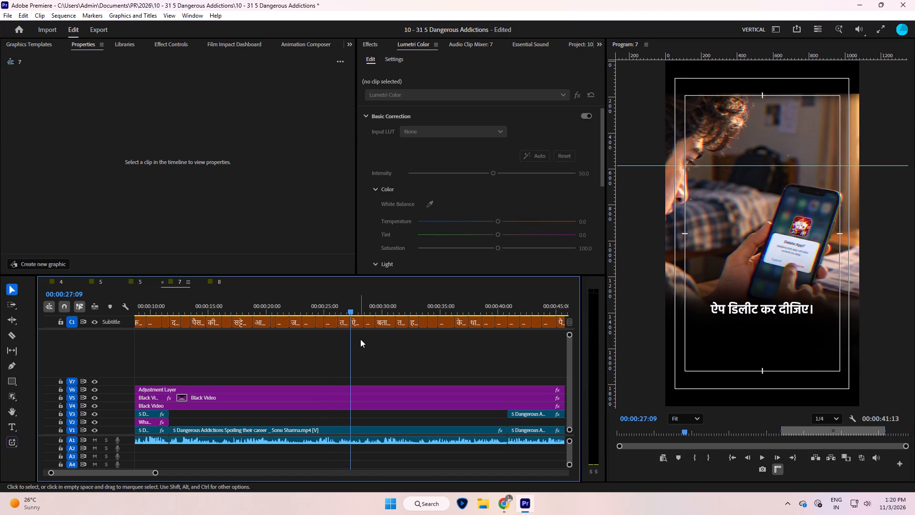
{"action": "left_click", "coordinate": [362, 339]}
{"action": "key", "text": "equal"}
{"action": "key", "text": "equal"}
{"action": "left_click", "coordinate": [311, 308]}
{"action": "key", "text": "space"}
{"action": "key", "text": "space"}
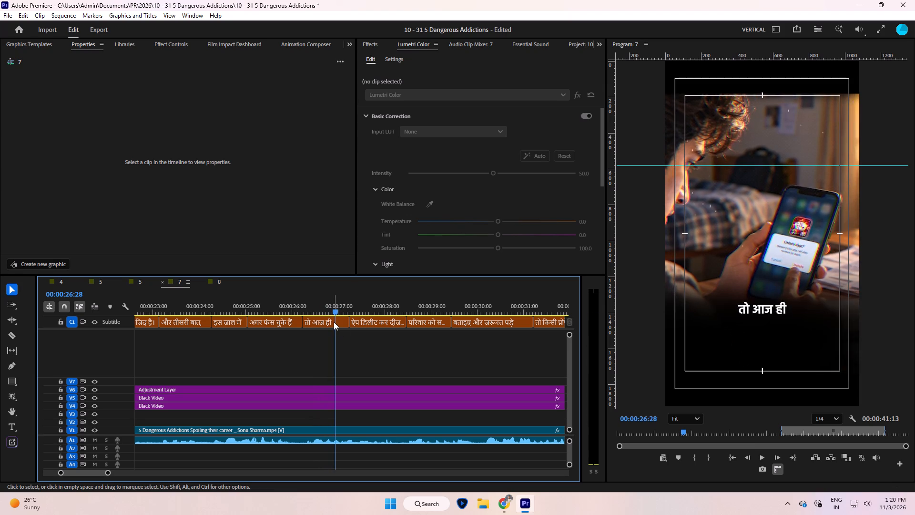
{"action": "key", "text": "Left"}
{"action": "key", "text": "Left"}
{"action": "left_click", "coordinate": [335, 322]}
{"action": "key", "text": "k"}
{"action": "left_click", "coordinate": [337, 323]}
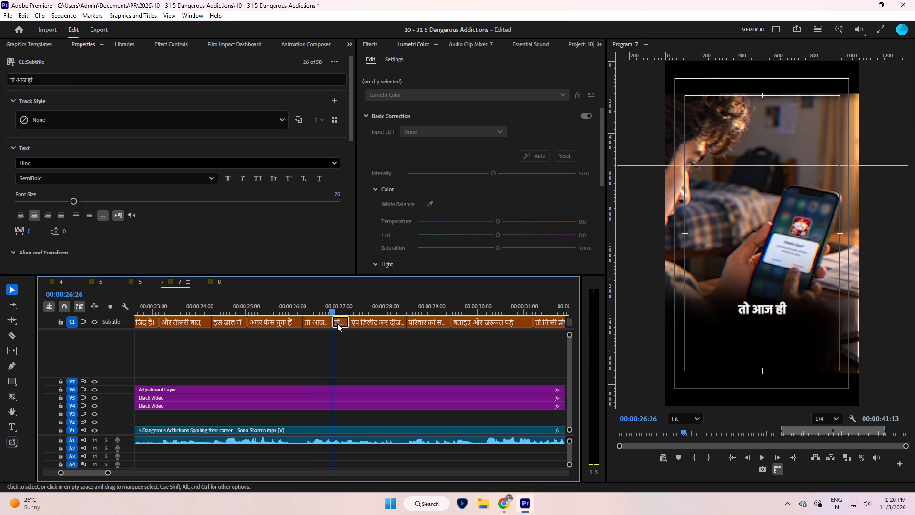
{"action": "key", "text": "Delete"}
Extend the start of the caption "ऐप डिलीट कर दीजिए।" back to the end of "तो आज ही" and play its opening.
{"action": "left_click_drag", "start_coordinate": [350, 324], "coordinate": [321, 330]}
{"action": "left_click", "coordinate": [359, 324]}
{"action": "key", "text": "space"}
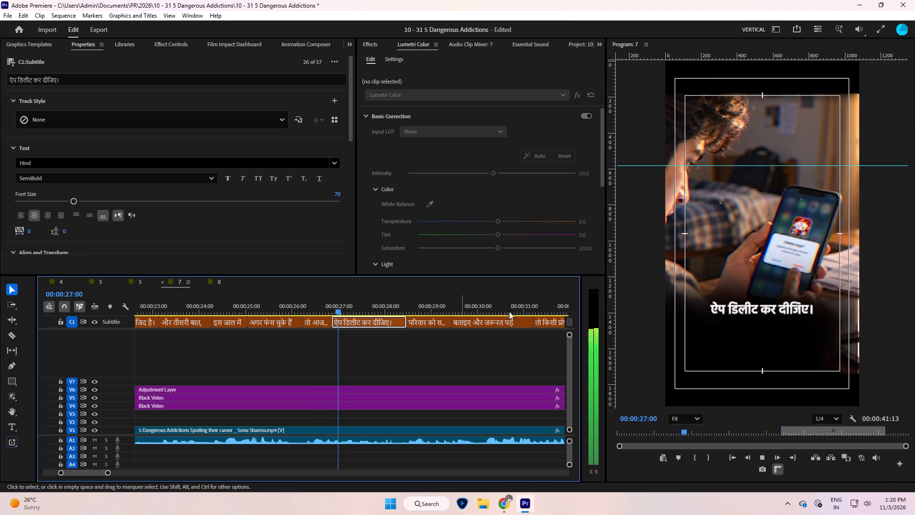
{"action": "key", "text": "space"}
Replace "ऐप डिलीट" in the caption "ऐप डिलीट कर दीजिए।" with the cut yellow word BETTING followed by "app delete".
{"action": "triple_click", "coordinate": [723, 308]}
{"action": "left_click", "coordinate": [742, 305]}
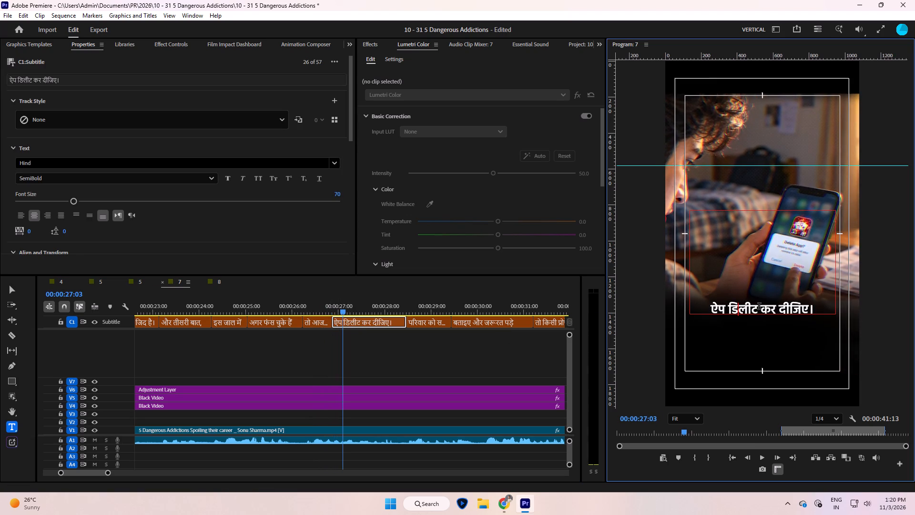
{"action": "left_click_drag", "start_coordinate": [759, 307], "coordinate": [624, 300]}
{"action": "key", "text": "ctrl+v"}
{"action": "key", "text": "space"}
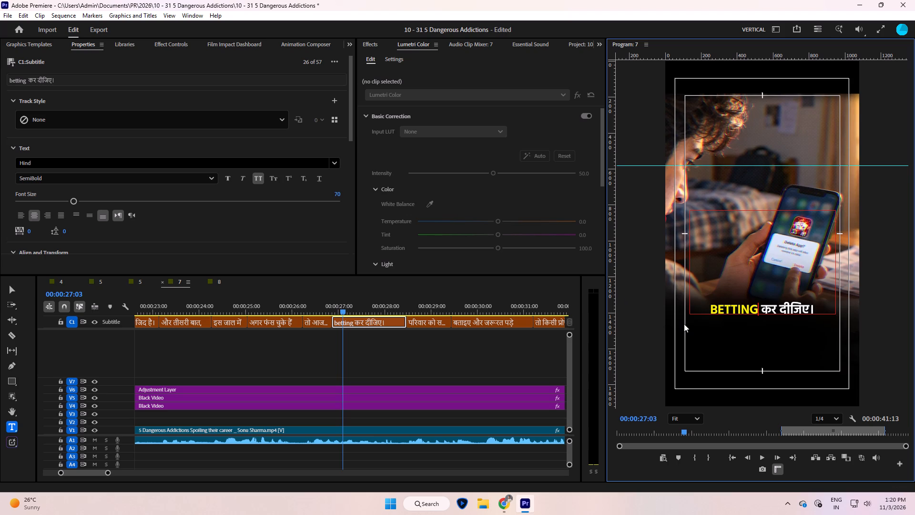
{"action": "type", "text": "app"}
{"action": "key", "text": "space"}
{"action": "type", "text": "delete"}
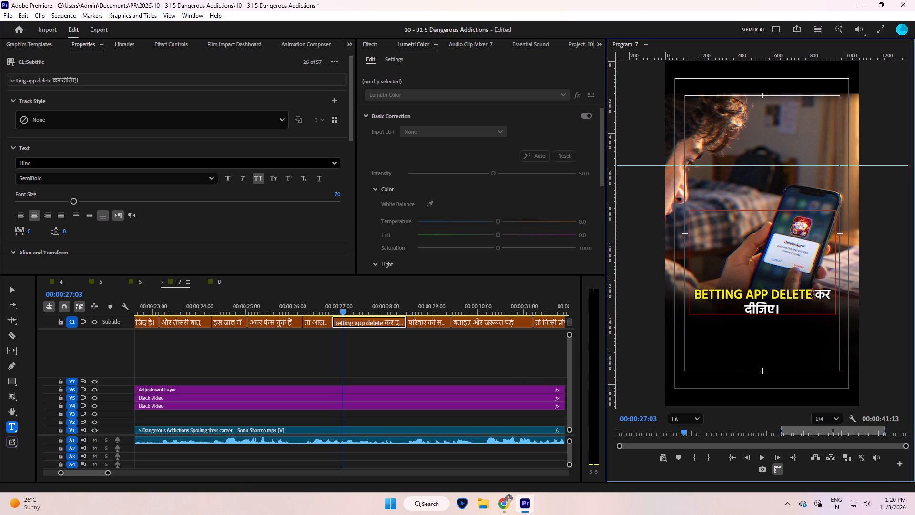
Cut the words "कर दीजिए।" out of the caption, leaving only the yellow "BETTING APP DELETE".
{"action": "left_click_drag", "start_coordinate": [812, 295], "coordinate": [897, 335]}
{"action": "key", "text": "ctrl+x"}
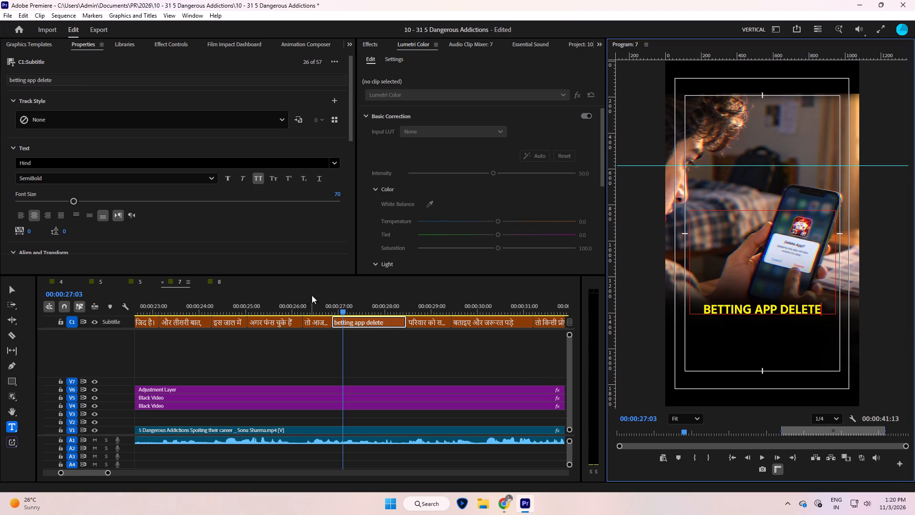
Split the caption "BETTING APP DELETE" at 00:00:27:25, where the spoken phrase ends.
{"action": "left_click", "coordinate": [356, 354]}
{"action": "left_click", "coordinate": [331, 305]}
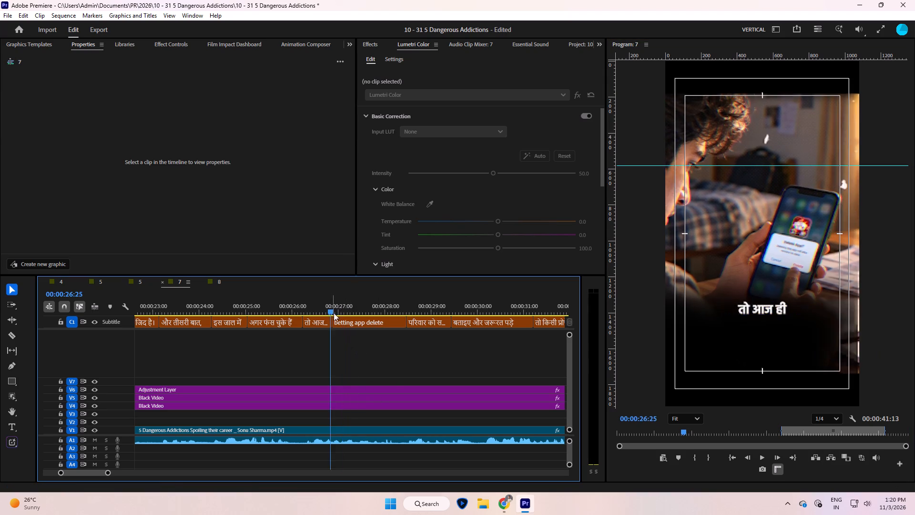
{"action": "key", "text": "space"}
{"action": "key", "text": "space"}
{"action": "key", "text": "space"}
{"action": "key", "text": "space"}
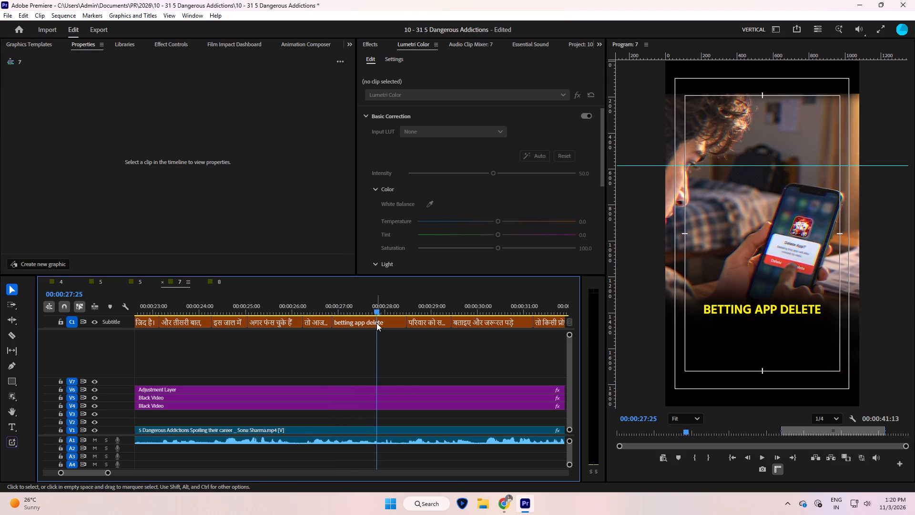
{"action": "left_click", "coordinate": [380, 322]}
{"action": "key", "text": "k"}
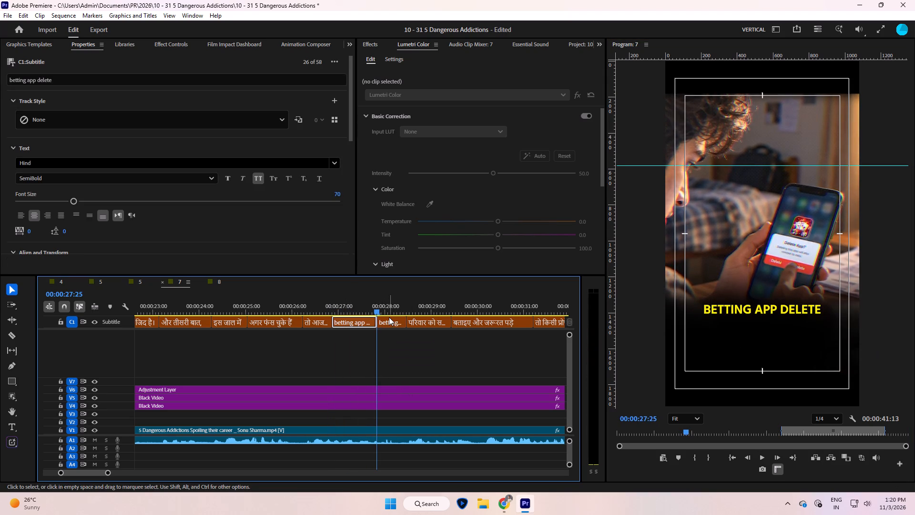
Replace all text in the second half of the split caption with the cut white words "कर दीजिए", without the full stop.
{"action": "left_click", "coordinate": [390, 317]}
{"action": "key", "text": "space"}
{"action": "key", "text": "space"}
{"action": "triple_click", "coordinate": [783, 312]}
{"action": "key", "text": "ctrl+a"}
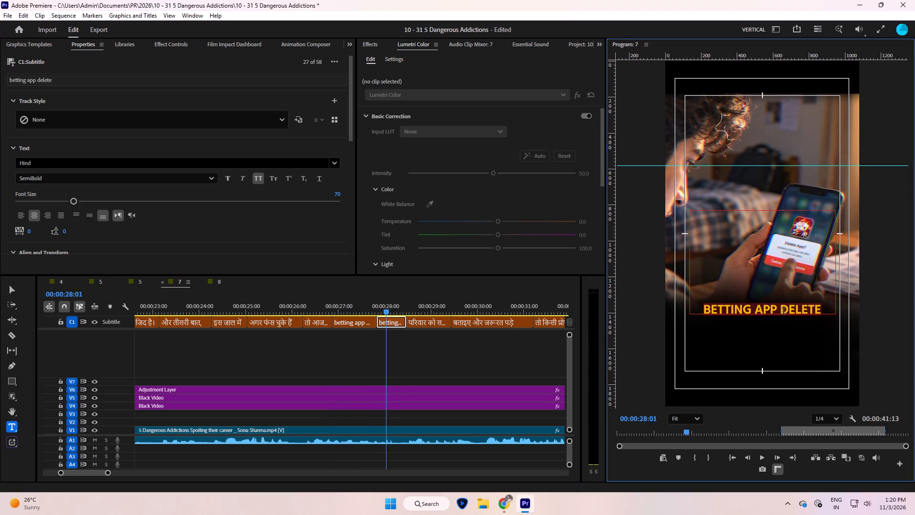
{"action": "key", "text": "ctrl+v"}
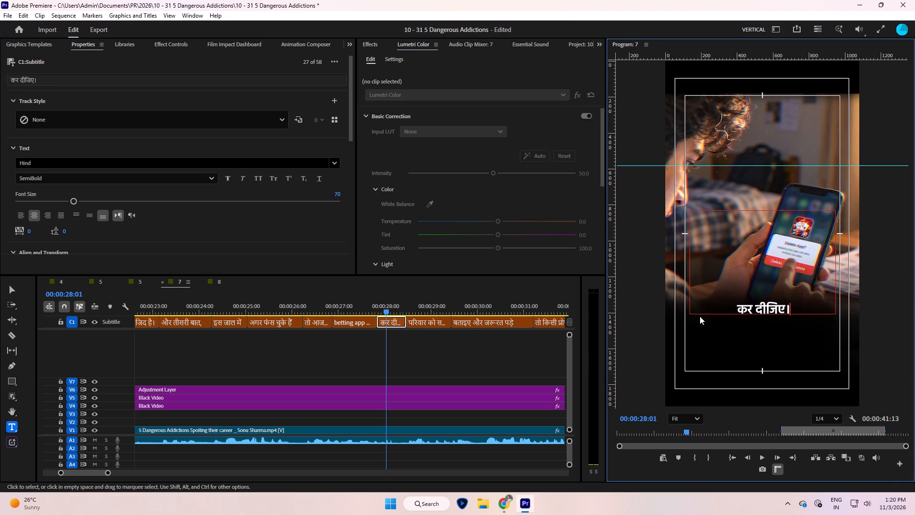
{"action": "key", "text": "BackSpace"}
Replay the captions "तो आज ही", "BETTING APP DELETE" and "कर दीजिए" to check them against the speech.
{"action": "left_click", "coordinate": [344, 331]}
{"action": "left_click", "coordinate": [331, 309]}
{"action": "left_click", "coordinate": [381, 370]}
{"action": "type", "text": "--"}
{"action": "key", "text": "minus"}
{"action": "type", "text": "=="}
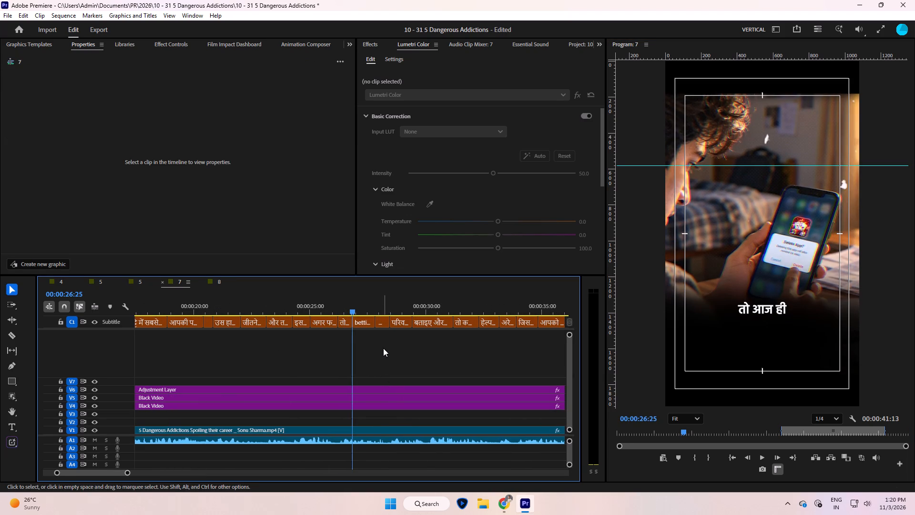
{"action": "left_click", "coordinate": [342, 309]}
{"action": "left_click", "coordinate": [371, 335]}
{"action": "key", "text": "space"}
{"action": "key", "text": "space"}
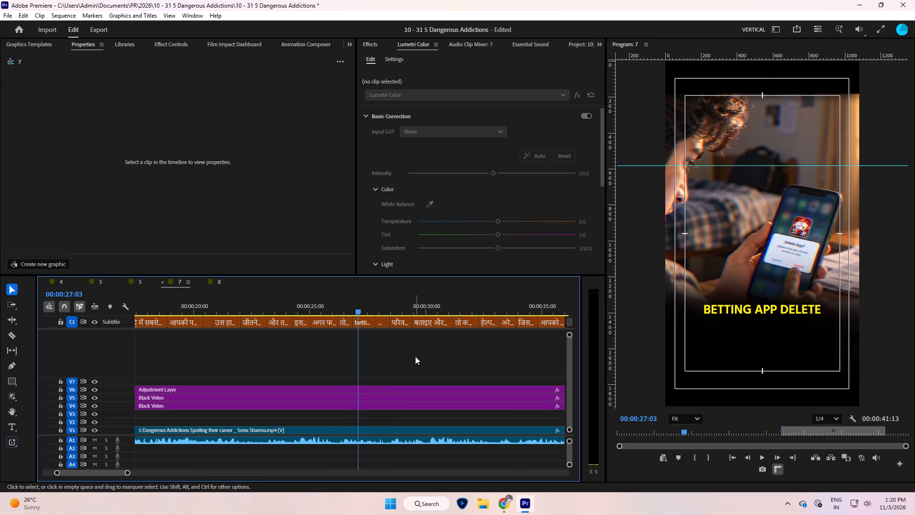
{"action": "left_click", "coordinate": [339, 309]}
{"action": "key", "text": "space"}
{"action": "key", "text": "space"}
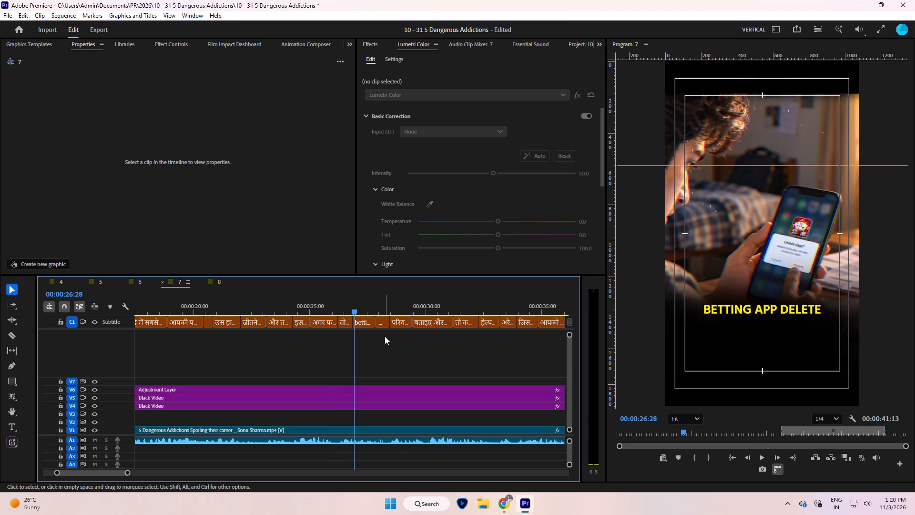
{"action": "key", "text": "space"}
{"action": "key", "text": "space"}
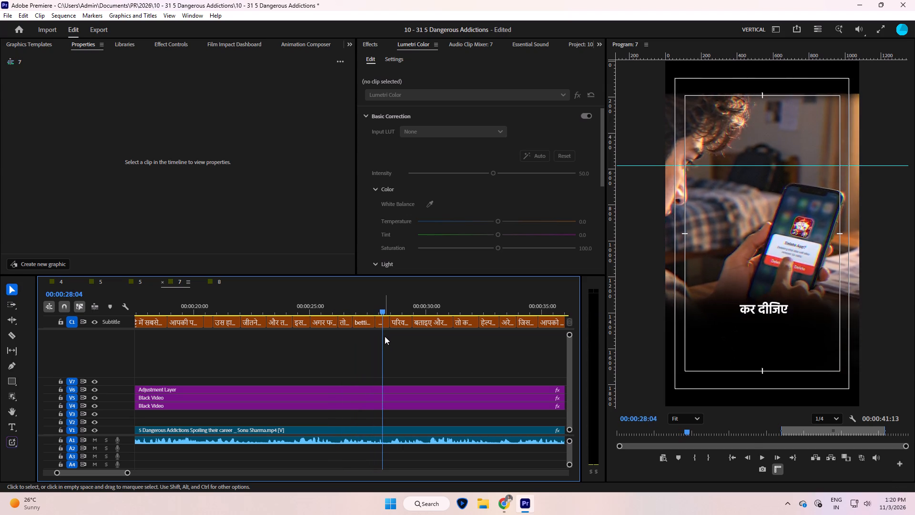
Play the captions "परिवार को सच सच" and "बताइए और जरूरत पड़े" and check the frame where the second one starts.
{"action": "key", "text": "space"}
{"action": "key", "text": "space"}
{"action": "key", "text": "space"}
{"action": "key", "text": "space"}
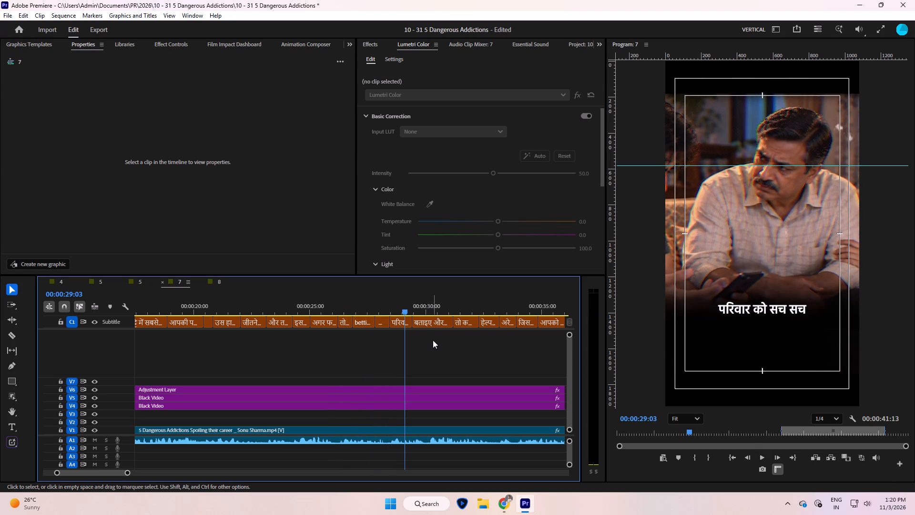
{"action": "key", "text": "space"}
{"action": "key", "text": "space"}
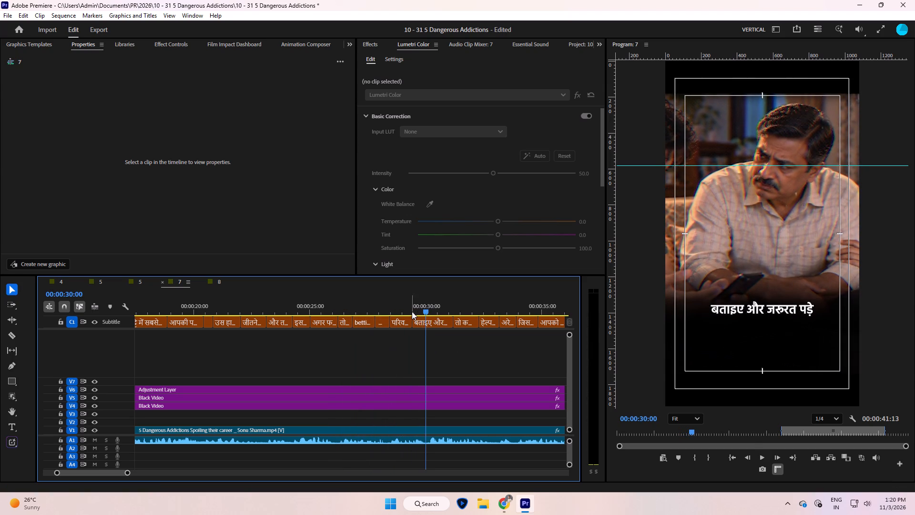
{"action": "left_click_drag", "start_coordinate": [416, 309], "coordinate": [414, 313]}
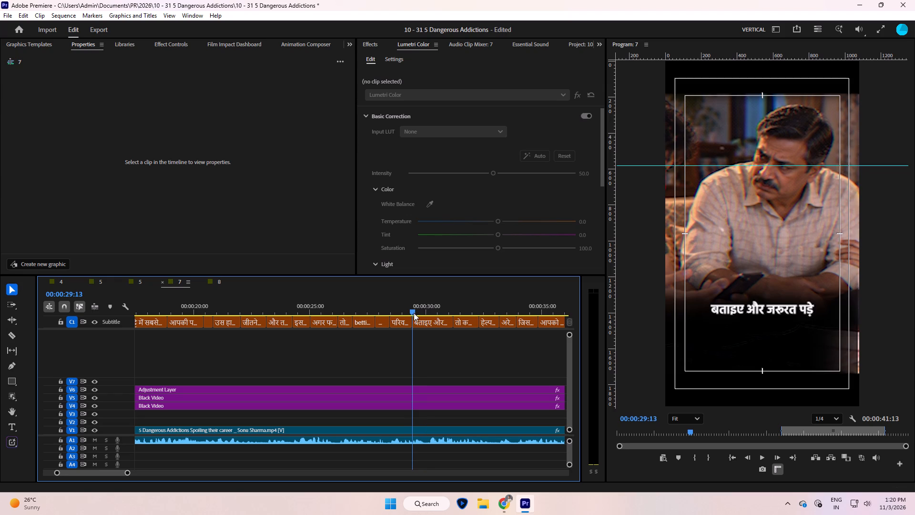
{"action": "left_click_drag", "start_coordinate": [414, 313], "coordinate": [413, 313]}
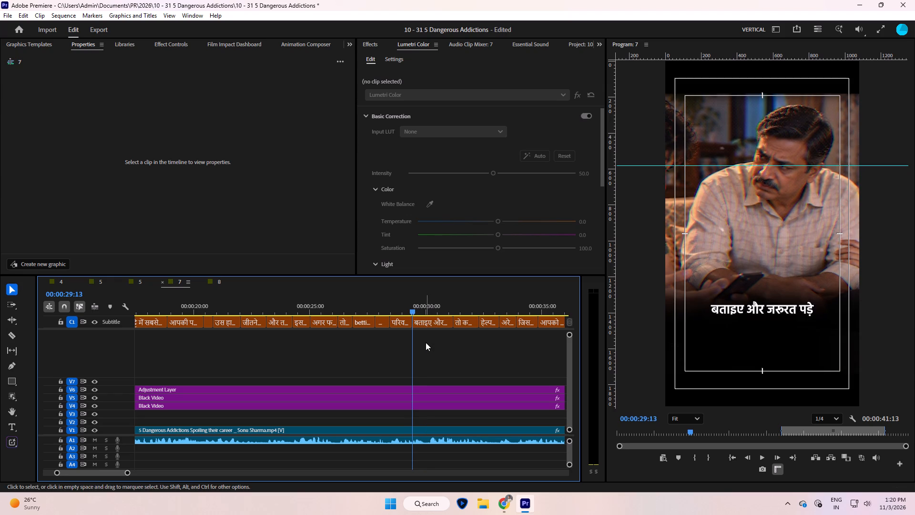
{"action": "left_click", "coordinate": [427, 342]}
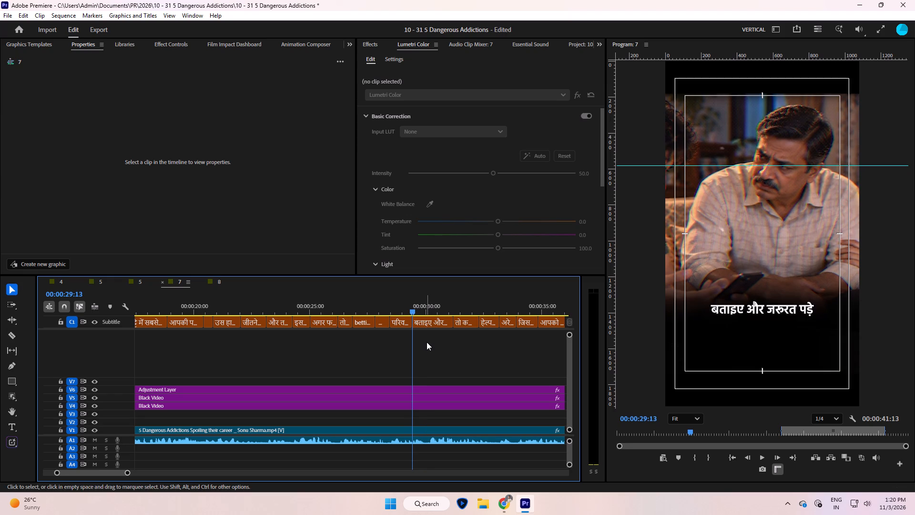
{"action": "left_click", "coordinate": [436, 346]}
Save the project.
{"action": "key", "text": "ctrl+s"}
{"action": "left_click", "coordinate": [436, 346], "text": "ctrl"}
Examine the footage under the caption "परिवार को सच सच" frame by frame around 00:00:28:26.
{"action": "left_click", "coordinate": [398, 311]}
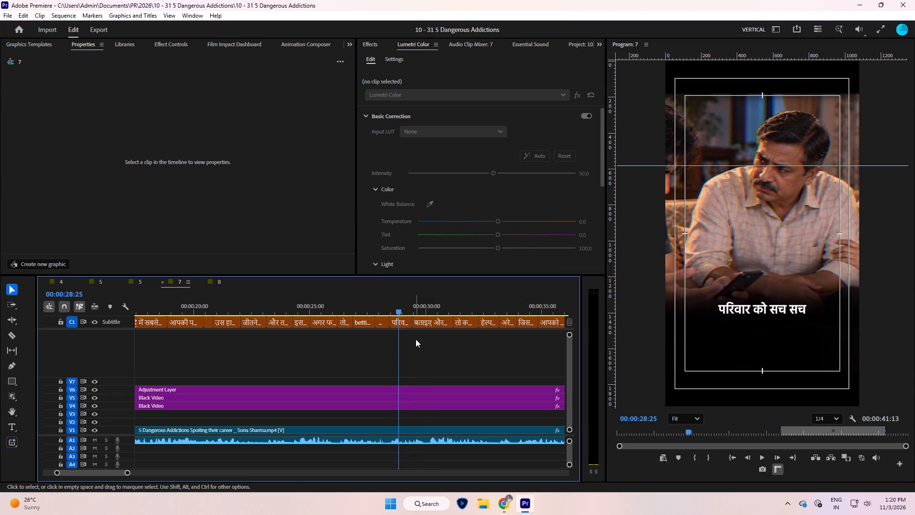
{"action": "left_click", "coordinate": [416, 339]}
{"action": "key", "text": "space"}
{"action": "key", "text": "space"}
{"action": "key", "text": "Left"}
{"action": "key", "text": "Left"}
{"action": "key", "text": "Left"}
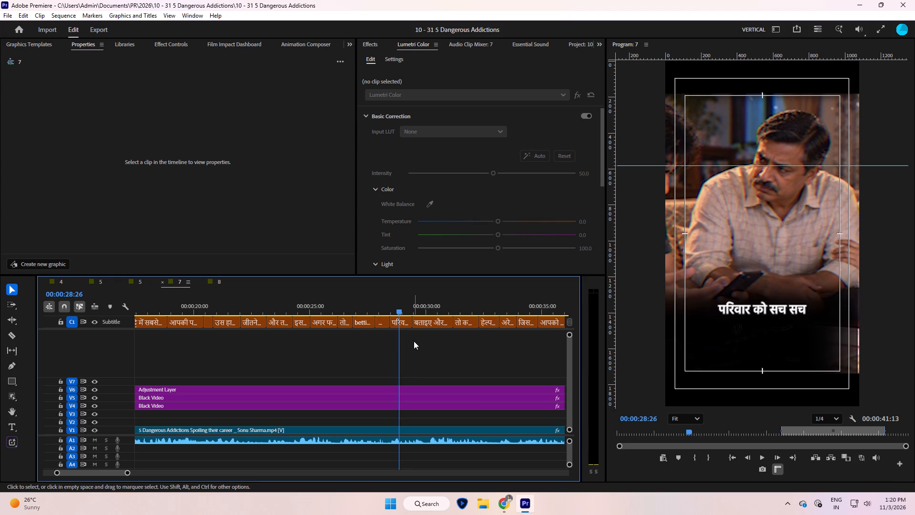
{"action": "left_click", "coordinate": [414, 341]}
{"action": "key", "text": "Right"}
{"action": "key", "text": "Right"}
{"action": "left_click", "coordinate": [414, 341]}
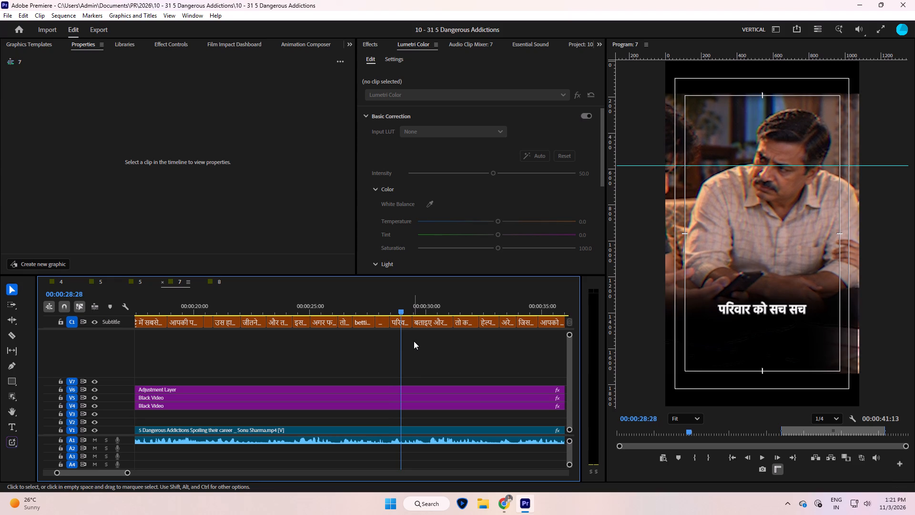
Save the project again.
{"action": "key", "text": "ctrl+s"}
{"action": "left_click", "coordinate": [417, 343], "text": "ctrl"}
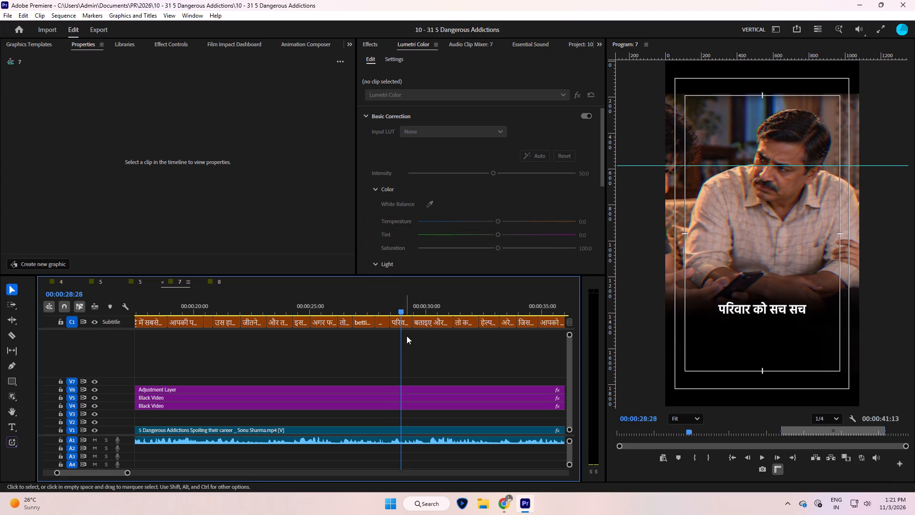
Play from the caption "परिवार को सच सच" to "तो किसी प्रोफेशनल की", checking the footage and caption timing.
{"action": "left_click", "coordinate": [421, 352]}
{"action": "key", "text": "Left"}
{"action": "key", "text": "Left"}
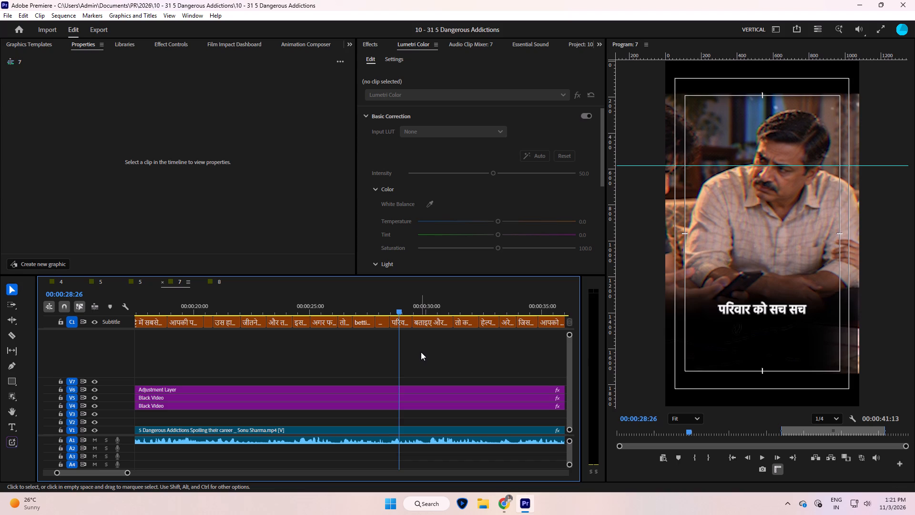
{"action": "key", "text": "Right"}
{"action": "key", "text": "space"}
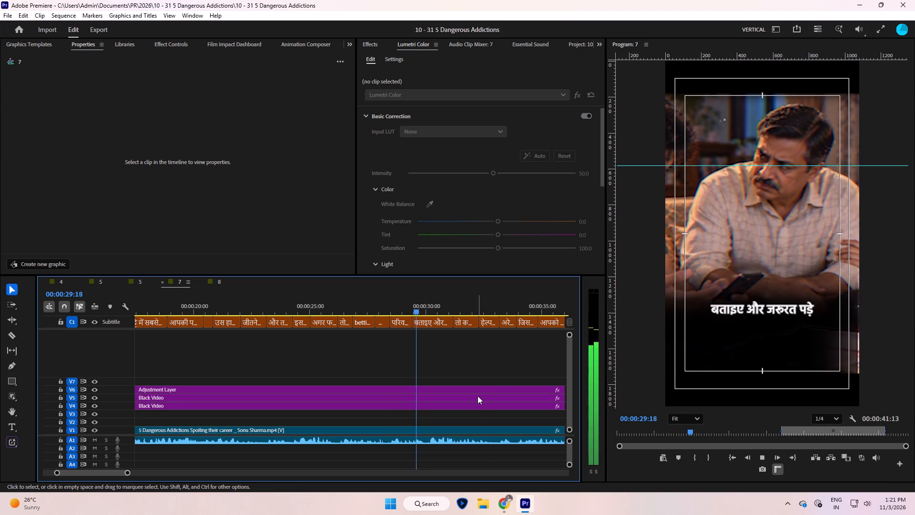
{"action": "key", "text": "space"}
{"action": "key", "text": "space"}
{"action": "key", "text": "space"}
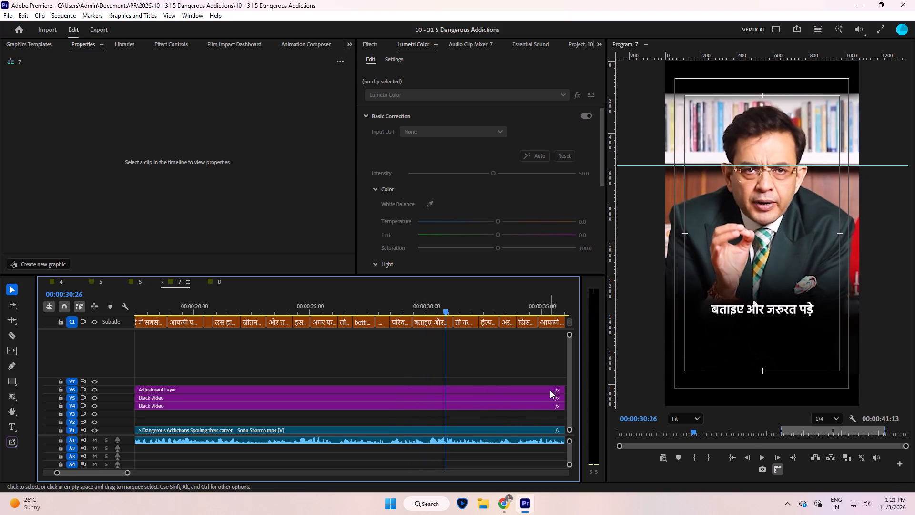
{"action": "key", "text": "space"}
{"action": "key", "text": "space"}
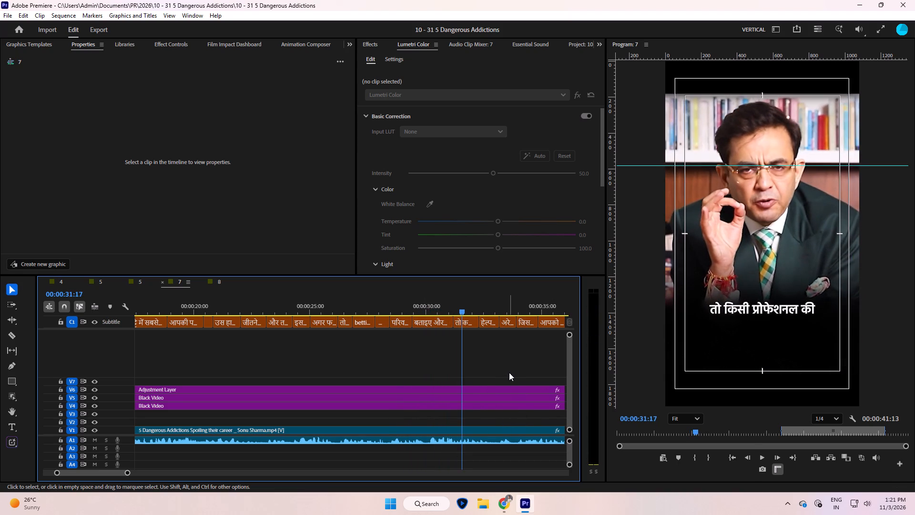
{"action": "key", "text": "space"}
{"action": "key", "text": "space"}
Copy the word "प्रोफेशनल" from the caption "तो किसी प्रोफेशनल की" and search Google for it in a new Chrome tab.
{"action": "triple_click", "coordinate": [754, 308]}
{"action": "left_click", "coordinate": [751, 299]}
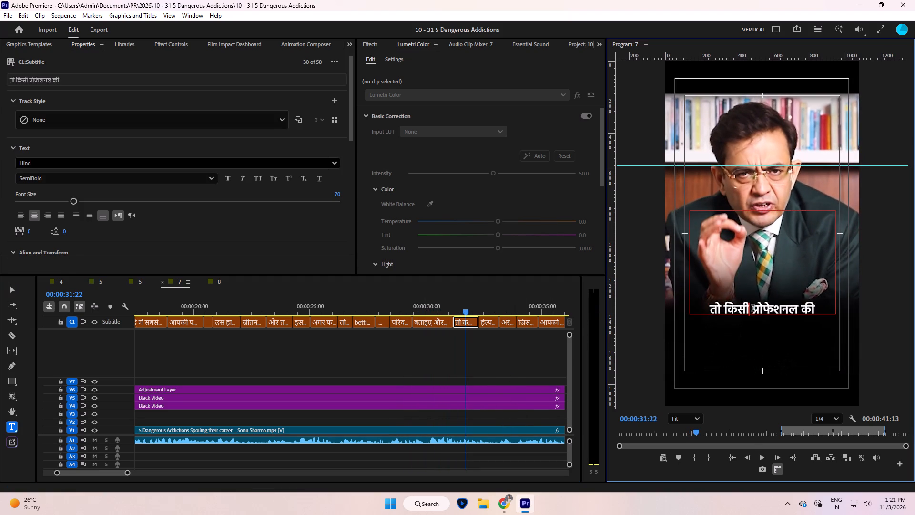
{"action": "left_click_drag", "start_coordinate": [752, 309], "coordinate": [796, 314]}
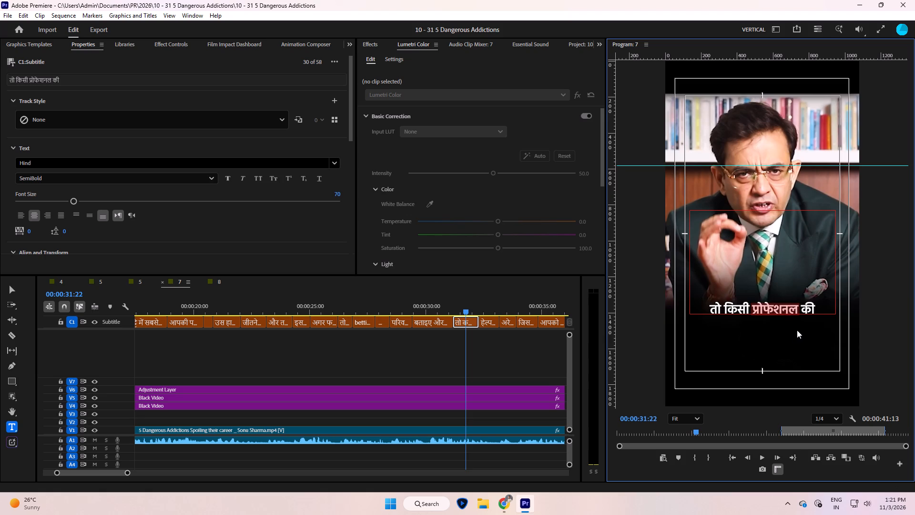
{"action": "left_click", "coordinate": [505, 513]}
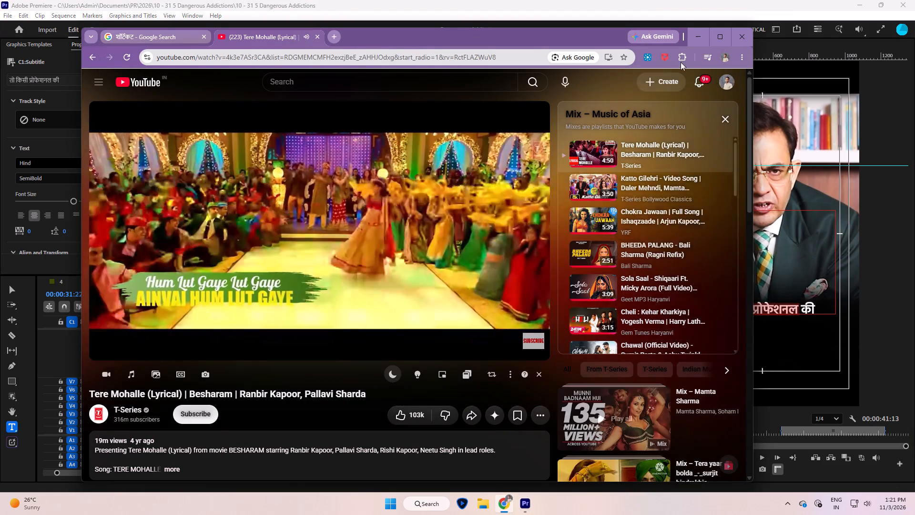
{"action": "left_click", "coordinate": [700, 33]}
{"action": "key", "text": "ctrl+x"}
{"action": "key", "text": "ctrl+v"}
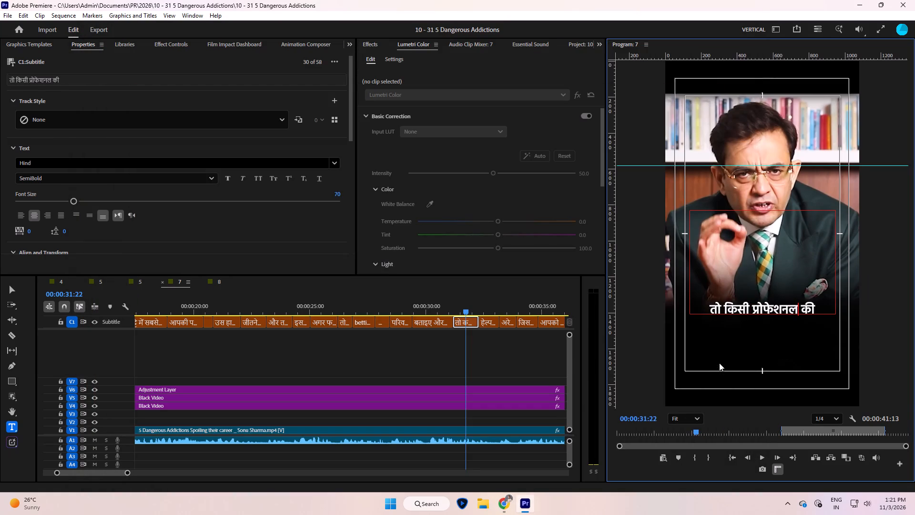
{"action": "left_click", "coordinate": [501, 504]}
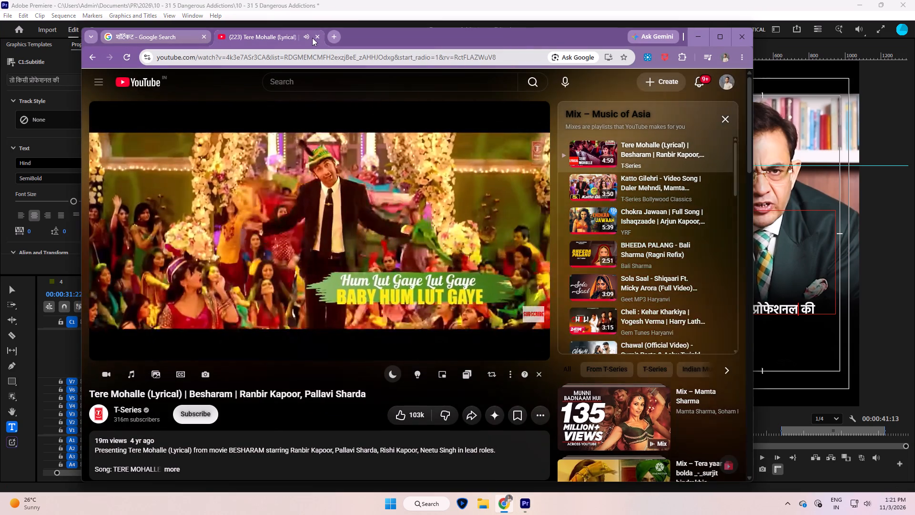
{"action": "left_click", "coordinate": [335, 34]}
{"action": "key", "text": "ctrl+v"}
{"action": "key", "text": "Return"}
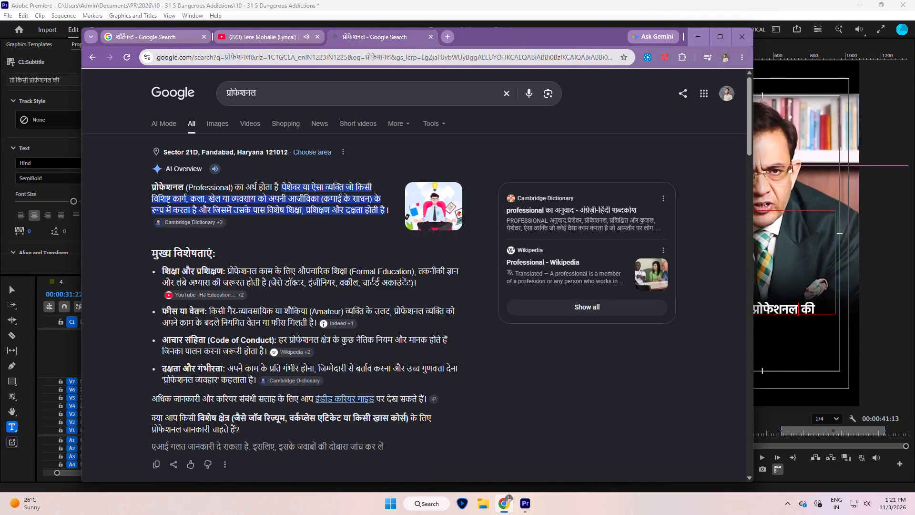
Copy "Professional" from the search result and replace the word "प्रोफेशनल" in the Premiere caption with it.
{"action": "left_click_drag", "start_coordinate": [230, 187], "coordinate": [193, 189]}
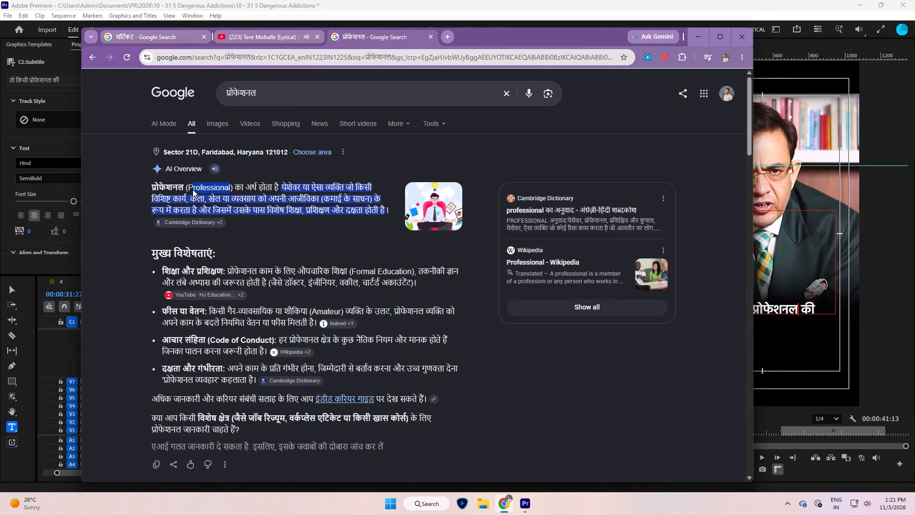
{"action": "left_click_drag", "start_coordinate": [193, 189], "coordinate": [189, 189]}
{"action": "key", "text": "ctrl+c"}
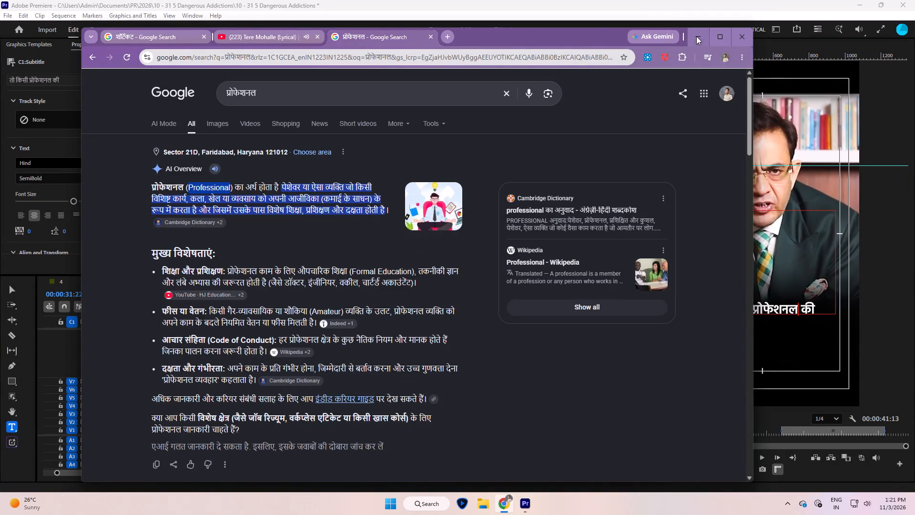
{"action": "left_click", "coordinate": [697, 36]}
{"action": "left_click_drag", "start_coordinate": [753, 303], "coordinate": [793, 313]}
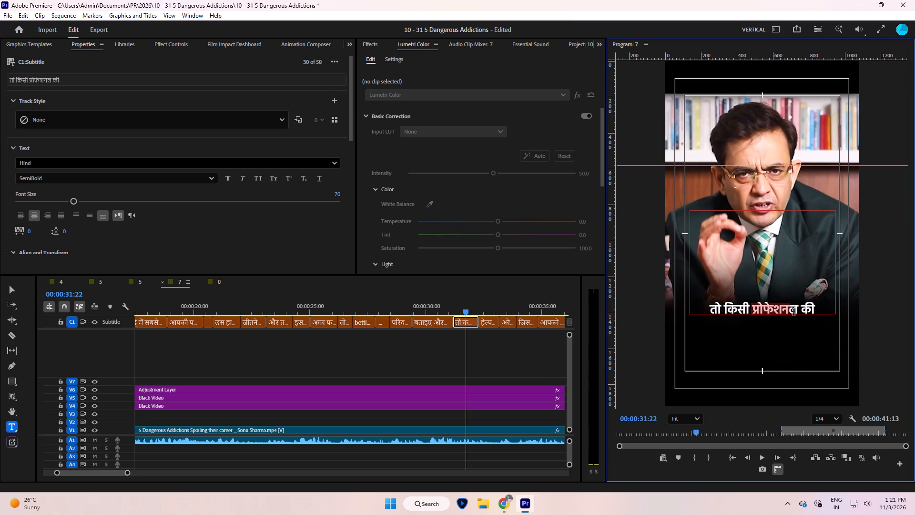
{"action": "left_click_drag", "start_coordinate": [793, 313], "coordinate": [796, 313]}
{"action": "key", "text": "ctrl+v"}
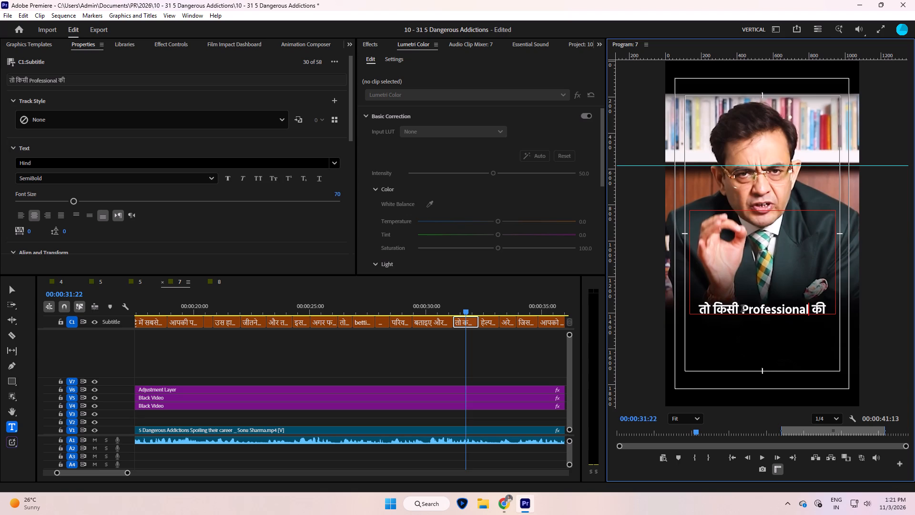
Change the fill of the word "Professional" in the caption "तो किसी Professional की" to yellow.
{"action": "left_click_drag", "start_coordinate": [742, 309], "coordinate": [808, 315]}
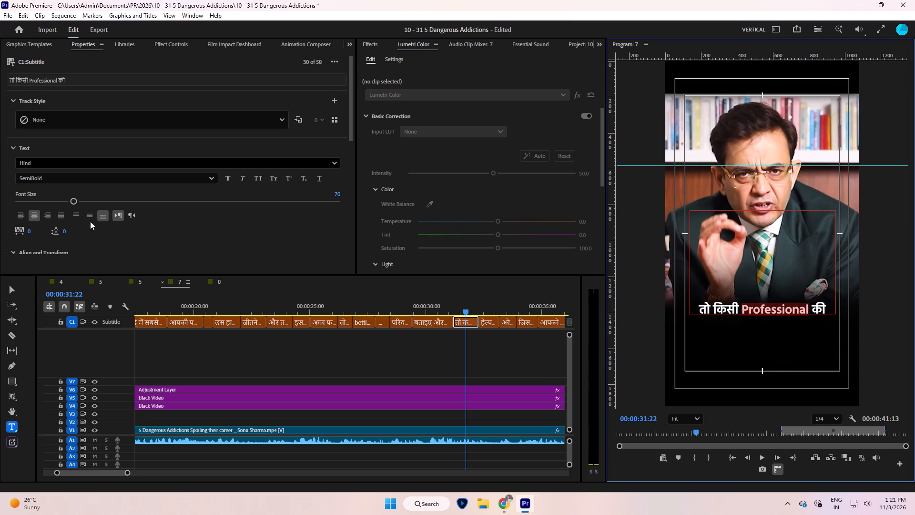
{"action": "scroll", "coordinate": [98, 224], "scroll_direction": "down", "scroll_amount": 8}
{"action": "left_click", "coordinate": [32, 253]}
{"action": "left_click_drag", "start_coordinate": [377, 238], "coordinate": [575, 376]}
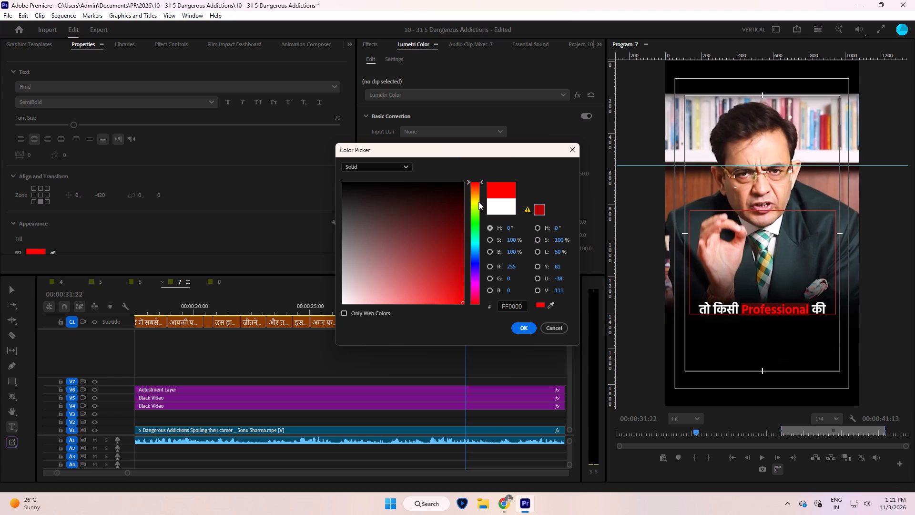
{"action": "left_click", "coordinate": [477, 201]}
{"action": "left_click", "coordinate": [528, 324]}
{"action": "left_click", "coordinate": [485, 356]}
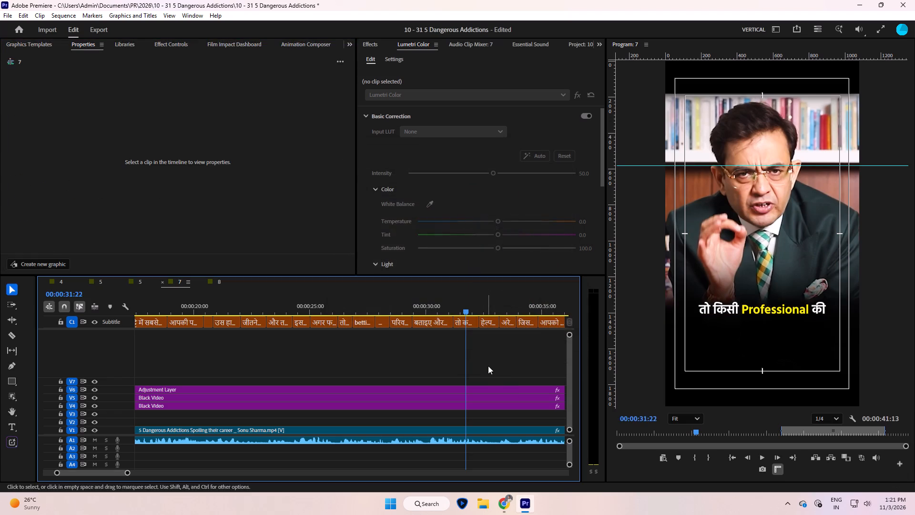
Save the project.
{"action": "key", "text": "ctrl+s"}
Play on to the caption "हेल्प लीजिए।" and replace the word "हेल्प" with "help".
{"action": "left_click", "coordinate": [493, 369]}
{"action": "key", "text": "space"}
{"action": "key", "text": "space"}
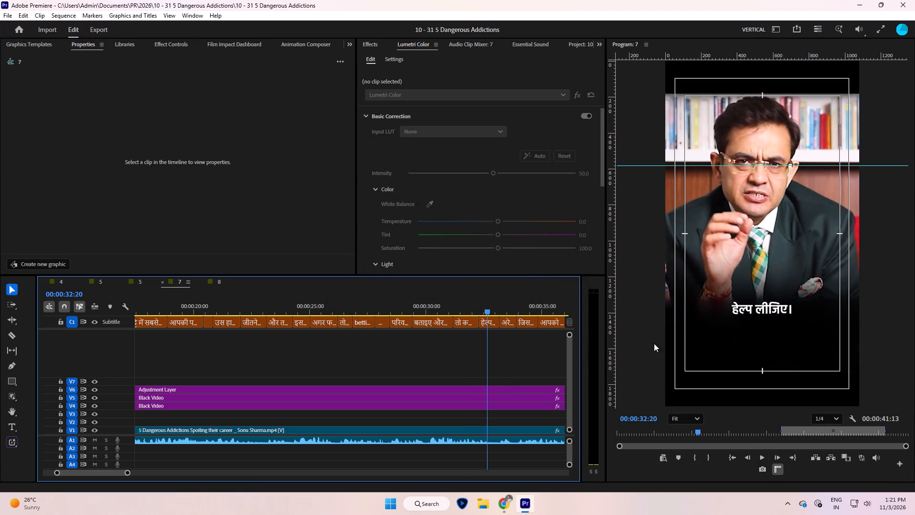
{"action": "key", "text": "space"}
{"action": "key", "text": "space"}
{"action": "triple_click", "coordinate": [757, 306]}
{"action": "left_click", "coordinate": [748, 299]}
{"action": "left_click_drag", "start_coordinate": [752, 306], "coordinate": [722, 306]}
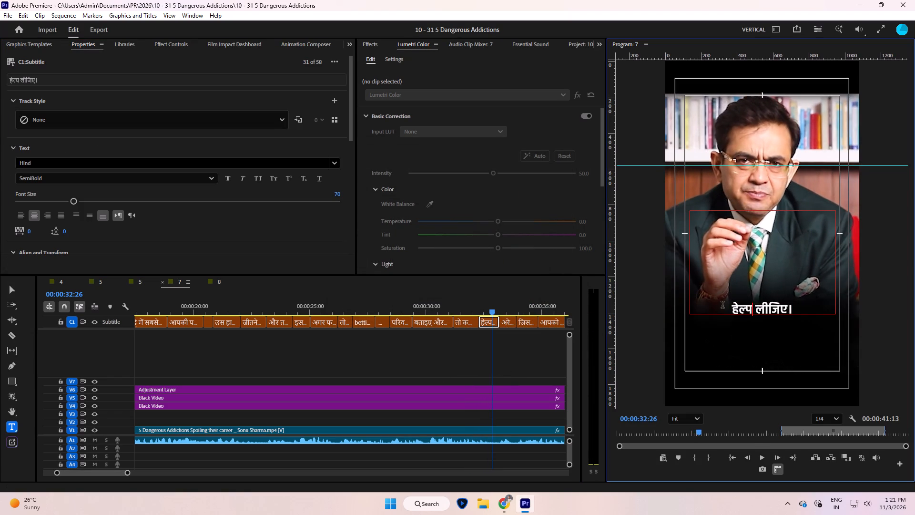
{"action": "left_click_drag", "start_coordinate": [722, 306], "coordinate": [662, 299]}
{"action": "type", "text": "help"}
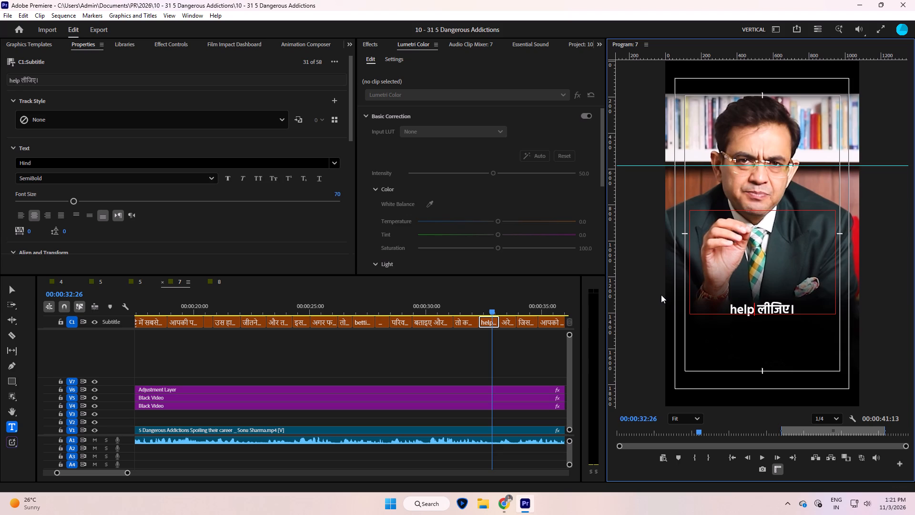
Change the fill of the word "help" in the caption "help लीजिए।" to cyan, hex 00E4FF.
{"action": "key", "text": "shift+Left"}
{"action": "key", "text": "shift+Left"}
{"action": "key", "text": "shift+Left"}
{"action": "key", "text": "shift+Left"}
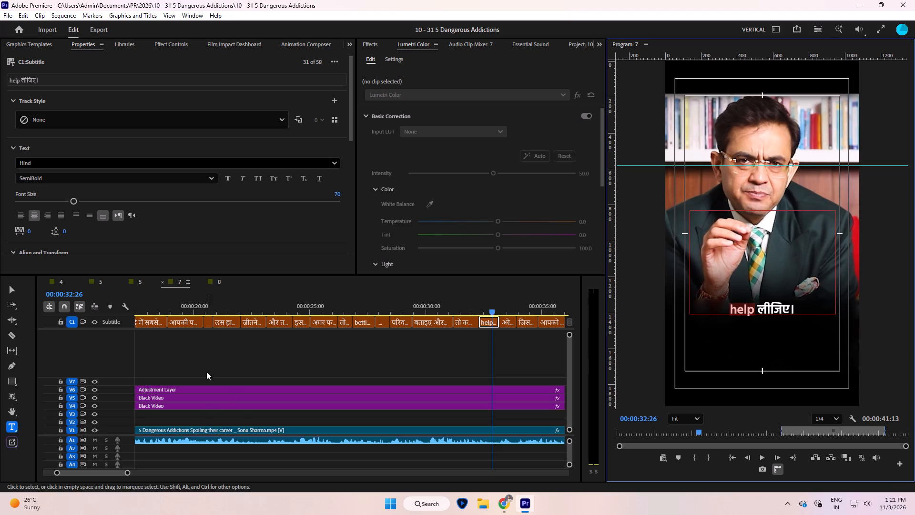
{"action": "scroll", "coordinate": [184, 213], "scroll_direction": "down", "scroll_amount": 8}
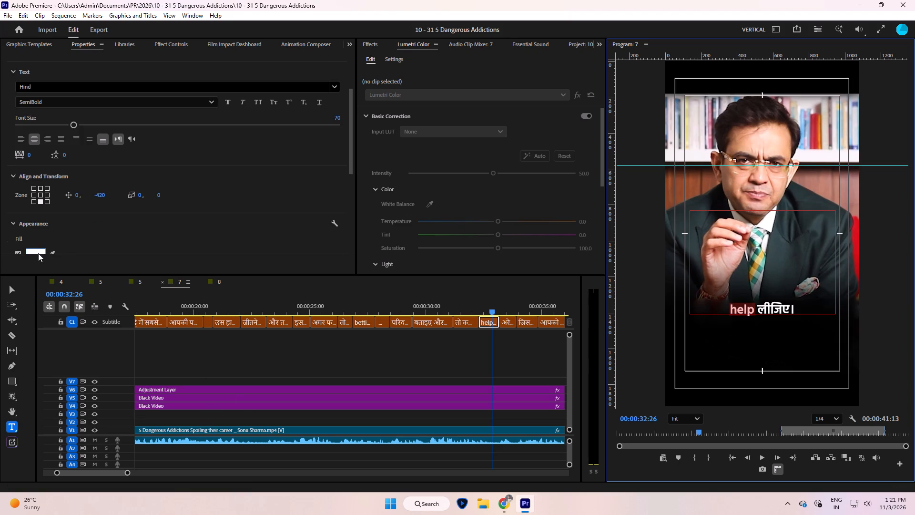
{"action": "left_click", "coordinate": [38, 248]}
{"action": "left_click", "coordinate": [38, 250]}
{"action": "left_click_drag", "start_coordinate": [409, 237], "coordinate": [516, 427]}
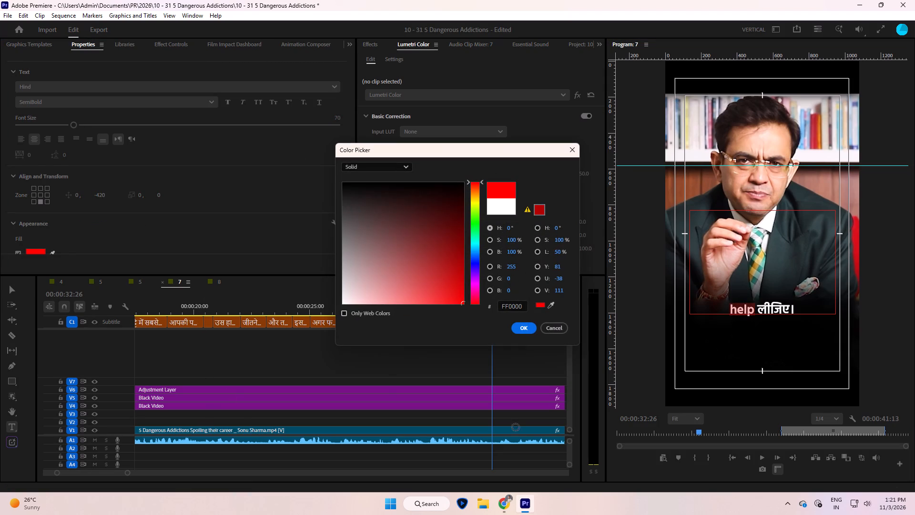
{"action": "left_click_drag", "start_coordinate": [516, 427], "coordinate": [497, 376]}
{"action": "left_click", "coordinate": [477, 245]}
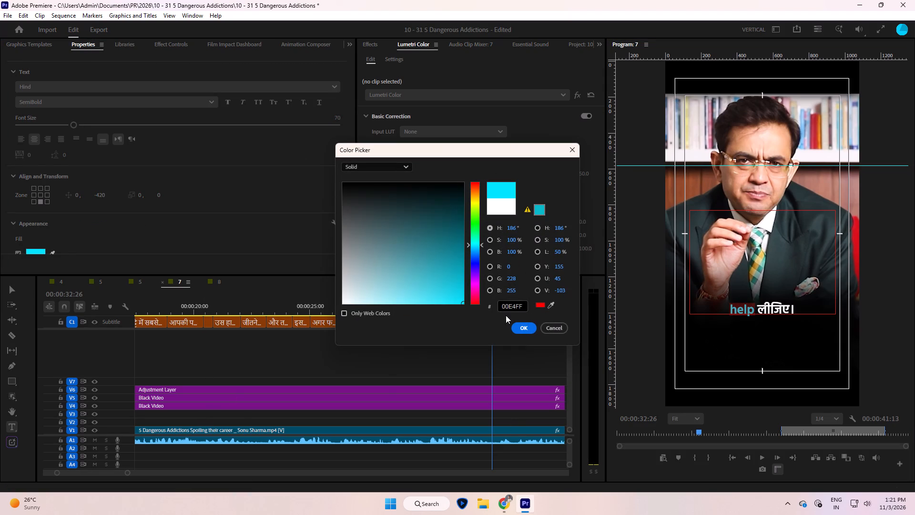
{"action": "left_click", "coordinate": [523, 326]}
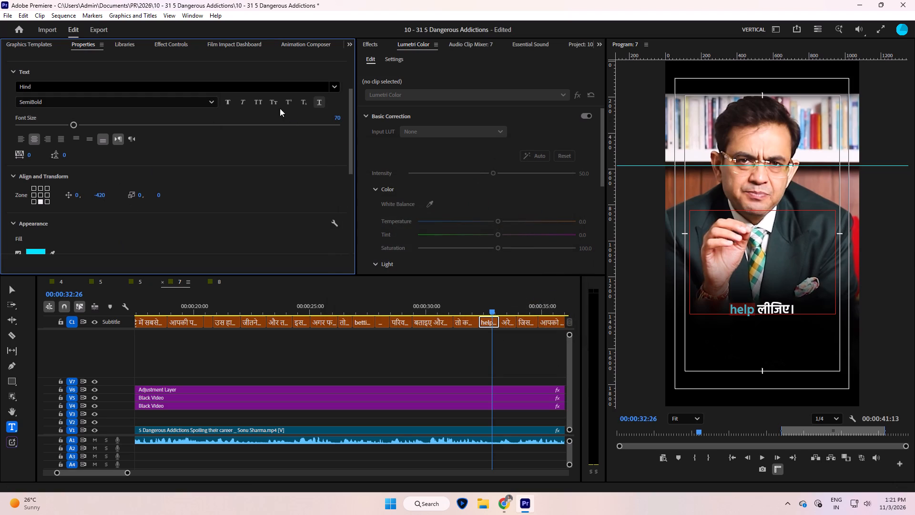
Apply All Caps to the word "help" in the caption "help लीजिए।".
{"action": "left_click", "coordinate": [259, 102]}
{"action": "left_click", "coordinate": [373, 351]}
{"action": "left_click", "coordinate": [373, 351]}
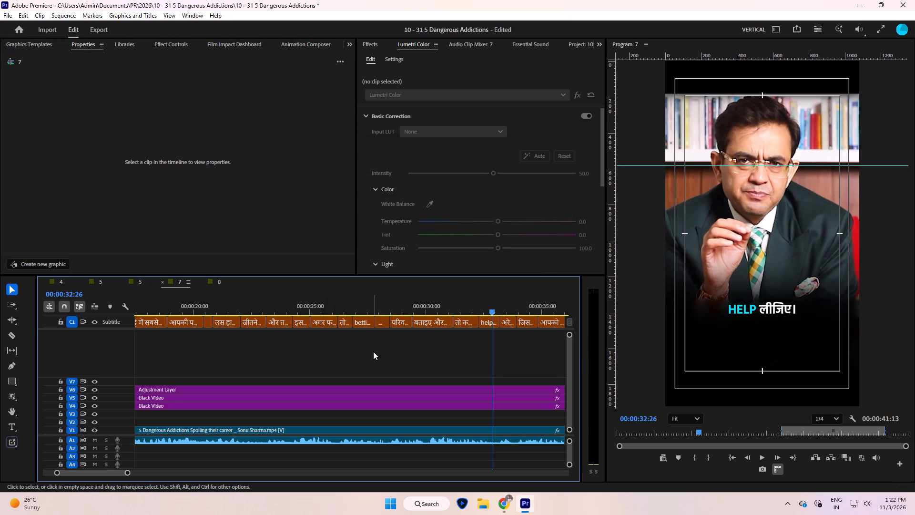
Play the captions after "HELP लीजिए।" up to "आपको अपना भविष्य बनाने", checking them against the speech.
{"action": "key", "text": "minus"}
{"action": "key", "text": "minus"}
{"action": "key", "text": "equal"}
{"action": "key", "text": "space"}
{"action": "key", "text": "space"}
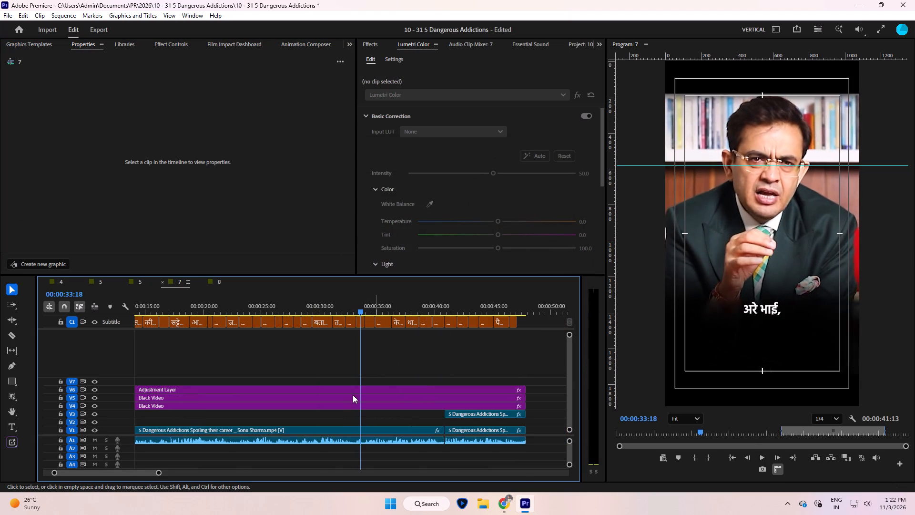
{"action": "key", "text": "space"}
{"action": "key", "text": "space"}
{"action": "key", "text": "space"}
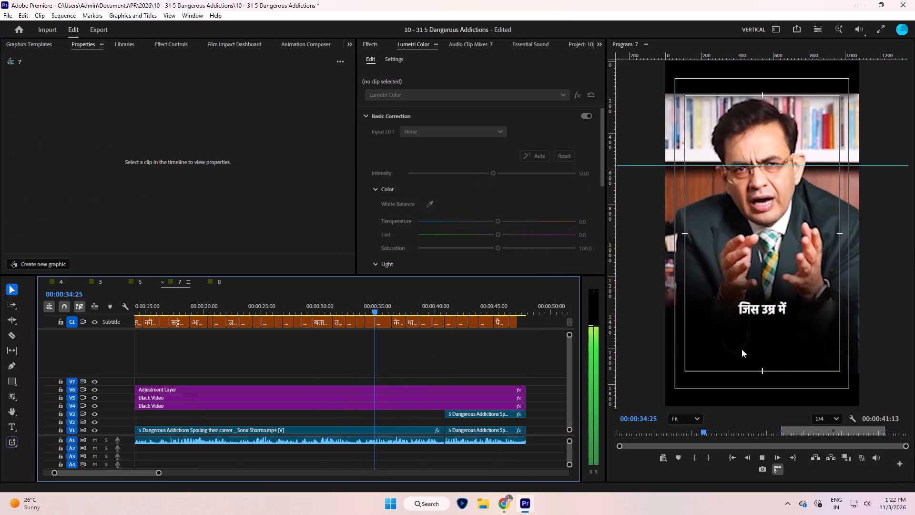
{"action": "key", "text": "space"}
{"action": "key", "text": "space"}
{"action": "key", "text": "space"}
Change the fill of the words "अपना भविष्य" in the caption "आपको अपना भविष्य बनाने" to yellow, RGB 255, 252, 0.
{"action": "triple_click", "coordinate": [773, 305]}
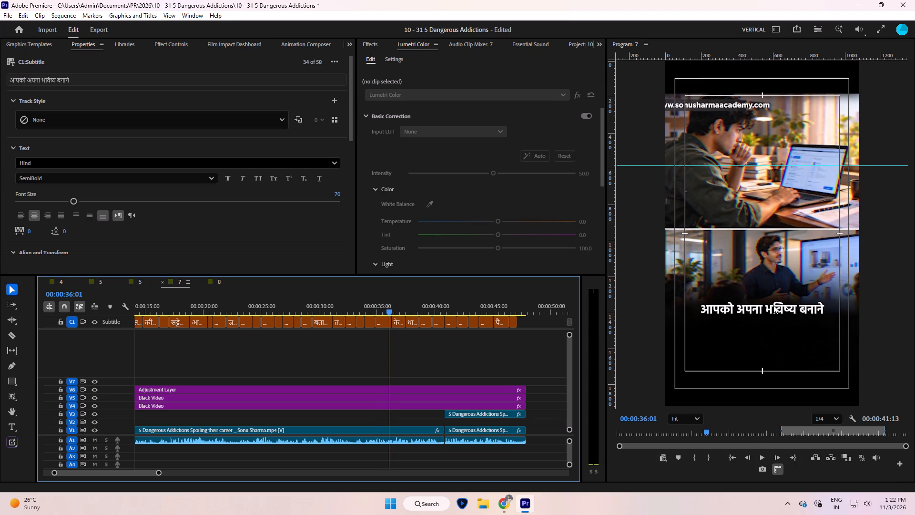
{"action": "left_click", "coordinate": [767, 300]}
{"action": "left_click_drag", "start_coordinate": [735, 309], "coordinate": [788, 311]}
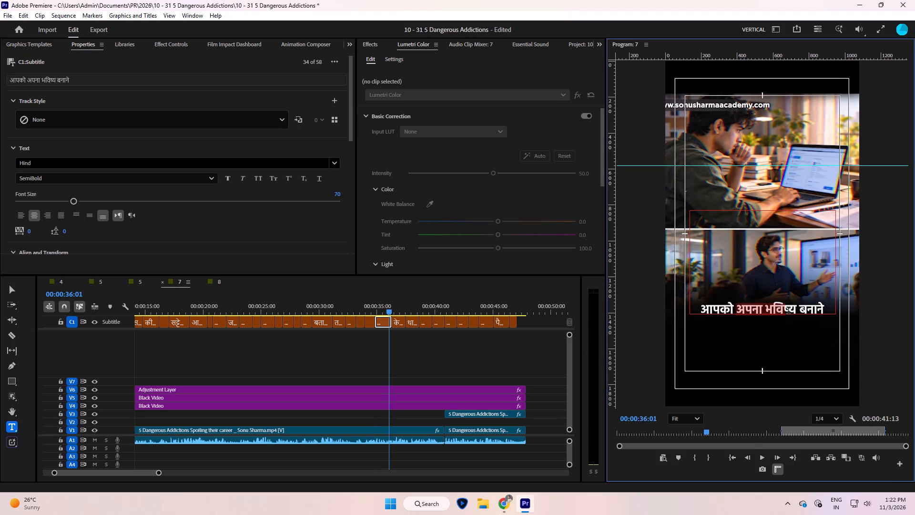
{"action": "left_click_drag", "start_coordinate": [788, 311], "coordinate": [797, 311]}
{"action": "scroll", "coordinate": [175, 206], "scroll_direction": "down", "scroll_amount": 10}
{"action": "left_click", "coordinate": [37, 234]}
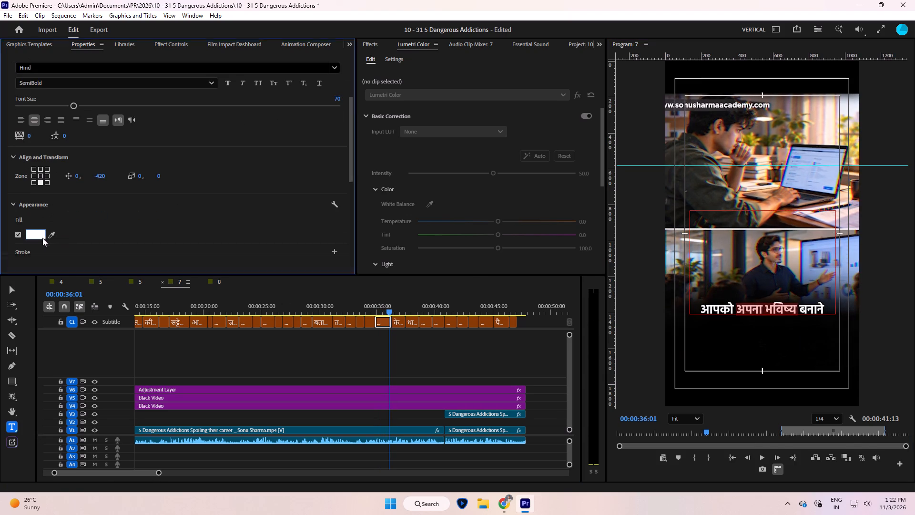
{"action": "left_click_drag", "start_coordinate": [427, 231], "coordinate": [576, 372]}
{"action": "left_click", "coordinate": [477, 202]}
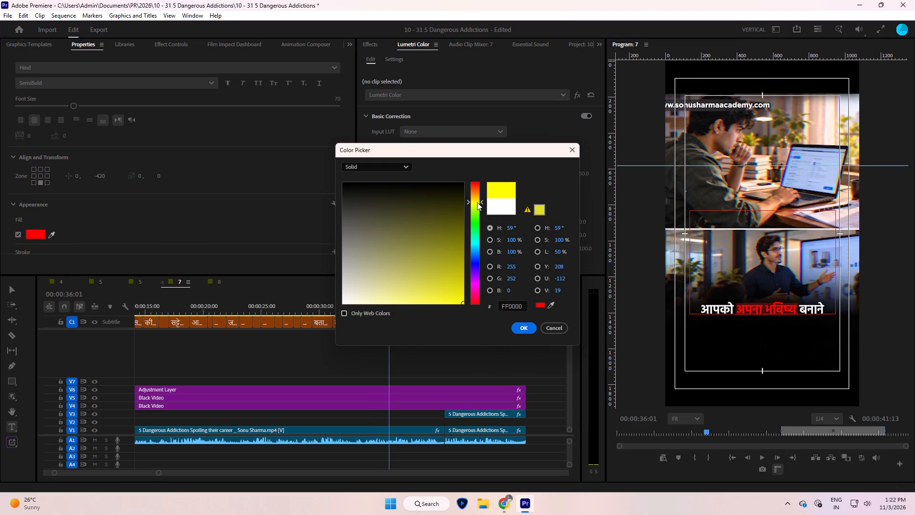
{"action": "key", "text": "Return"}
{"action": "scroll", "coordinate": [139, 179], "scroll_direction": "up", "scroll_amount": 14}
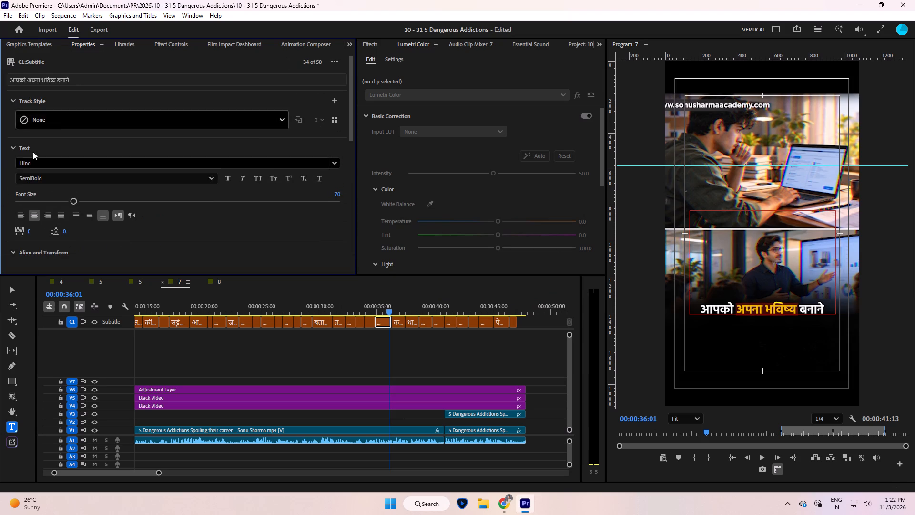
{"action": "left_click", "coordinate": [10, 148]}
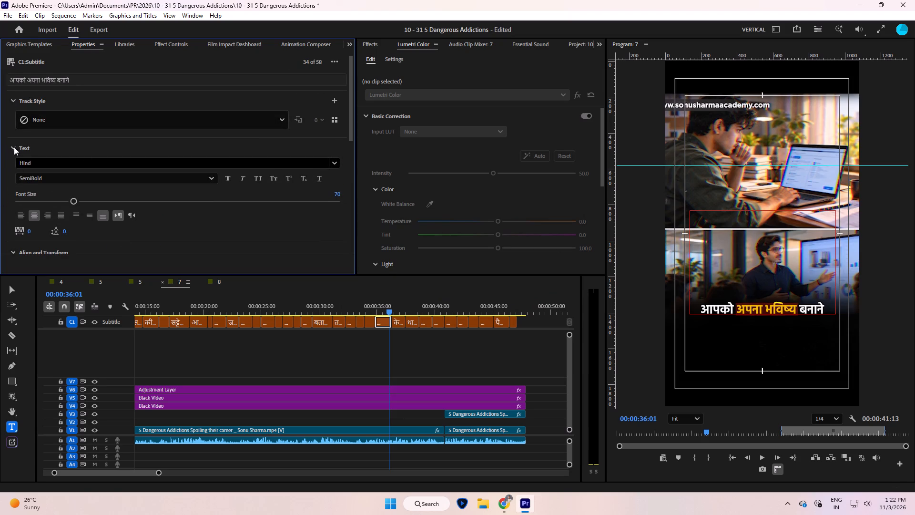
{"action": "left_click", "coordinate": [11, 147]}
{"action": "left_click", "coordinate": [486, 367]}
Replace the word "रिस्क" with the English word "risk" in the caption "के लिए रिस्क लेना चाहिए".
{"action": "key", "text": "space"}
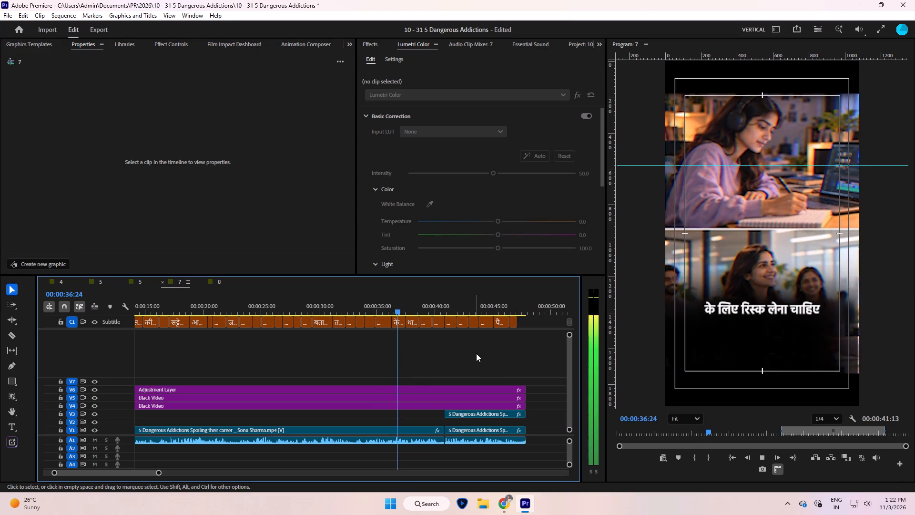
{"action": "key", "text": "space"}
{"action": "left_click", "coordinate": [396, 308]}
{"action": "key", "text": "space"}
{"action": "key", "text": "space"}
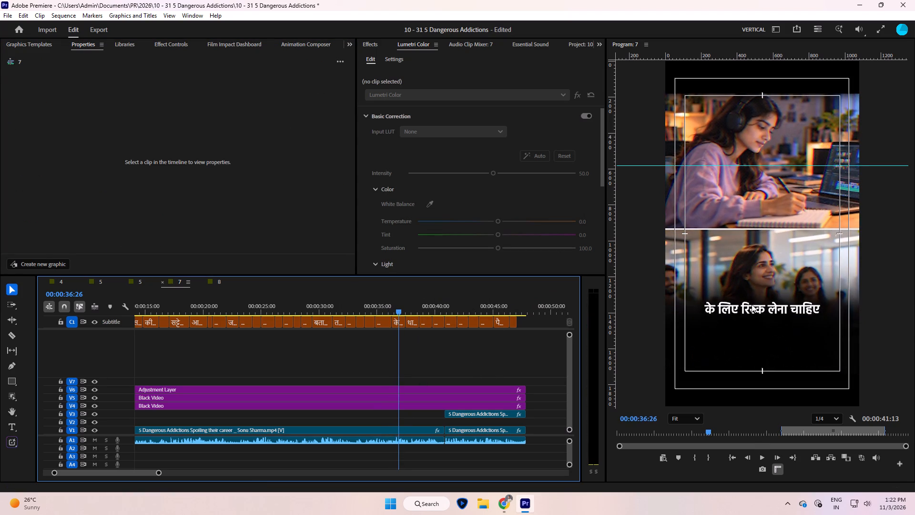
{"action": "triple_click", "coordinate": [749, 306]}
{"action": "left_click", "coordinate": [741, 299]}
{"action": "left_click_drag", "start_coordinate": [742, 308], "coordinate": [761, 308]}
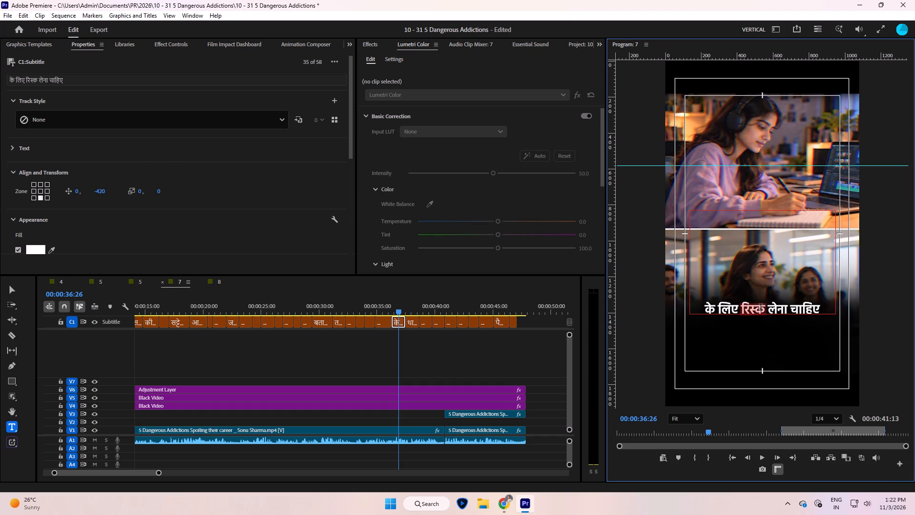
{"action": "left_click_drag", "start_coordinate": [761, 308], "coordinate": [761, 308]}
{"action": "type", "text": "risk"}
Change the fill of the word "risk" in the caption "के लिए risk लेना चाहिए" to yellow, RGB 255, 246, 0.
{"action": "key", "text": "shift+Left"}
{"action": "key", "text": "shift+Left"}
{"action": "key", "text": "shift+Left"}
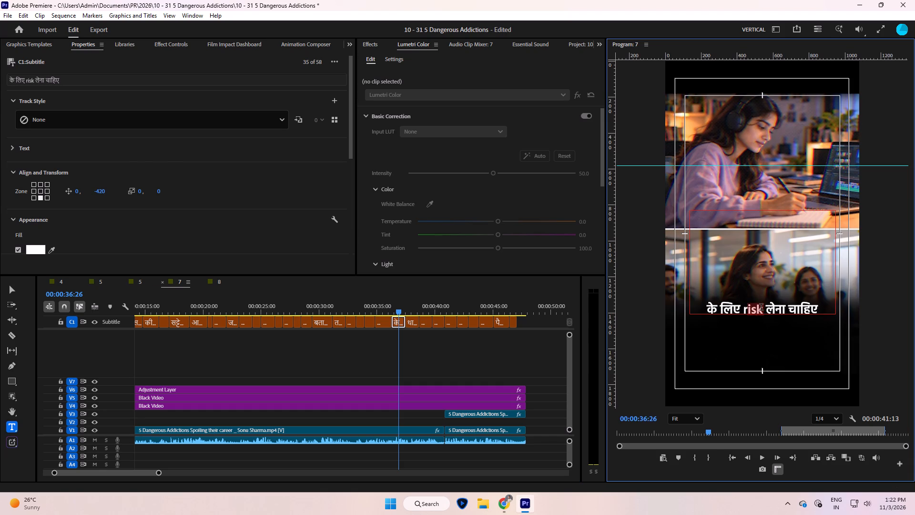
{"action": "key", "text": "shift+Left"}
{"action": "scroll", "coordinate": [101, 179], "scroll_direction": "down", "scroll_amount": 9}
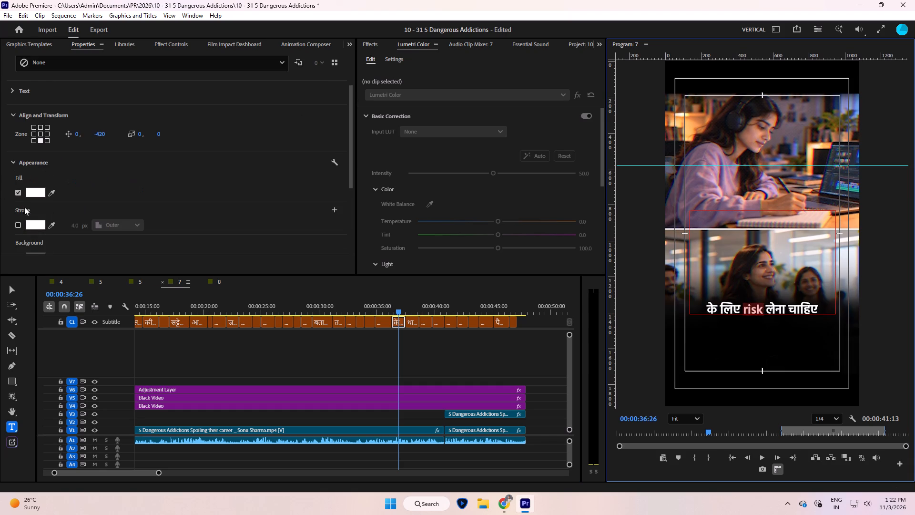
{"action": "double_click", "coordinate": [34, 169]}
{"action": "left_click_drag", "start_coordinate": [458, 210], "coordinate": [551, 379]}
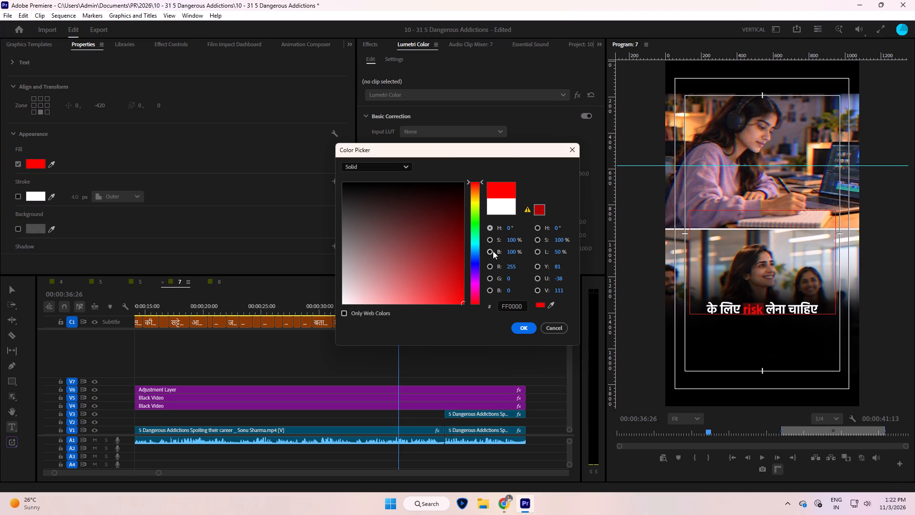
{"action": "left_click", "coordinate": [475, 202]}
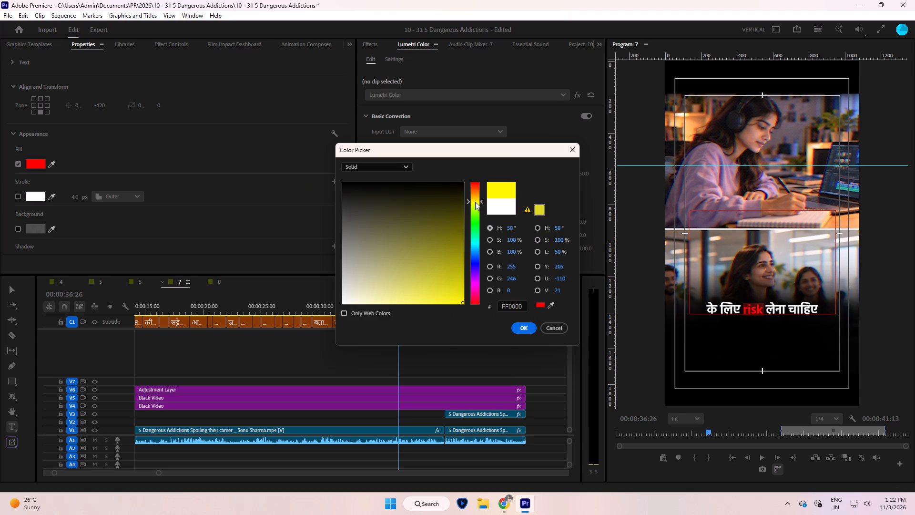
{"action": "key", "text": "Return"}
Play the captions from "के लिए risk लेना चाहिए" to the end of the footage, checking them against the speech.
{"action": "left_click", "coordinate": [436, 376]}
{"action": "key", "text": "space"}
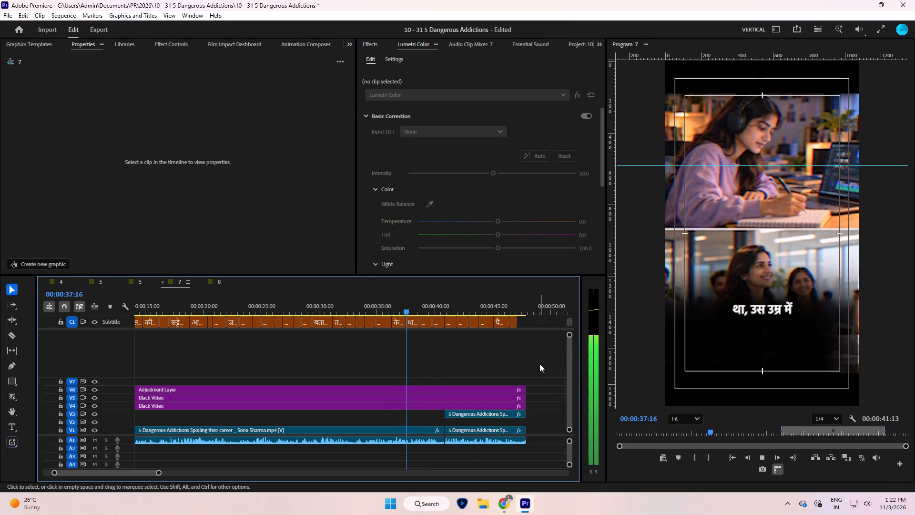
{"action": "key", "text": "space"}
{"action": "key", "text": "space"}
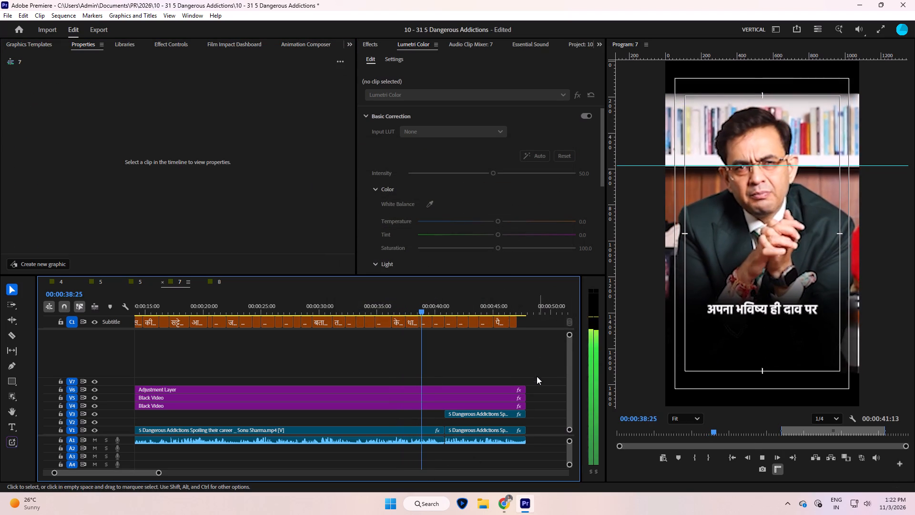
{"action": "key", "text": "space"}
{"action": "key", "text": "space"}
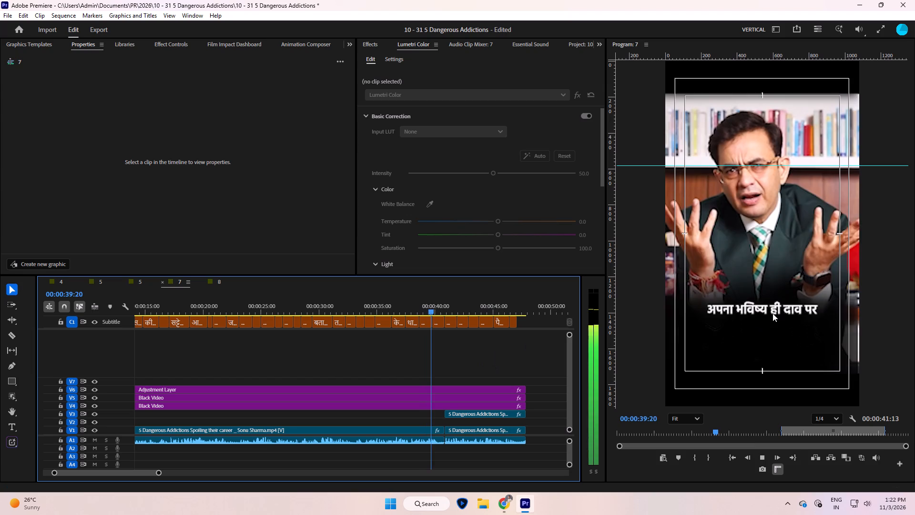
{"action": "key", "text": "space"}
{"action": "key", "text": "space"}
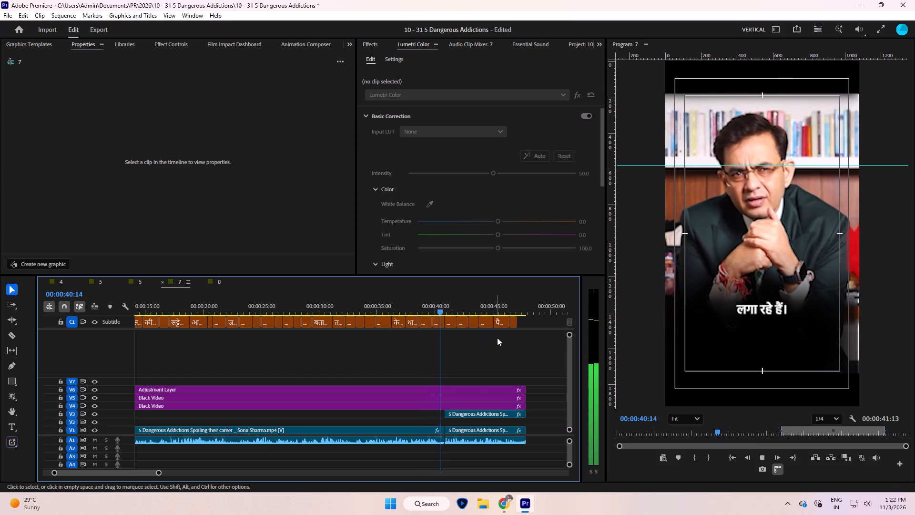
{"action": "key", "text": "space"}
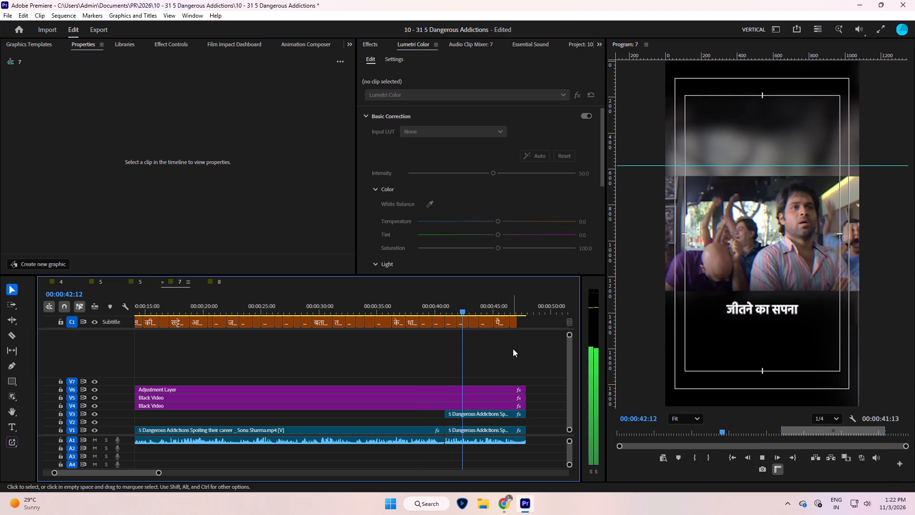
{"action": "key", "text": "space"}
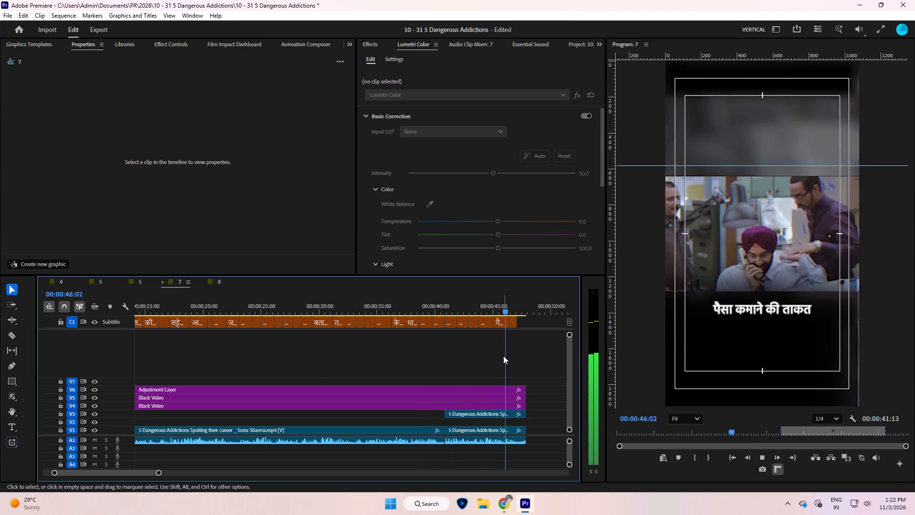
{"action": "key", "text": "space"}
{"action": "key", "text": "space"}
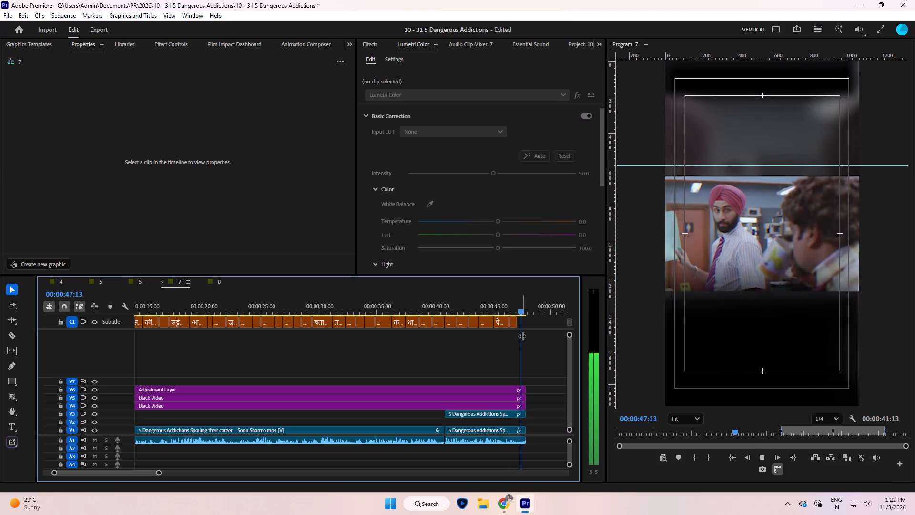
Extend the end of the last caption to line up with the end of the footage and overlays.
{"action": "left_click_drag", "start_coordinate": [518, 322], "coordinate": [526, 324]}
{"action": "left_click", "coordinate": [524, 363]}
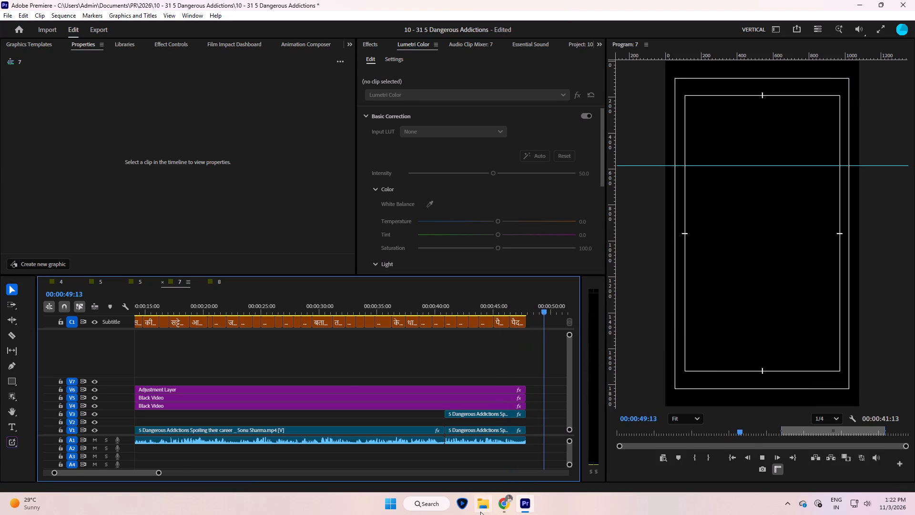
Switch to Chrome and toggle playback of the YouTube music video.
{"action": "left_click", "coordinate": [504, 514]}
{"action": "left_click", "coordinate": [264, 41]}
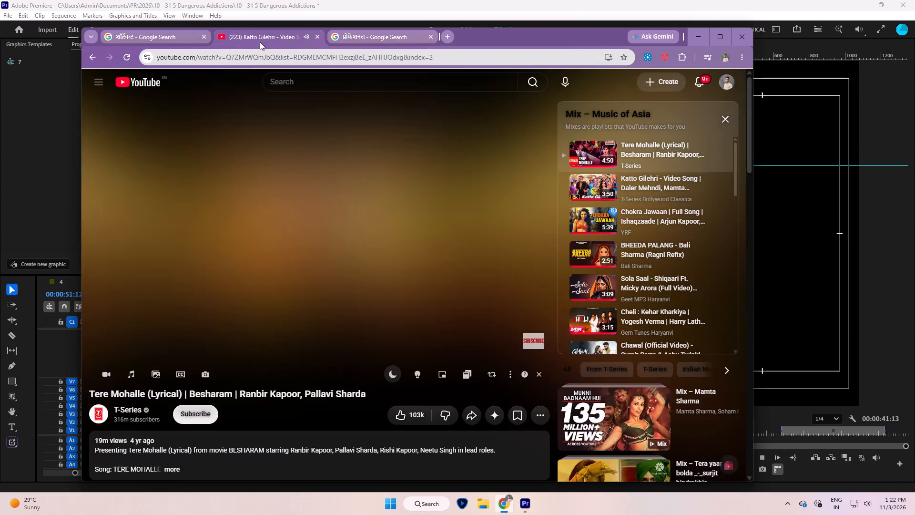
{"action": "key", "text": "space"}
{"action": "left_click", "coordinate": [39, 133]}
Bring up the empty Source Monitor and save the project.
{"action": "left_click", "coordinate": [403, 394]}
{"action": "key", "text": "minus"}
{"action": "key", "text": "minus"}
{"action": "key", "text": "minus"}
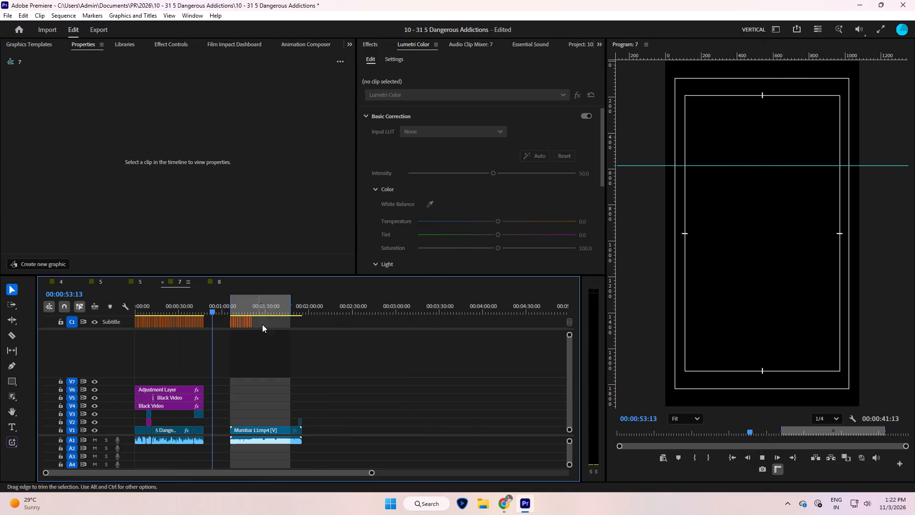
{"action": "left_click_drag", "start_coordinate": [207, 310], "coordinate": [193, 316]}
{"action": "key", "text": "equal"}
{"action": "left_click", "coordinate": [351, 392]}
{"action": "key", "text": "s"}
{"action": "right_click_drag", "start_coordinate": [114, 106], "coordinate": [105, 106]}
{"action": "left_click", "coordinate": [218, 167]}
{"action": "key", "text": "s"}
{"action": "left_click", "coordinate": [262, 179]}
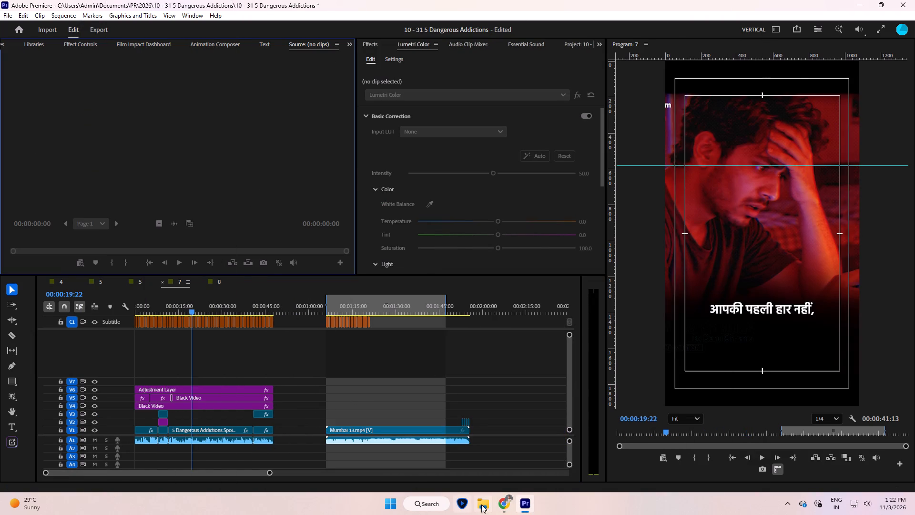
{"action": "key", "text": "ctrl+s"}
Load "Trailer Epic Thriller by Infraction" (War Cry) from the Music folder B G M into the Source Monitor and show its audio waveform.
{"action": "left_click", "coordinate": [482, 509]}
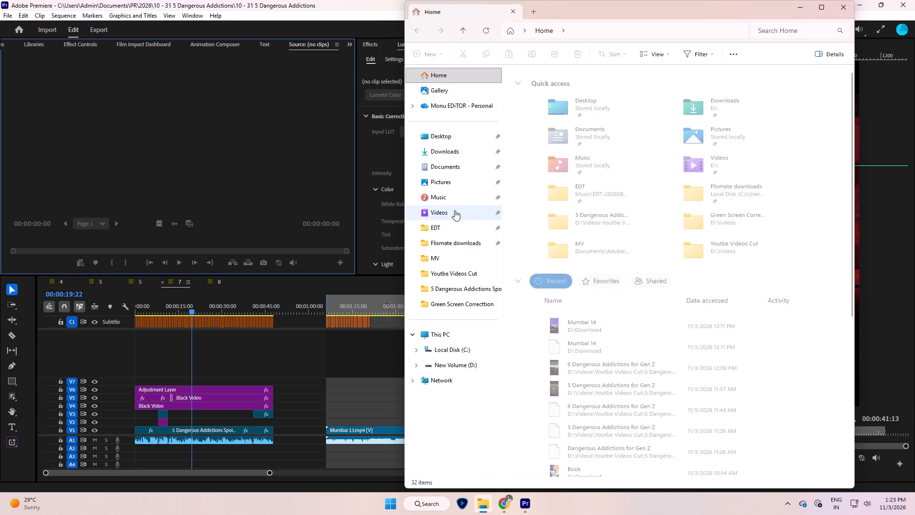
{"action": "left_click", "coordinate": [455, 210]}
{"action": "left_click", "coordinate": [455, 199]}
{"action": "double_click", "coordinate": [544, 82]}
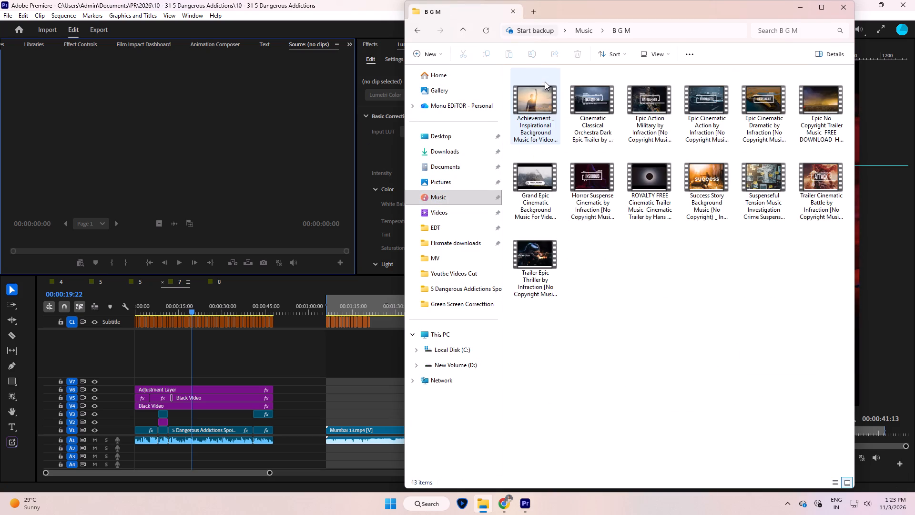
{"action": "left_click_drag", "start_coordinate": [539, 254], "coordinate": [175, 112]}
{"action": "left_click_drag", "start_coordinate": [173, 118], "coordinate": [173, 135]}
{"action": "key", "text": "space"}
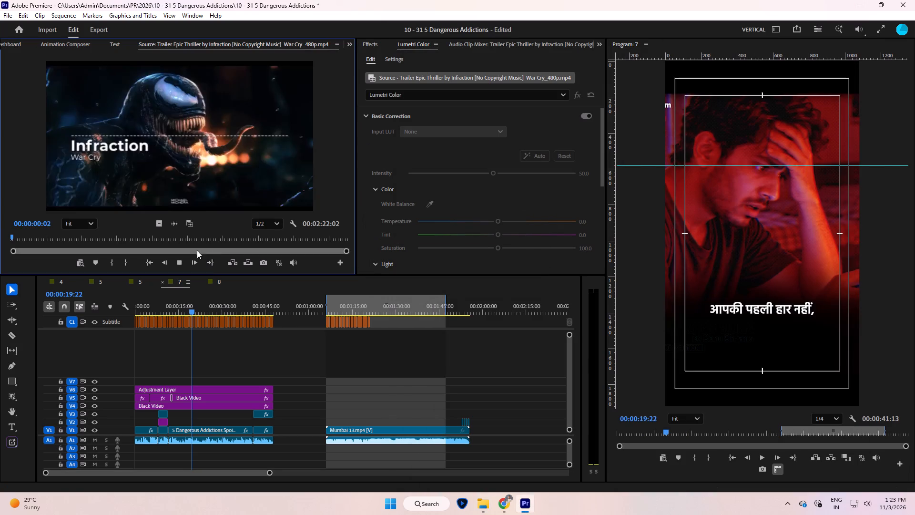
{"action": "left_click", "coordinate": [173, 228]}
{"action": "key", "text": "space"}
Audition the last part of the War Cry track and mark an In point just before its final swell.
{"action": "left_click_drag", "start_coordinate": [301, 246], "coordinate": [315, 244]}
{"action": "key", "text": "space"}
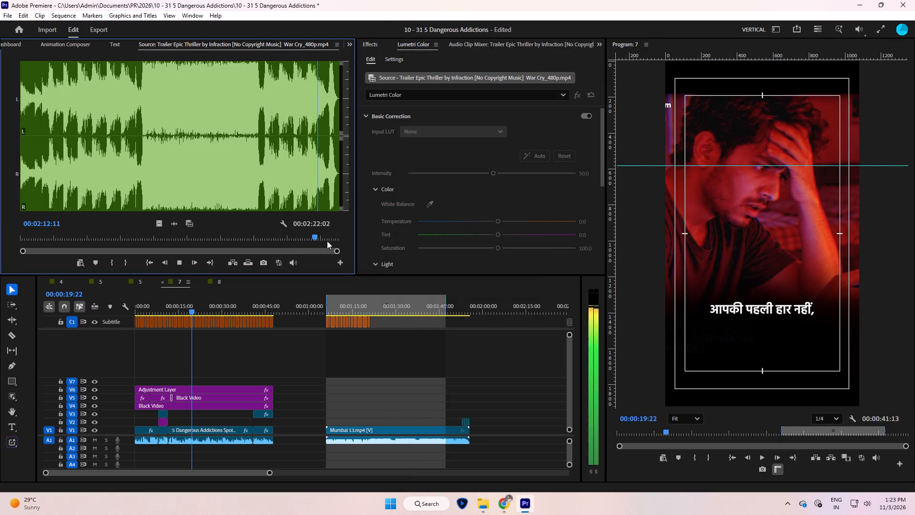
{"action": "key", "text": "equal"}
{"action": "key", "text": "equal"}
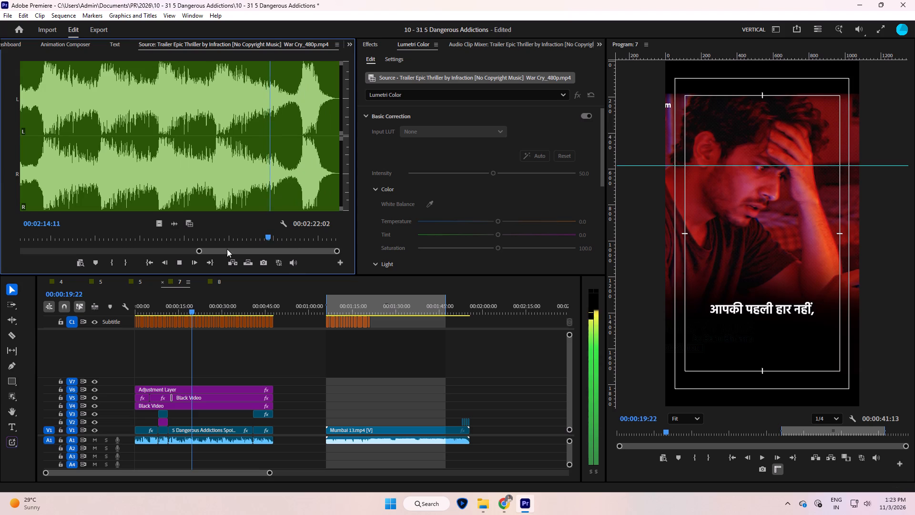
{"action": "left_click", "coordinate": [204, 238]}
{"action": "key", "text": "space"}
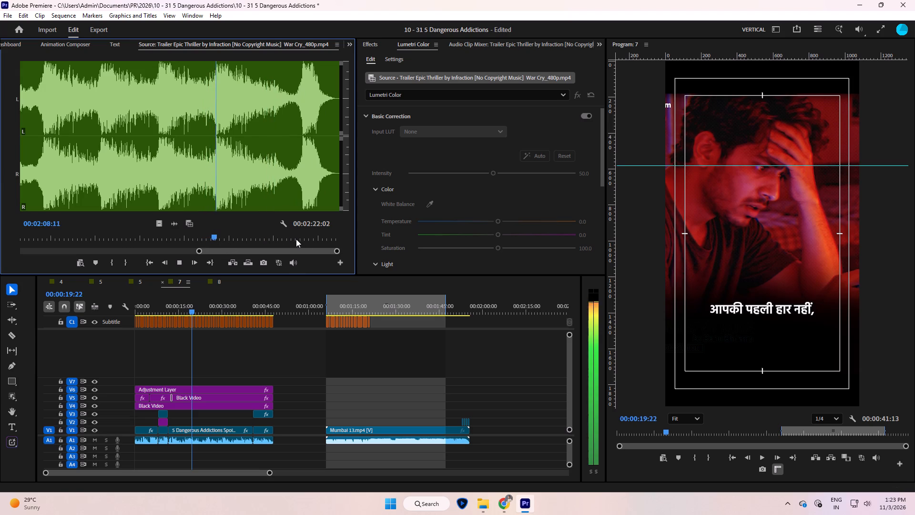
{"action": "left_click", "coordinate": [282, 237]}
{"action": "key", "text": "space"}
{"action": "key", "text": "i"}
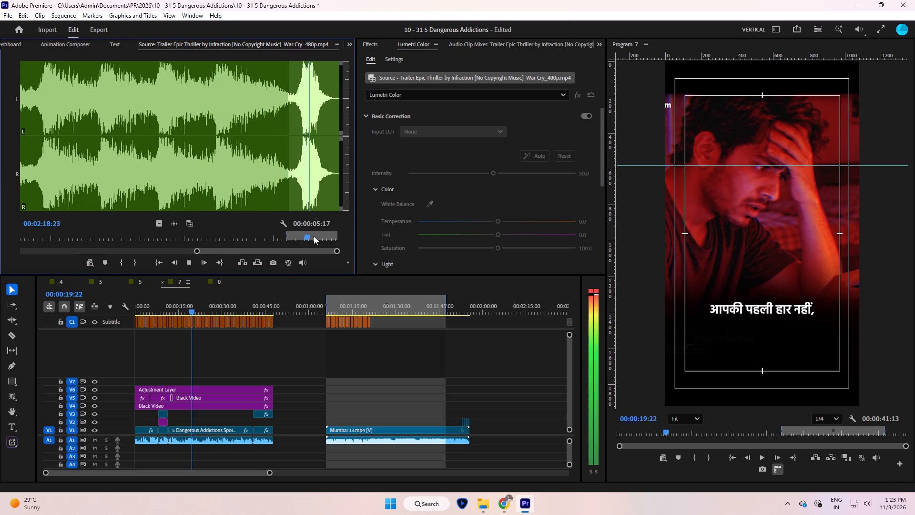
{"action": "left_click", "coordinate": [146, 237]}
{"action": "key", "text": "space"}
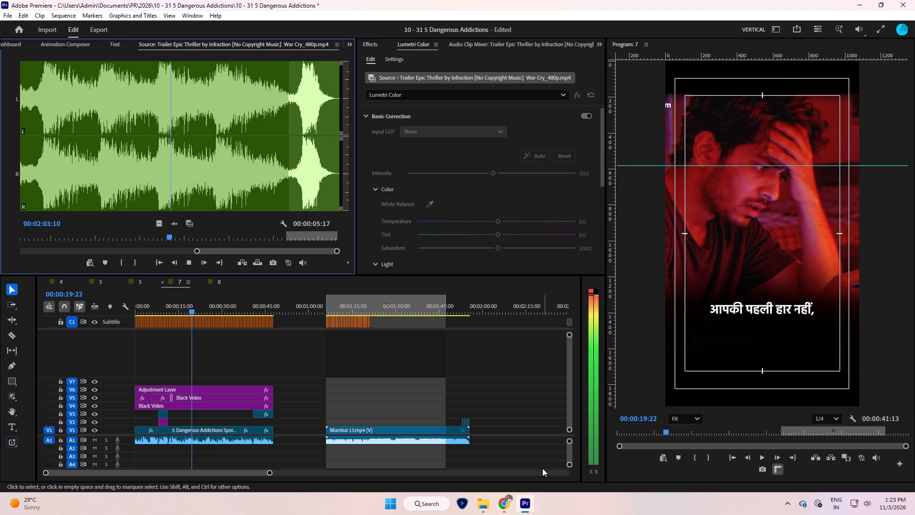
Load "Trailer Cinematic Battle by Infraction" (Attack) from the B G M folder into the Source Monitor and show its audio waveform.
{"action": "left_click", "coordinate": [480, 505]}
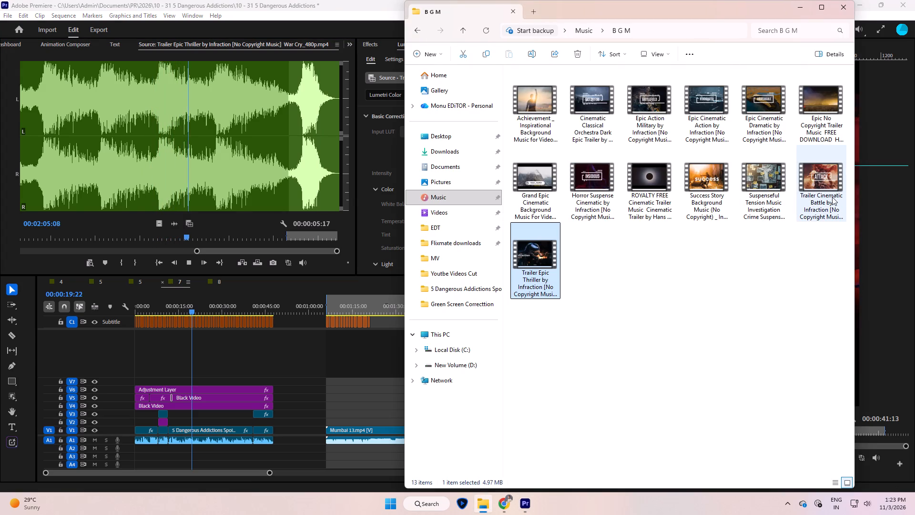
{"action": "left_click_drag", "start_coordinate": [822, 185], "coordinate": [161, 178]}
{"action": "left_click_drag", "start_coordinate": [152, 176], "coordinate": [153, 182]}
{"action": "key", "text": "space"}
{"action": "left_click", "coordinate": [176, 224]}
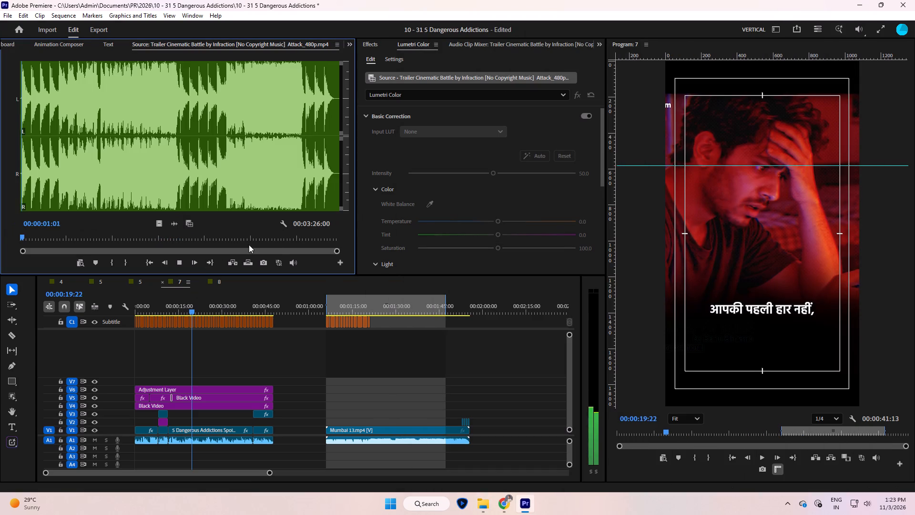
Audition the first minute of the Attack track, examining its waveform for a suitable music passage.
{"action": "left_click", "coordinate": [64, 237]}
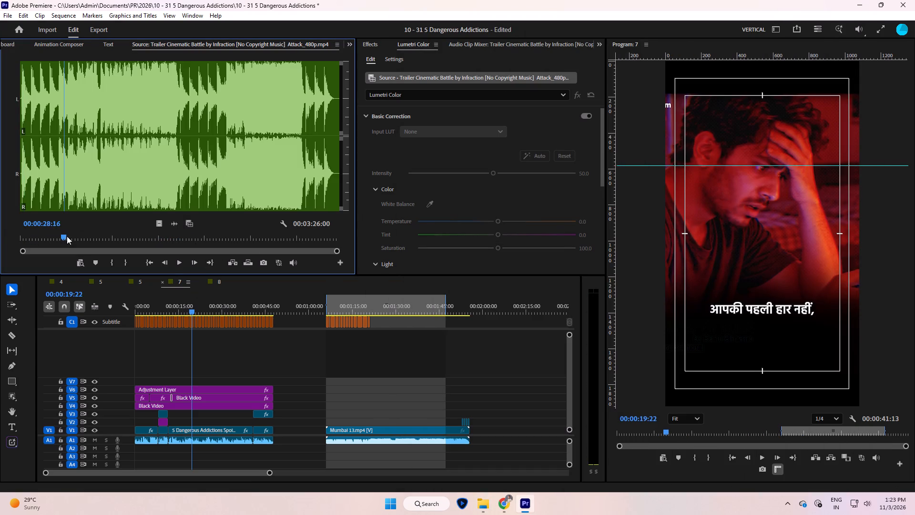
{"action": "key", "text": "space"}
{"action": "left_click", "coordinate": [91, 236]}
{"action": "key", "text": "space"}
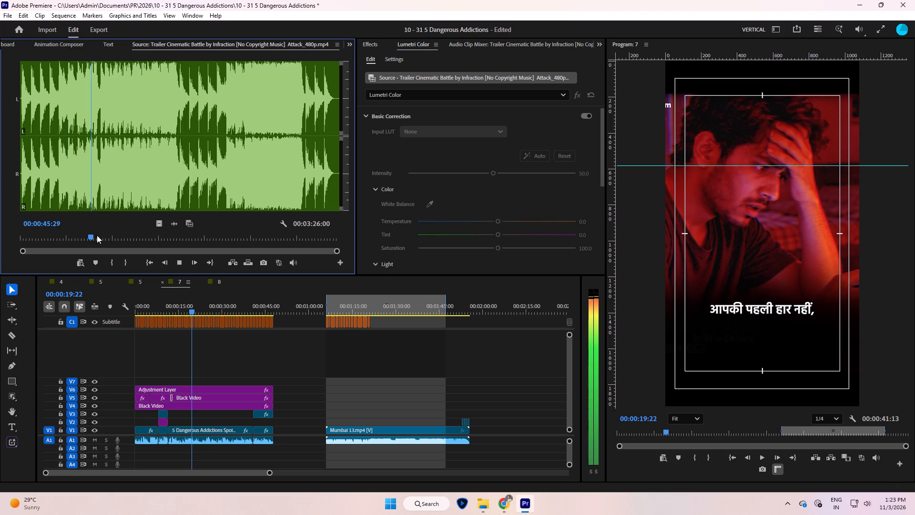
{"action": "type", "text": "=="}
{"action": "key", "text": "equal"}
{"action": "key", "text": "minus"}
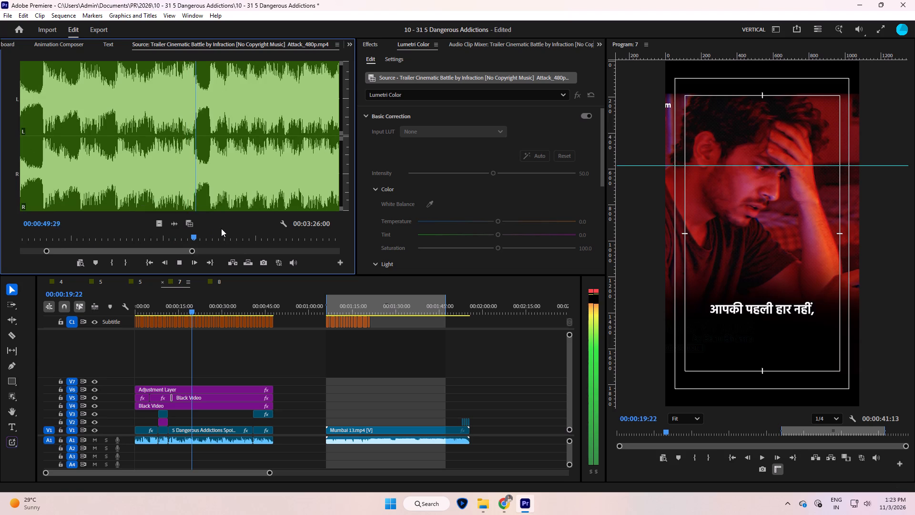
{"action": "key", "text": "minus"}
{"action": "key", "text": "minus"}
{"action": "key", "text": "equal"}
{"action": "key", "text": "minus"}
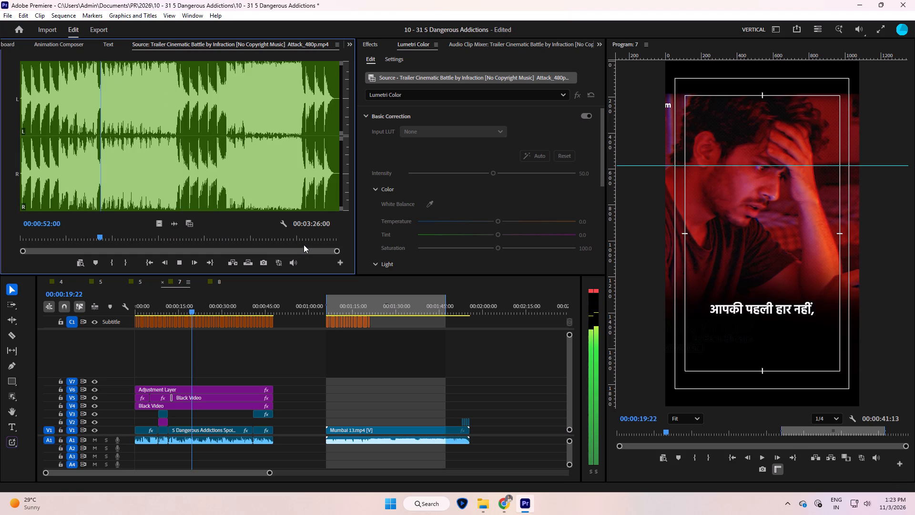
Mark an In point in the Attack track at about 00:01:36, just before the loud section fades into separate hits.
{"action": "key", "text": "equal"}
{"action": "left_click", "coordinate": [310, 236]}
{"action": "key", "text": "space"}
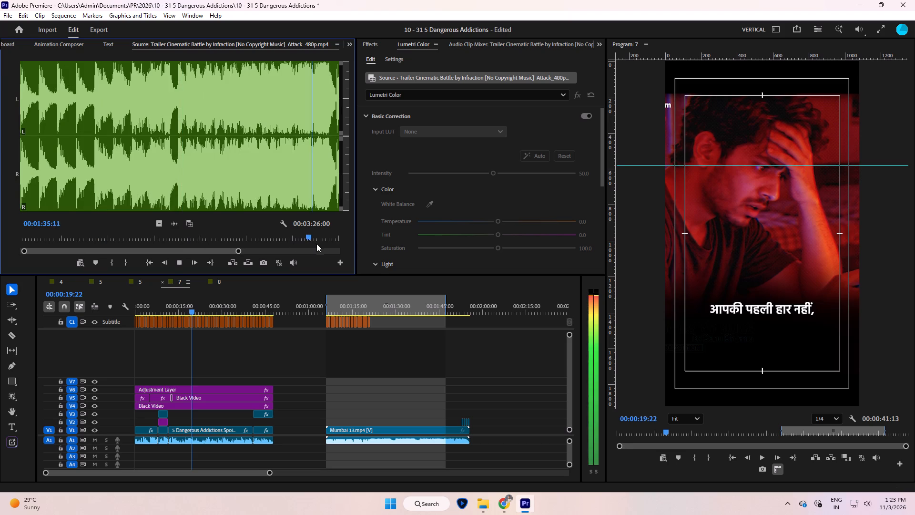
{"action": "type", "text": "-=="}
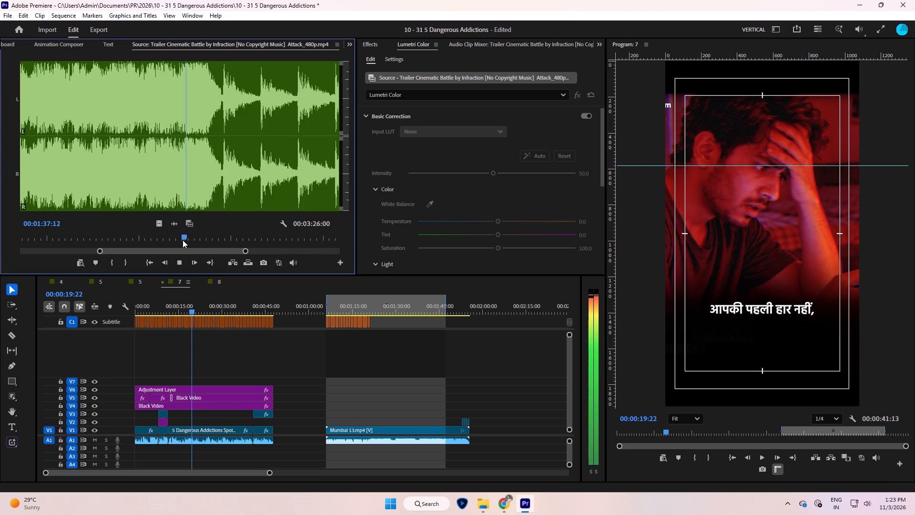
{"action": "left_click", "coordinate": [178, 235]}
{"action": "key", "text": "space"}
{"action": "type", "text": "i"}
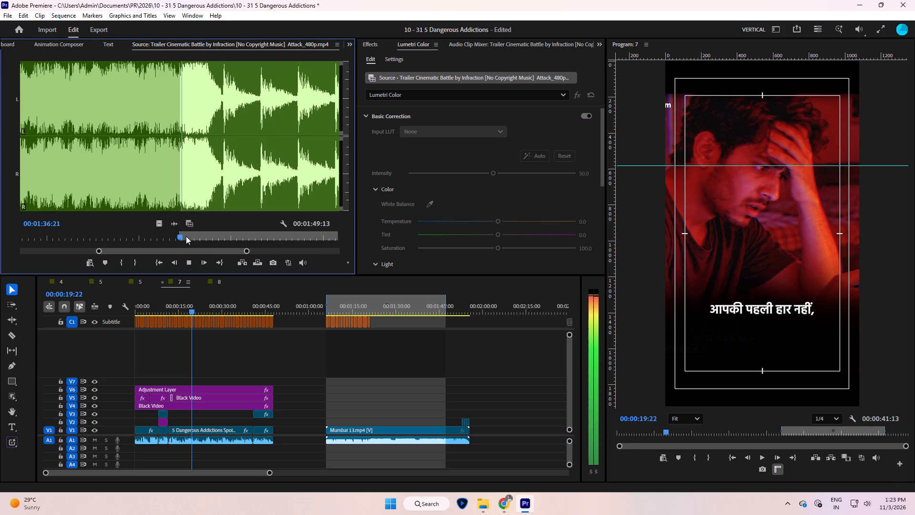
Audition the Attack track's fading section and mark an Out point at about 00:01:43, where the loud passage has died away.
{"action": "left_click_drag", "start_coordinate": [202, 235], "coordinate": [212, 236]}
{"action": "key", "text": "space"}
{"action": "left_click", "coordinate": [193, 240]}
{"action": "key", "text": "space"}
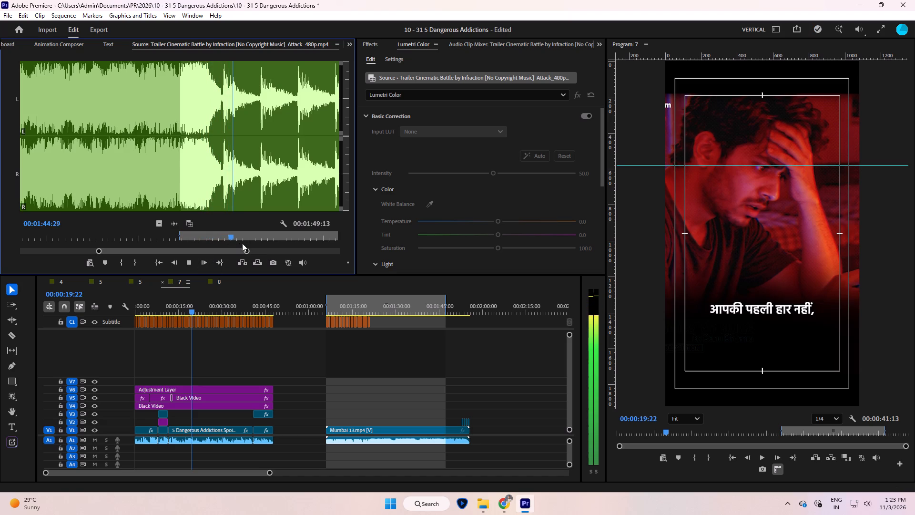
{"action": "left_click", "coordinate": [257, 235]}
{"action": "key", "text": "space"}
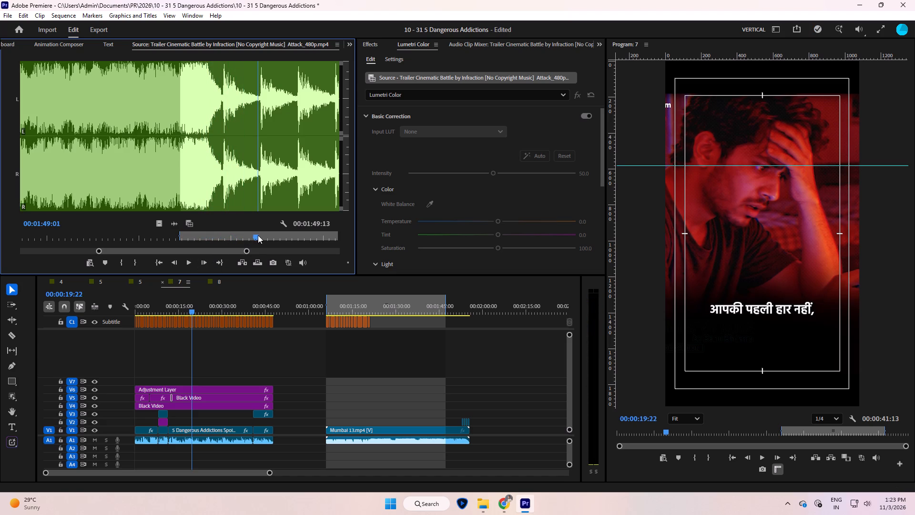
{"action": "left_click_drag", "start_coordinate": [263, 235], "coordinate": [215, 250]}
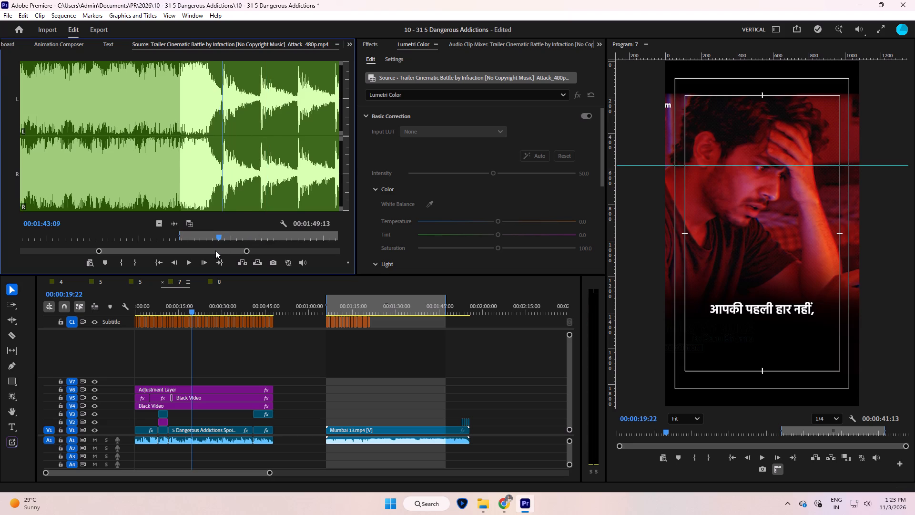
{"action": "left_click_drag", "start_coordinate": [215, 250], "coordinate": [214, 250]}
{"action": "key", "text": "space"}
{"action": "key", "text": "space"}
{"action": "key", "text": "space"}
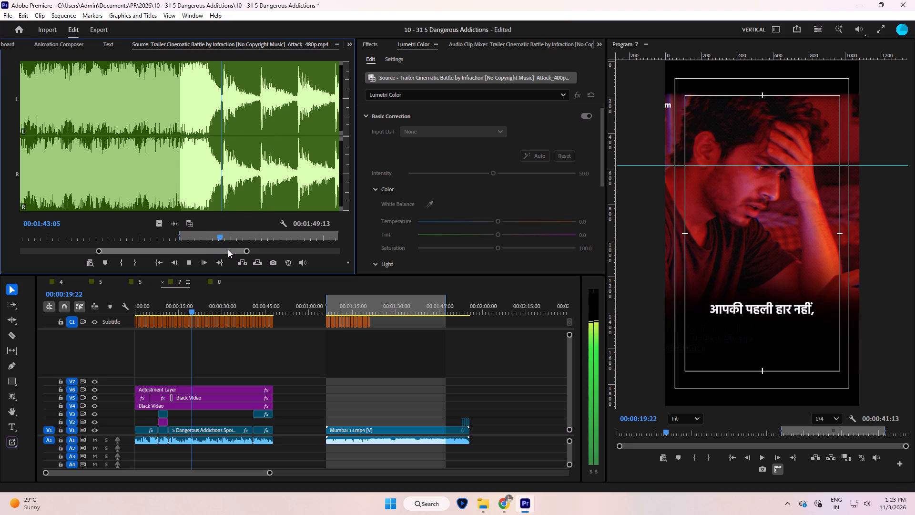
{"action": "key", "text": "o"}
Place only the marked audio of the Attack track on A2, starting at about 00:00:46, overlapping the end of the speech.
{"action": "left_click_drag", "start_coordinate": [173, 225], "coordinate": [496, 426]}
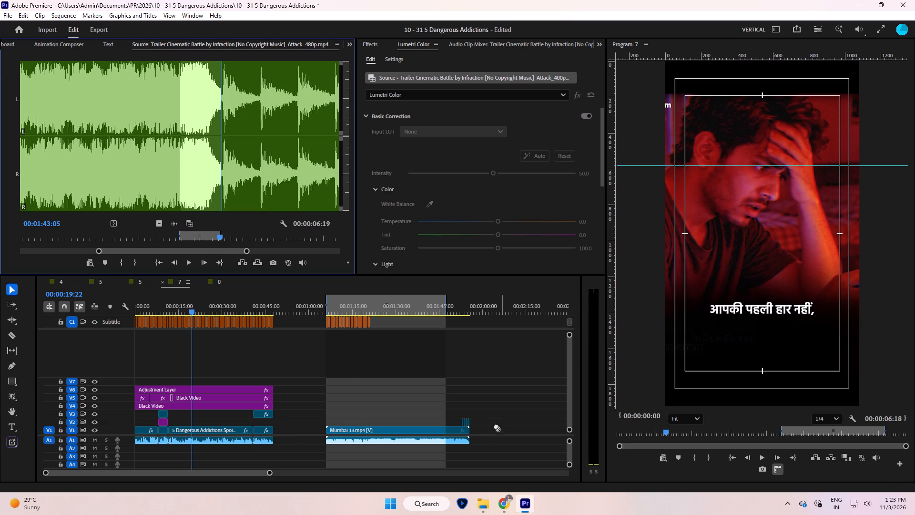
{"action": "left_click_drag", "start_coordinate": [496, 426], "coordinate": [269, 448]}
Play the sequence's ending and strongly lower the volume of the Attack clip on A2 so it sits under the speech.
{"action": "left_click", "coordinate": [264, 315]}
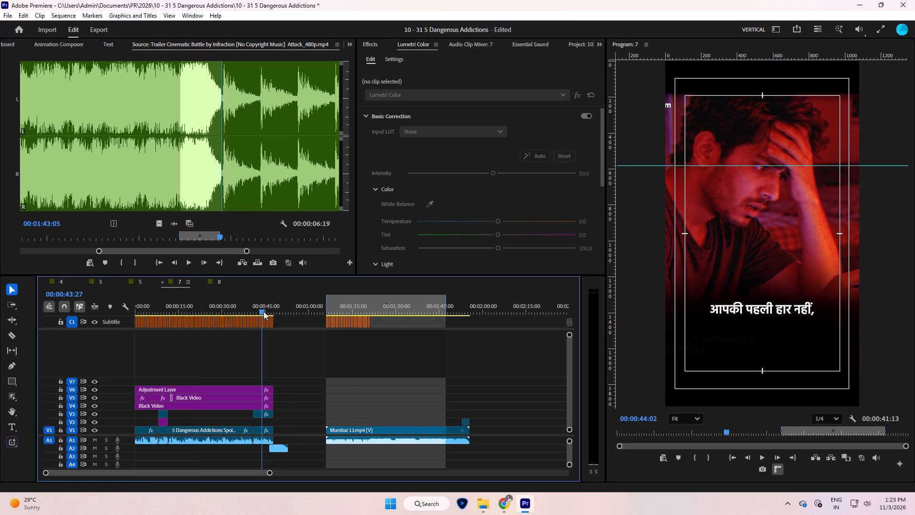
{"action": "key", "text": "space"}
{"action": "left_click", "coordinate": [338, 347]}
{"action": "key", "text": "equal"}
{"action": "key", "text": "equal"}
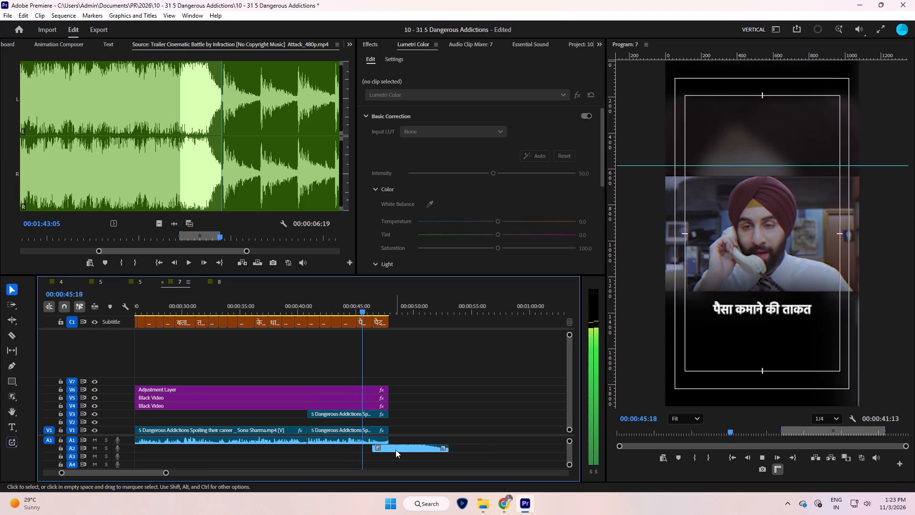
{"action": "left_click", "coordinate": [396, 450]}
{"action": "key", "text": "bracketleft"}
{"action": "key", "text": "bracketleft"}
{"action": "key", "text": "bracketleft"}
{"action": "key", "text": "bracketleft"}
{"action": "key", "text": "bracketleft"}
{"action": "key", "text": "bracketleft"}
{"action": "key", "text": "bracketleft"}
{"action": "key", "text": "bracketleft"}
{"action": "key", "text": "bracketleft"}
{"action": "key", "text": "bracketleft"}
{"action": "key", "text": "bracketleft"}
{"action": "key", "text": "bracketleft"}
{"action": "key", "text": "bracketleft"}
{"action": "key", "text": "bracketleft"}
{"action": "key", "text": "bracketleft"}
{"action": "key", "text": "bracketleft"}
{"action": "key", "text": "bracketleft"}
{"action": "key", "text": "bracketleft"}
{"action": "key", "text": "bracketleft"}
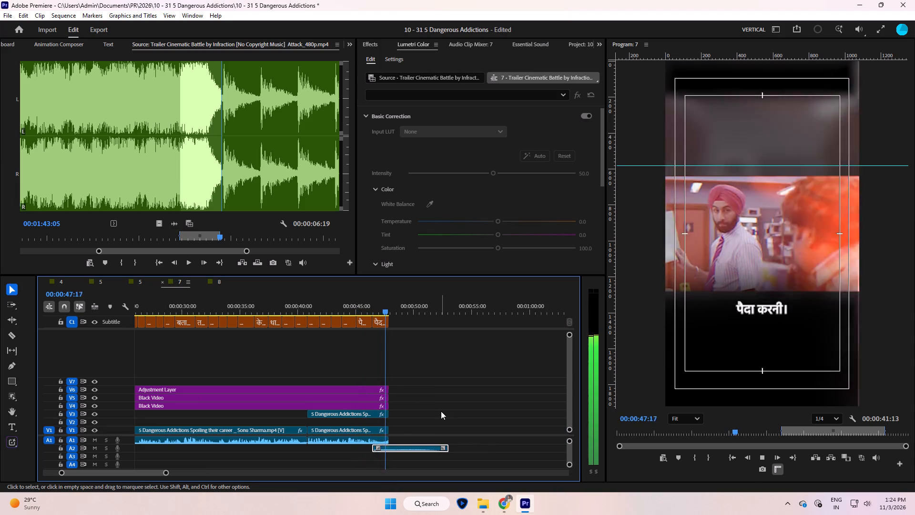
{"action": "key", "text": "bracketleft"}
{"action": "key", "text": "bracketleft"}
{"action": "key", "text": "bracketleft"}
{"action": "key", "text": "bracketleft"}
{"action": "key", "text": "bracketleft"}
{"action": "key", "text": "bracketleft"}
{"action": "key", "text": "bracketleft"}
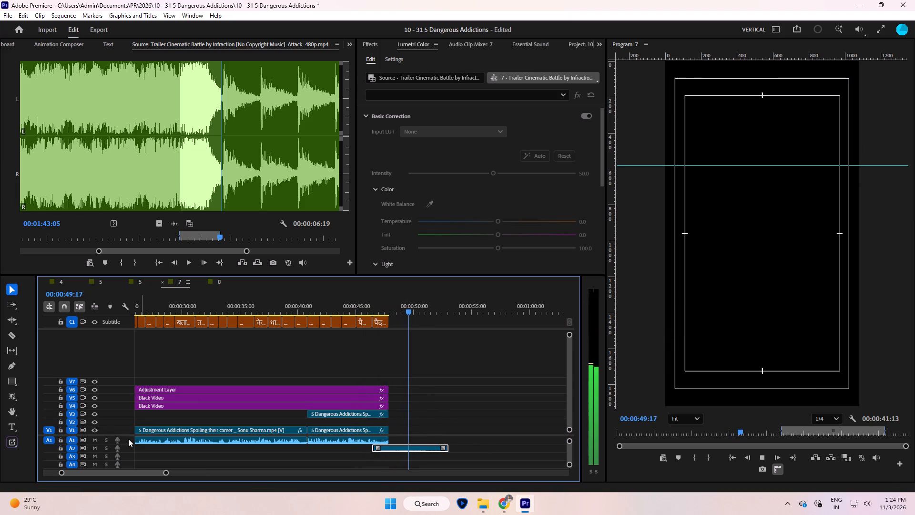
Enlarge the timeline's audio area and increase the audio track heights to show the A1 and A2 waveforms.
{"action": "left_click_drag", "start_coordinate": [128, 435], "coordinate": [143, 364]}
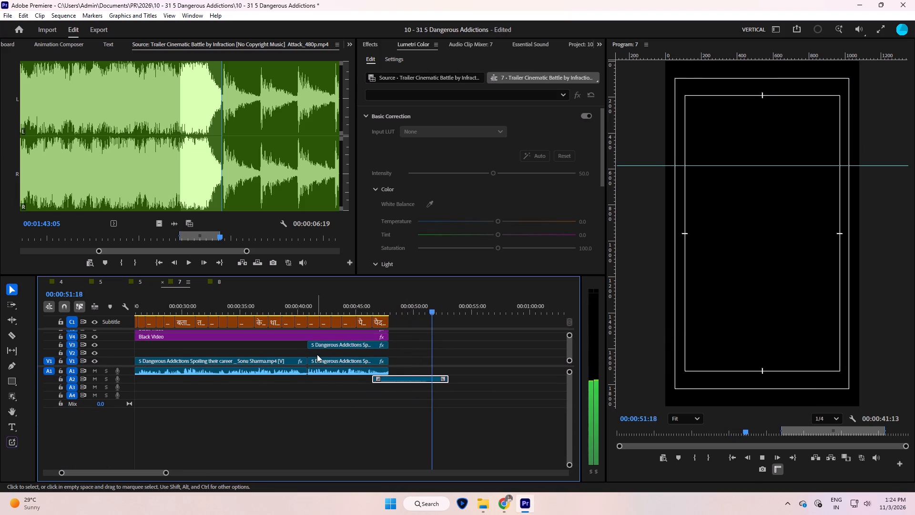
{"action": "left_click", "coordinate": [359, 311]}
{"action": "key", "text": "alt+equal"}
{"action": "key", "text": "alt+equal"}
{"action": "key", "text": "alt+equal"}
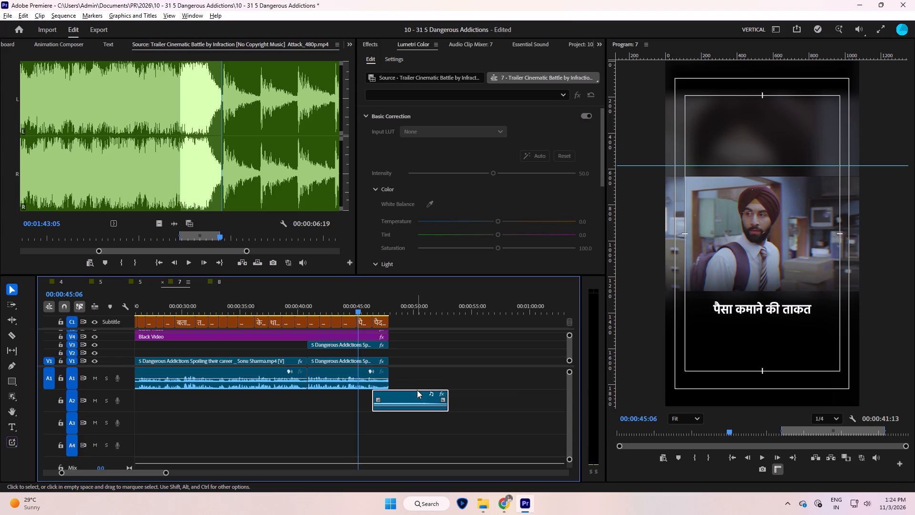
{"action": "key", "text": "alt+equal"}
{"action": "key", "text": "alt+equal"}
{"action": "key", "text": "alt+equal"}
{"action": "key", "text": "alt+equal"}
Move the Attack clip on A2 earlier so it starts at about 00:00:44, and play the ending to check its timing.
{"action": "key", "text": "space"}
{"action": "left_click_drag", "start_coordinate": [406, 423], "coordinate": [385, 423]}
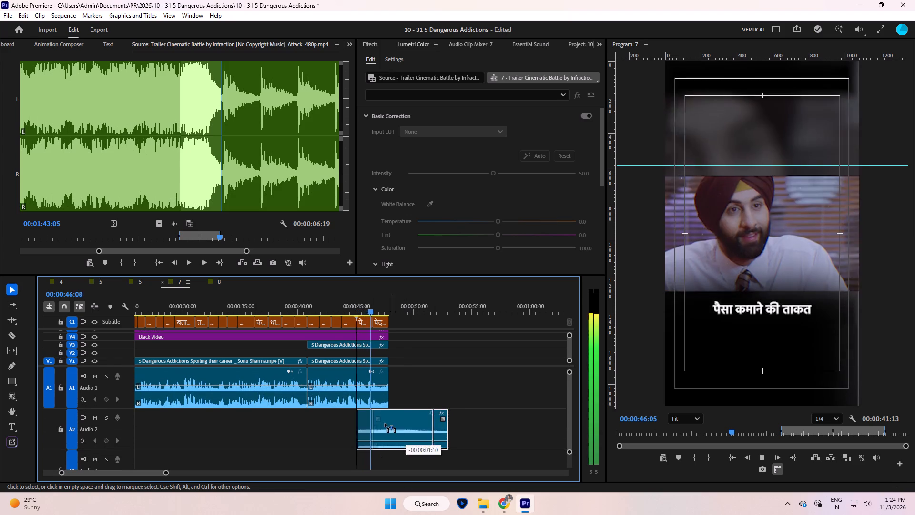
{"action": "left_click_drag", "start_coordinate": [385, 423], "coordinate": [367, 424]}
{"action": "key", "text": "space"}
{"action": "left_click_drag", "start_coordinate": [381, 423], "coordinate": [386, 423]}
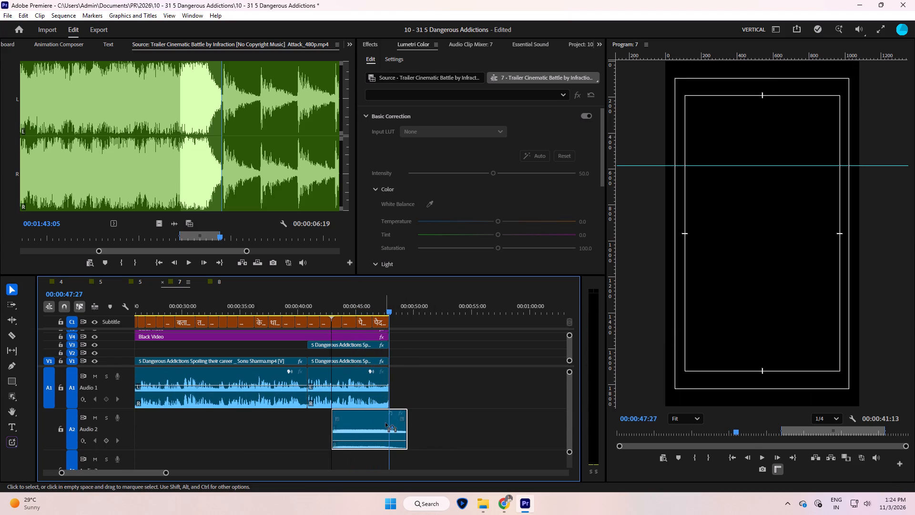
{"action": "left_click_drag", "start_coordinate": [386, 423], "coordinate": [390, 423]}
{"action": "key", "text": "space"}
{"action": "left_click", "coordinate": [447, 408]}
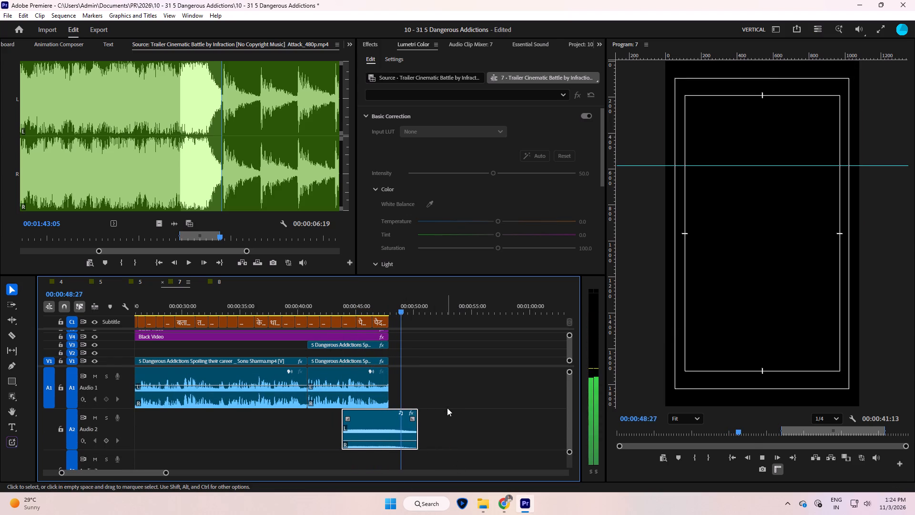
{"action": "key", "text": "equal"}
{"action": "key", "text": "minus"}
{"action": "left_click_drag", "start_coordinate": [297, 307], "coordinate": [308, 305]}
{"action": "left_click", "coordinate": [313, 304]}
{"action": "key", "text": "space"}
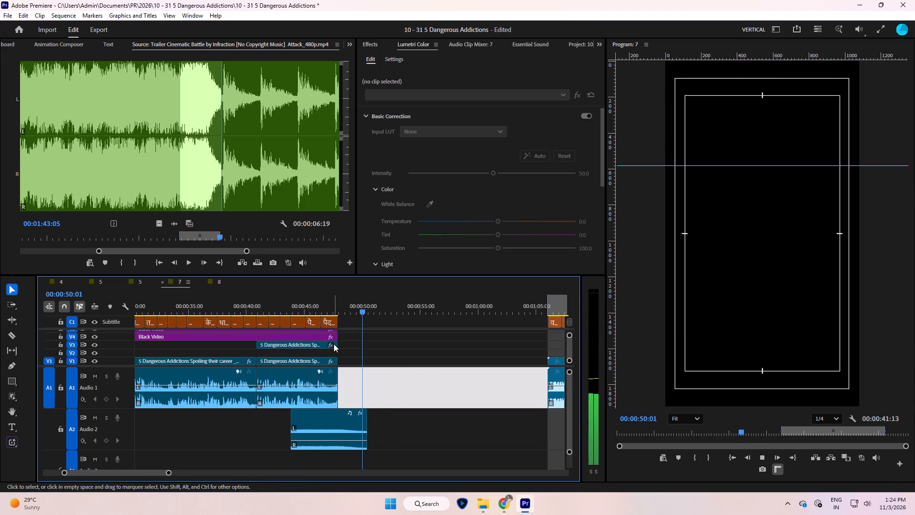
{"action": "key", "text": "space"}
Add a fade-in of a little over 2 seconds to the start of the Attack clip on A2.
{"action": "left_click", "coordinate": [295, 309]}
{"action": "key", "text": "space"}
{"action": "left_click_drag", "start_coordinate": [298, 420], "coordinate": [314, 420]}
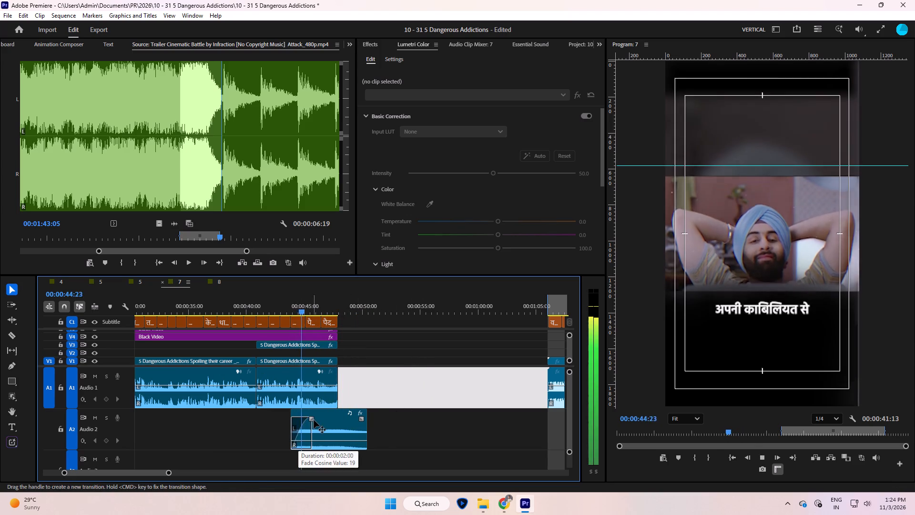
{"action": "left_click_drag", "start_coordinate": [314, 420], "coordinate": [319, 420]}
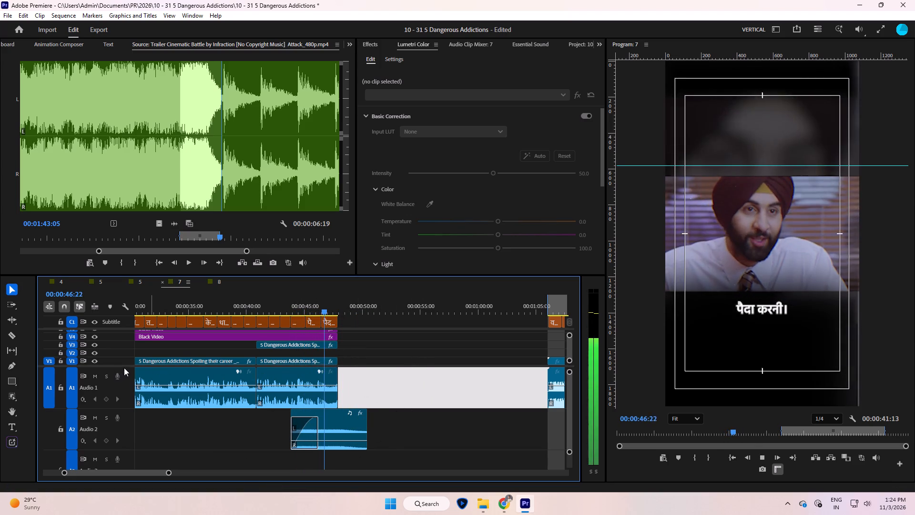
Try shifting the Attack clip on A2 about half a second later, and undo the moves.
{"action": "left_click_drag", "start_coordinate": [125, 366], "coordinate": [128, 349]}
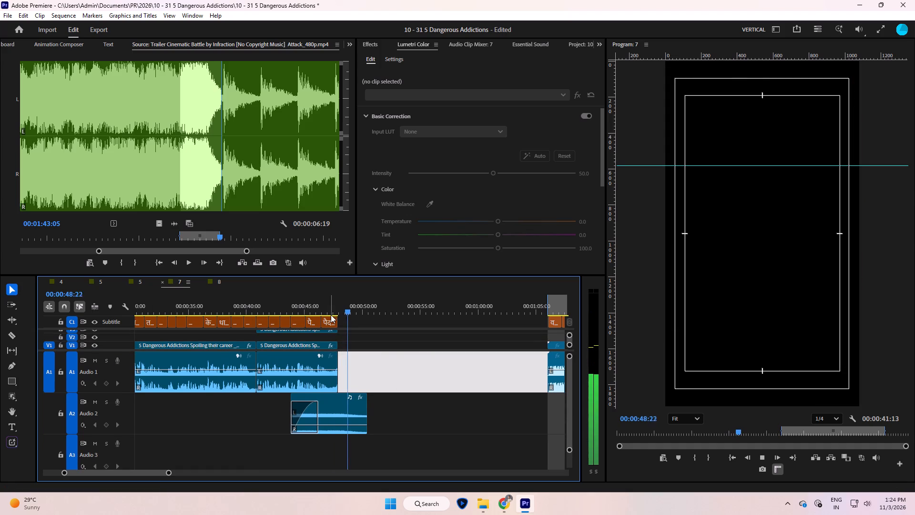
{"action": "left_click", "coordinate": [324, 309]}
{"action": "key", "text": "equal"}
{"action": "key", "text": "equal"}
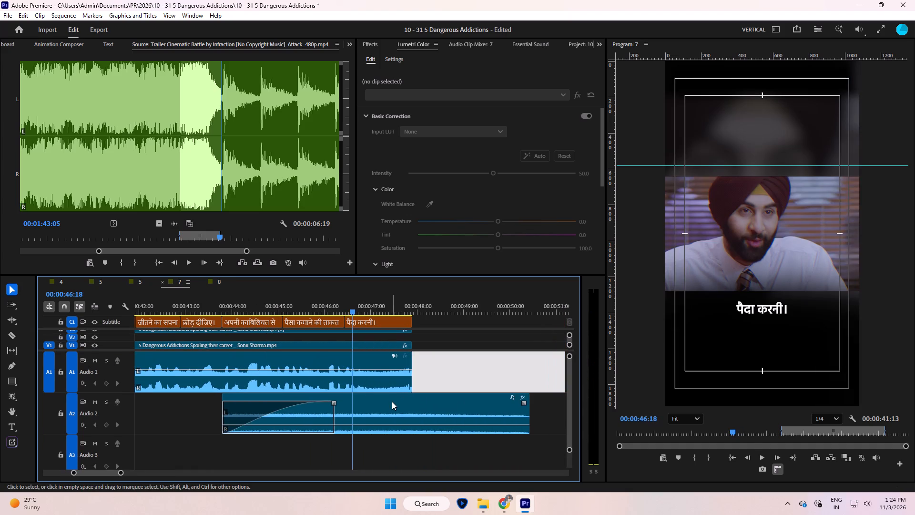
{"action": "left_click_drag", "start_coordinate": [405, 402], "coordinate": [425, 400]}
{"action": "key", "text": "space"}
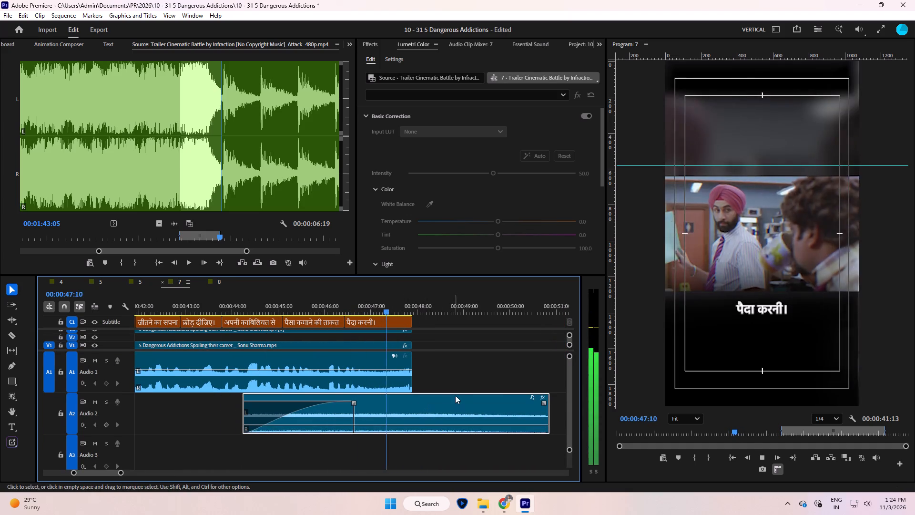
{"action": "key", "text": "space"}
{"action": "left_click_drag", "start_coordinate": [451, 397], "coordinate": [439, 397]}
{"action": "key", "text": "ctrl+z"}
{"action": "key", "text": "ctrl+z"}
Add two volume keyframes to the Attack clip just before 00:00:47:21, raising the level as the speech ends, and play the result.
{"action": "left_click", "coordinate": [395, 303]}
{"action": "key", "text": "space"}
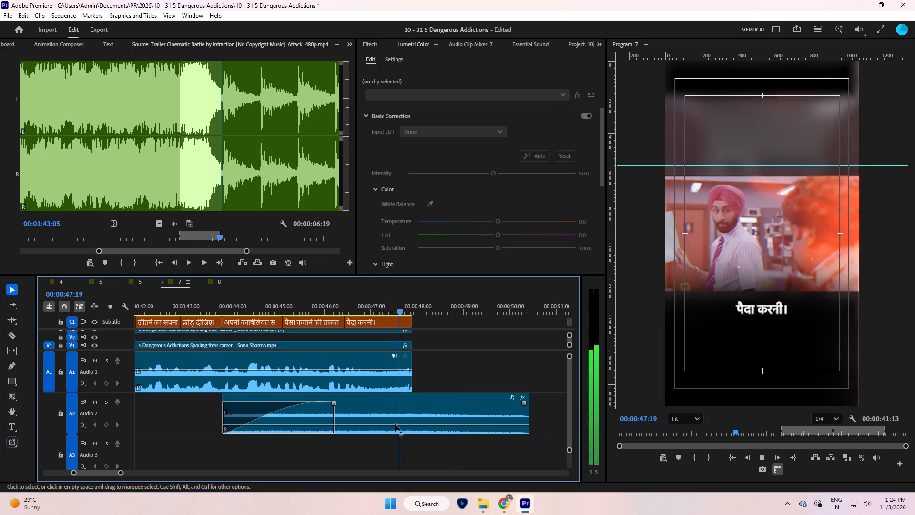
{"action": "key", "text": "space"}
{"action": "key", "text": "p"}
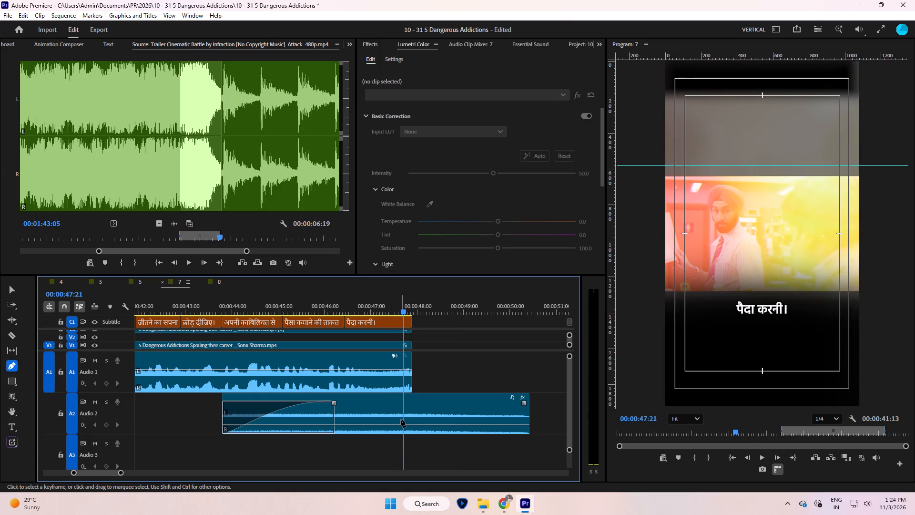
{"action": "left_click", "coordinate": [401, 418]}
{"action": "left_click", "coordinate": [403, 426]}
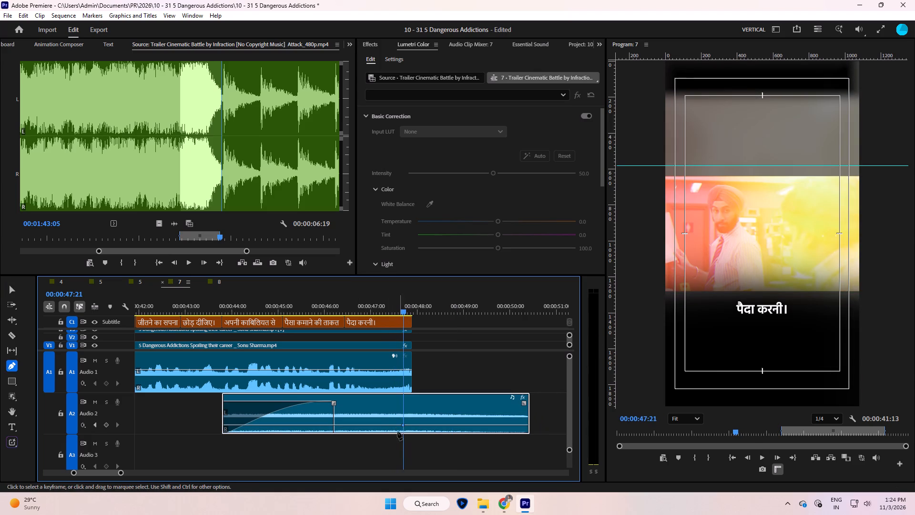
{"action": "left_click", "coordinate": [391, 424]}
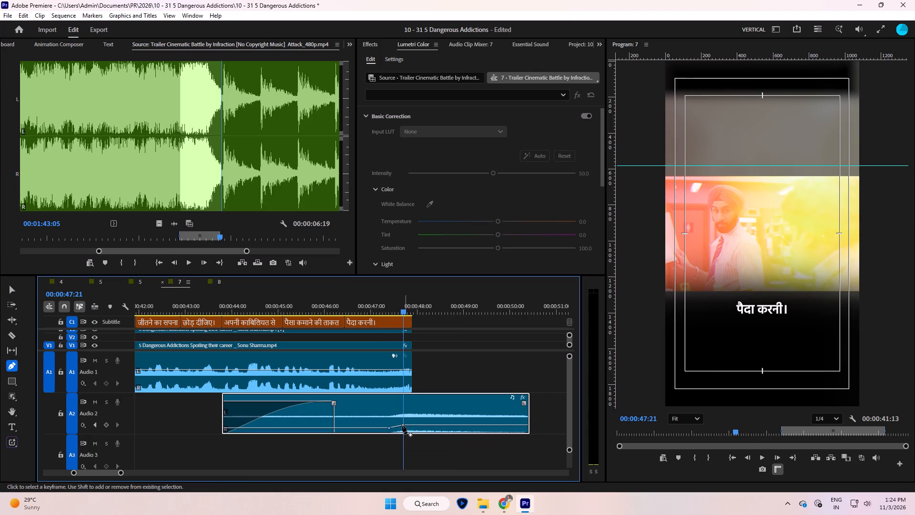
{"action": "left_click_drag", "start_coordinate": [402, 425], "coordinate": [404, 421]}
{"action": "left_click_drag", "start_coordinate": [380, 301], "coordinate": [341, 312]}
{"action": "key", "text": "space"}
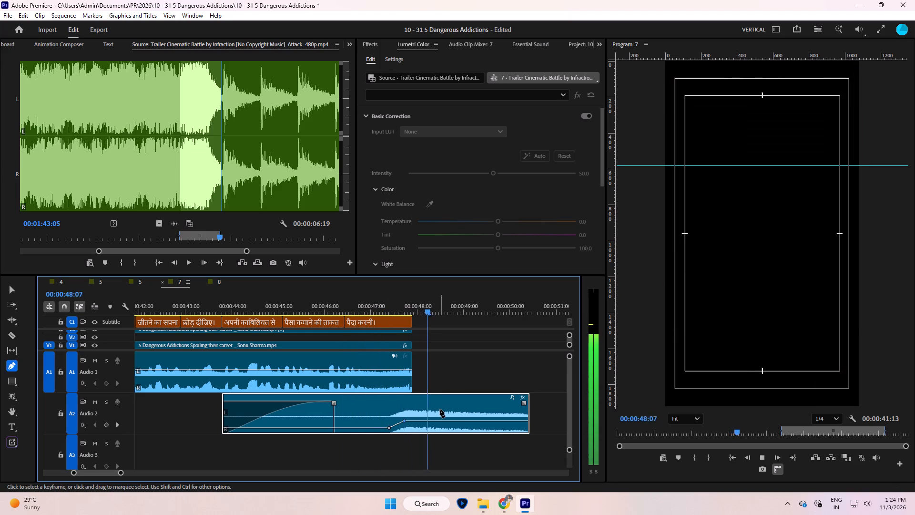
{"action": "key", "text": "v"}
{"action": "key", "text": "space"}
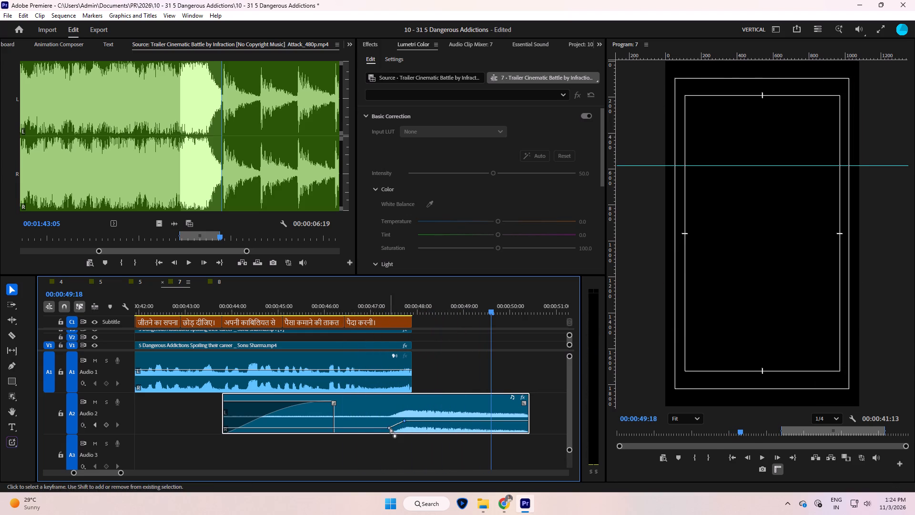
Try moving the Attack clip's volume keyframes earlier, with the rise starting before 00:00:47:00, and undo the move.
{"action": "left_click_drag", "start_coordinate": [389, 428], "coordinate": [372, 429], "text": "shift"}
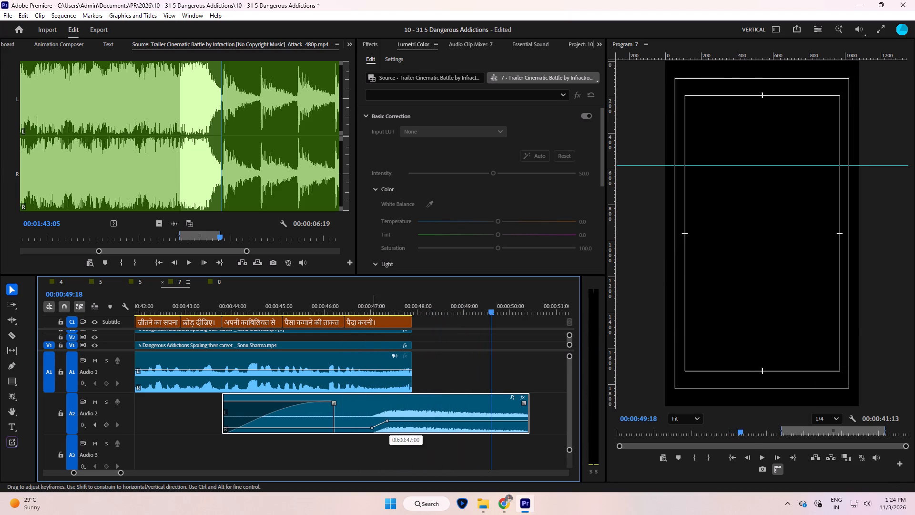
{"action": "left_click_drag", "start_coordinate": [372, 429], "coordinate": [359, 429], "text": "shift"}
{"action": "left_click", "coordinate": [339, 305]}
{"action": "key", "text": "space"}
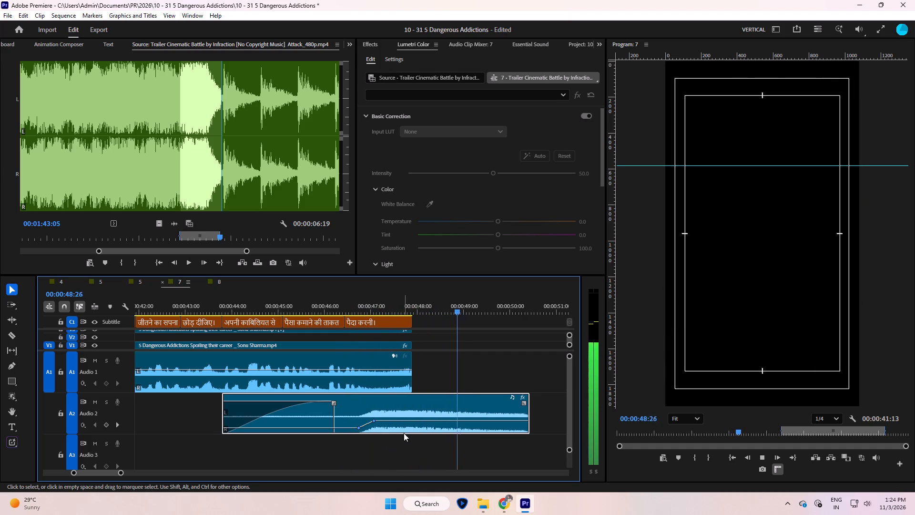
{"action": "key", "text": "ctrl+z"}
Give the timeline's video tracks more room and collapse the audio tracks to minimum height.
{"action": "left_click", "coordinate": [426, 354]}
{"action": "key", "text": "minus"}
{"action": "key", "text": "minus"}
{"action": "key", "text": "minus"}
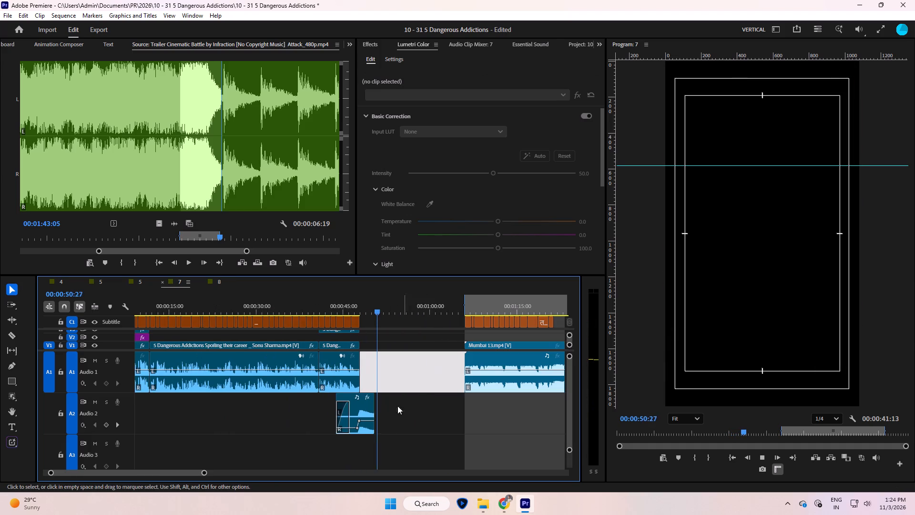
{"action": "left_click_drag", "start_coordinate": [130, 350], "coordinate": [130, 440]}
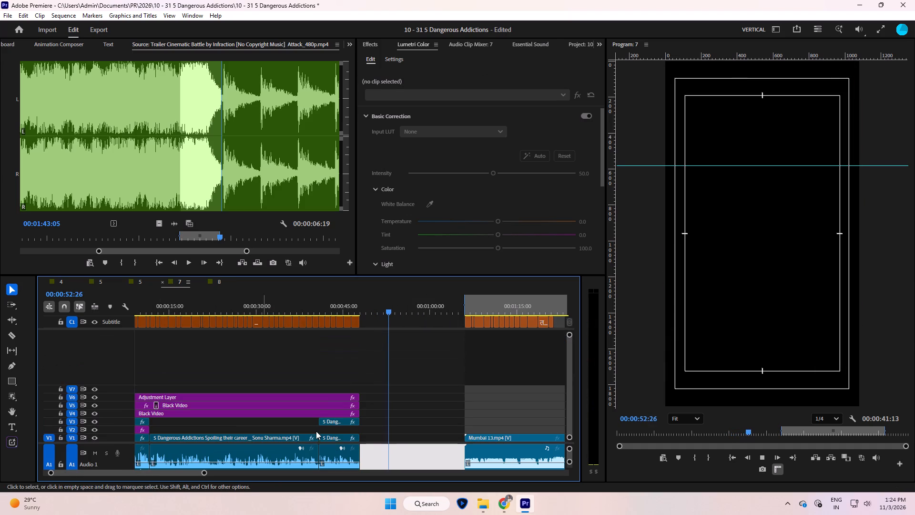
{"action": "left_click", "coordinate": [344, 386]}
{"action": "key", "text": "shift+underscore"}
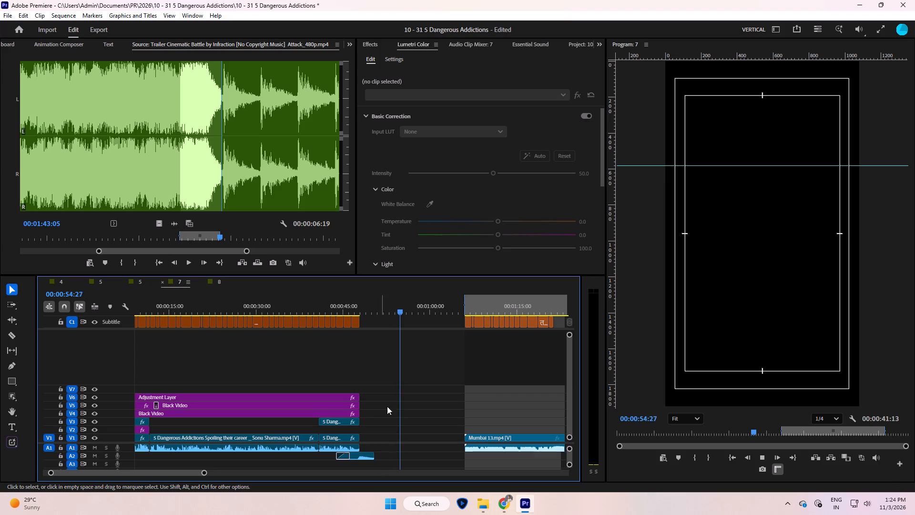
Apply the default audio transition to the end of the Attack clip on A2.
{"action": "key", "text": "space"}
{"action": "right_click", "coordinate": [376, 454]}
{"action": "left_click", "coordinate": [417, 440]}
{"action": "left_click", "coordinate": [407, 429]}
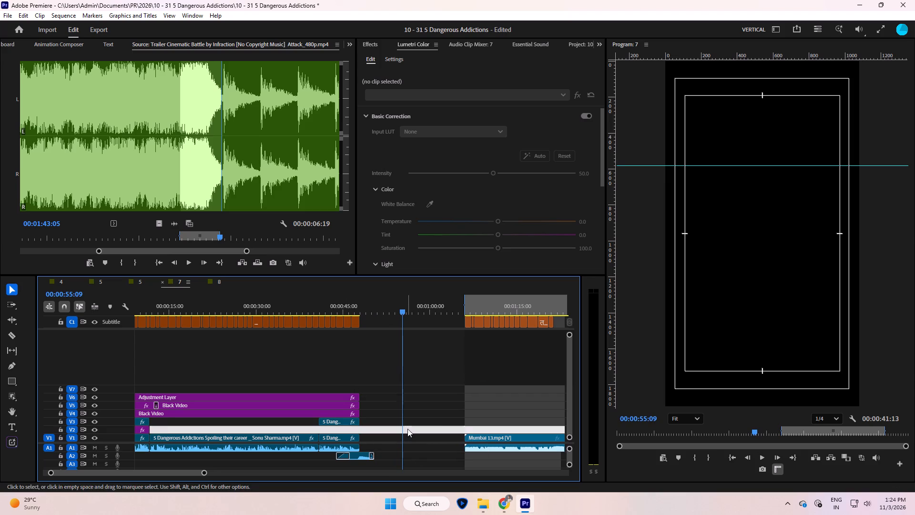
Copy the short clips on V2 above the end of Mumbai 13.mp4 to V1, directly after the main video's last clip.
{"action": "key", "text": "minus"}
{"action": "key", "text": "equal"}
{"action": "key", "text": "minus"}
{"action": "left_click_drag", "start_coordinate": [485, 400], "coordinate": [455, 433]}
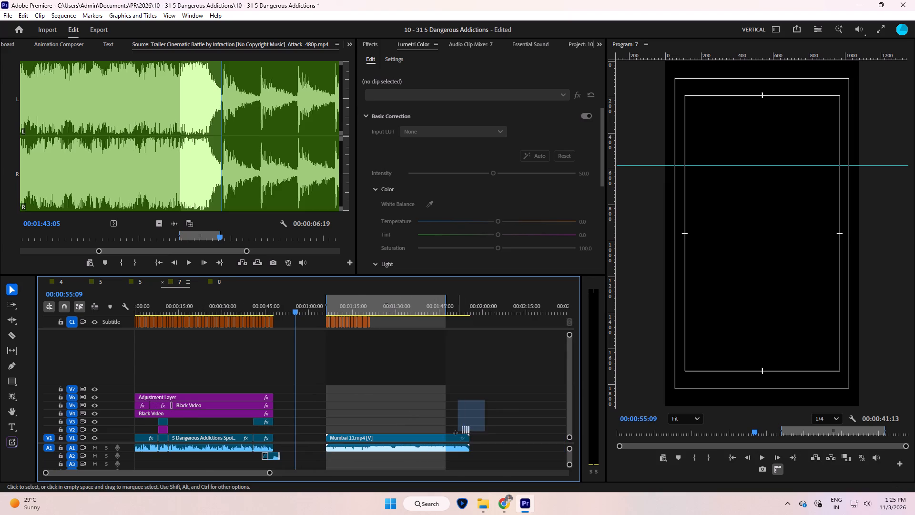
{"action": "left_click_drag", "start_coordinate": [455, 433], "coordinate": [456, 433]}
{"action": "left_click_drag", "start_coordinate": [467, 429], "coordinate": [310, 427], "text": "alt"}
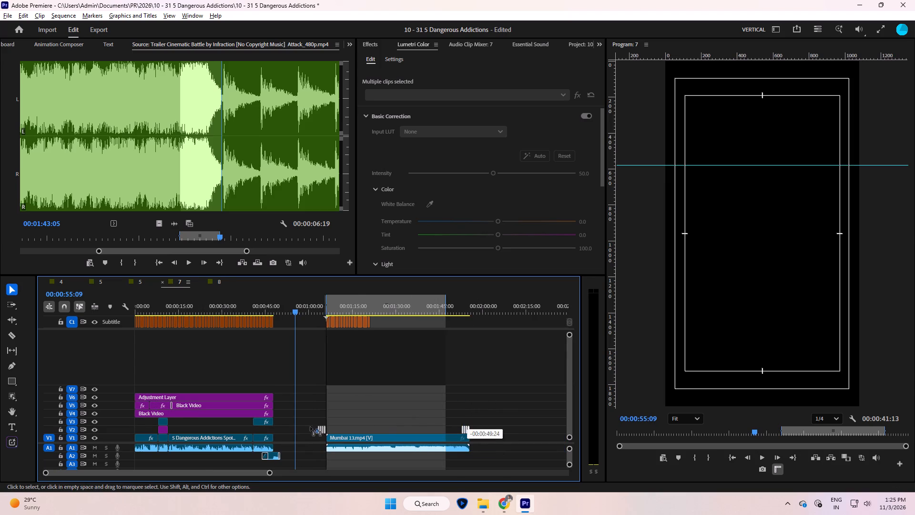
{"action": "left_click_drag", "start_coordinate": [310, 427], "coordinate": [279, 440], "text": "alt"}
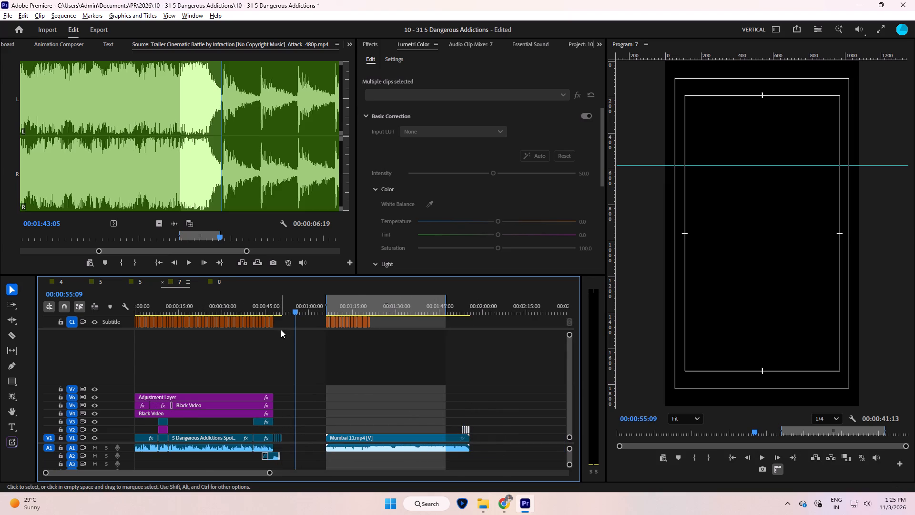
Play the sequence's ending through the copied closing clips on V1.
{"action": "left_click", "coordinate": [271, 303]}
{"action": "key", "text": "space"}
{"action": "left_click", "coordinate": [295, 343]}
{"action": "key", "text": "equal"}
{"action": "key", "text": "equal"}
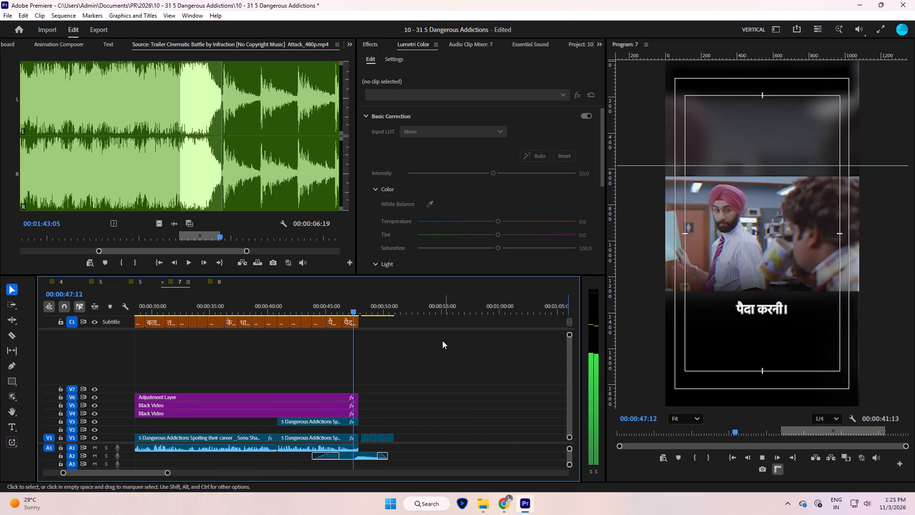
{"action": "key", "text": "minus"}
{"action": "key", "text": "minus"}
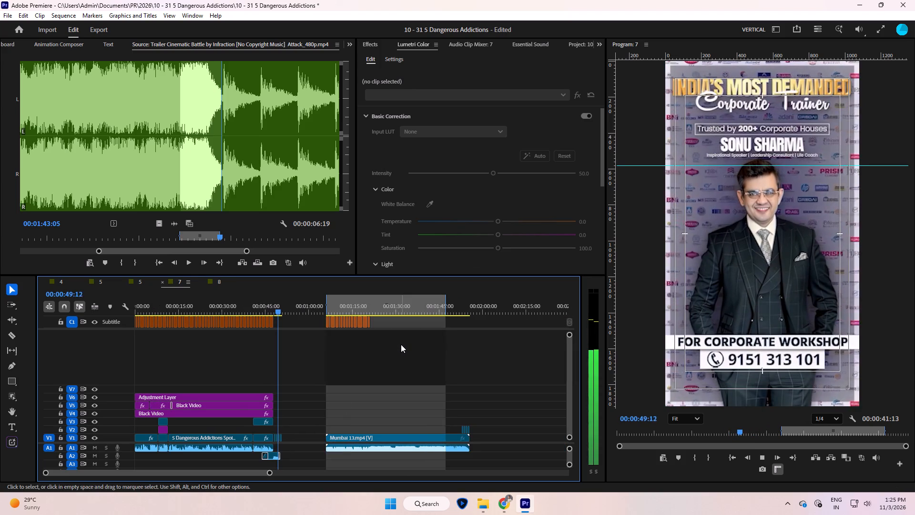
{"action": "key", "text": "space"}
Undo the pasted closing clips and copy Nested Sequence 03 from sequence 5's end onto V5 at sequence 7's main video end.
{"action": "key", "text": "ctrl+z"}
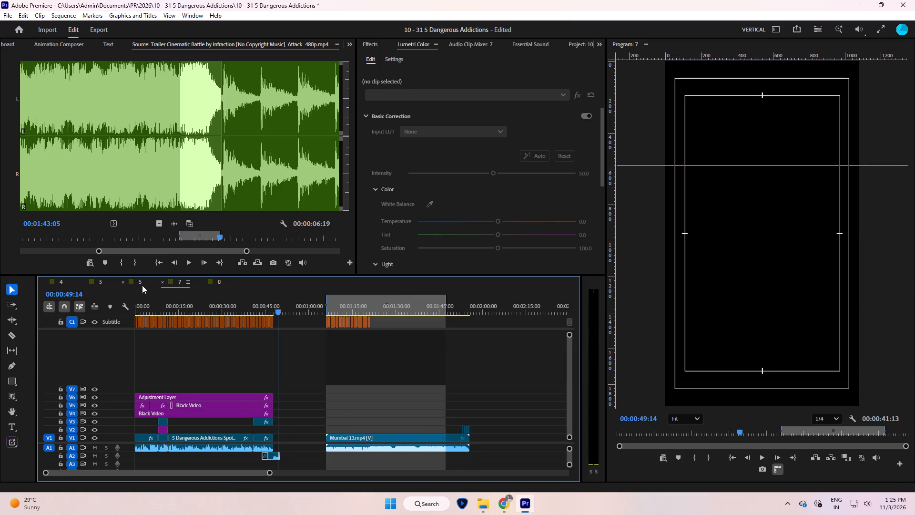
{"action": "left_click", "coordinate": [142, 285]}
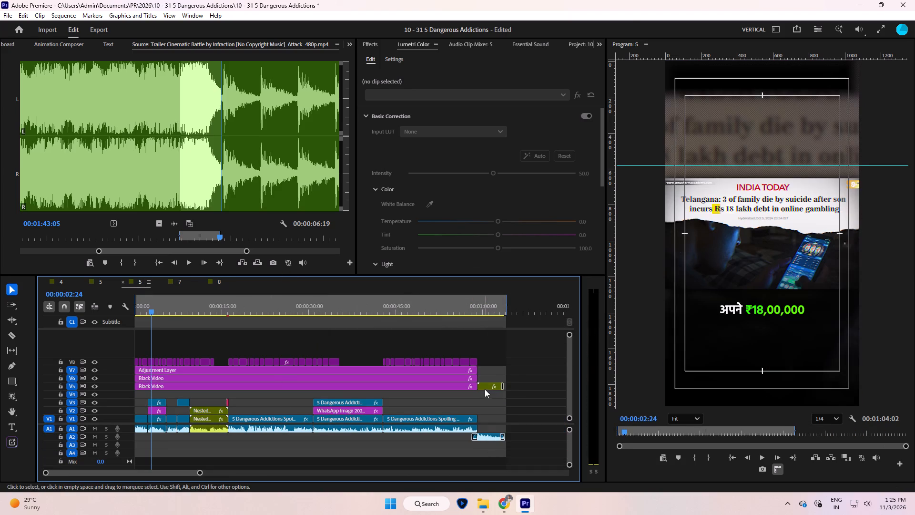
{"action": "right_click", "coordinate": [488, 385]}
{"action": "left_click", "coordinate": [516, 33]}
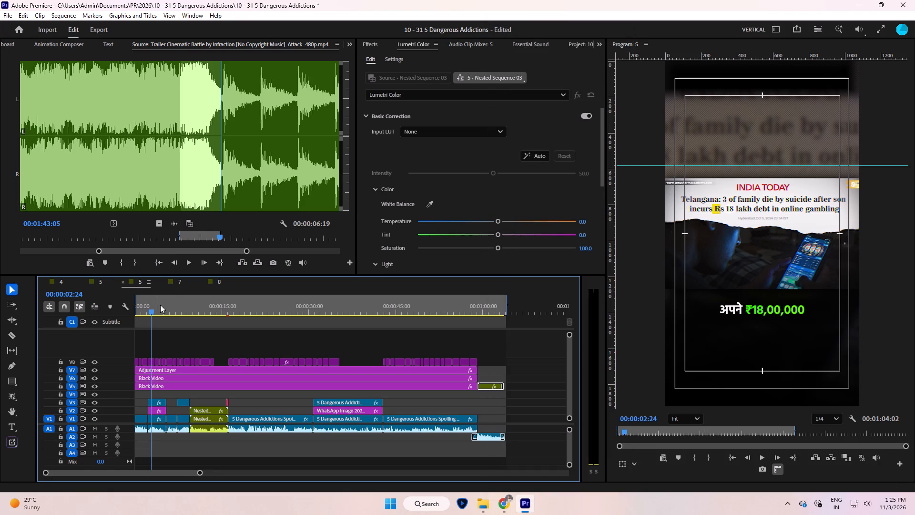
{"action": "left_click", "coordinate": [174, 283]}
{"action": "left_click", "coordinate": [299, 379]}
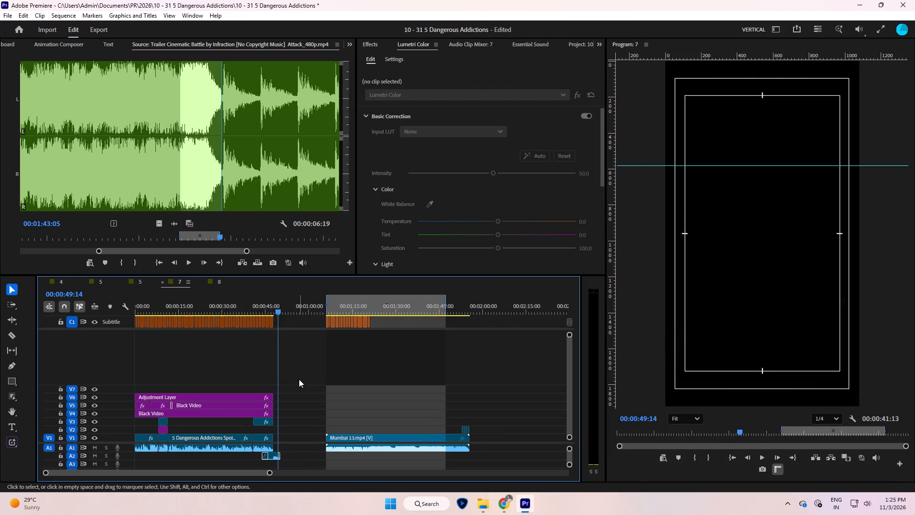
{"action": "key", "text": "Up"}
{"action": "key", "text": "ctrl+v"}
{"action": "key", "text": "equal"}
{"action": "key", "text": "equal"}
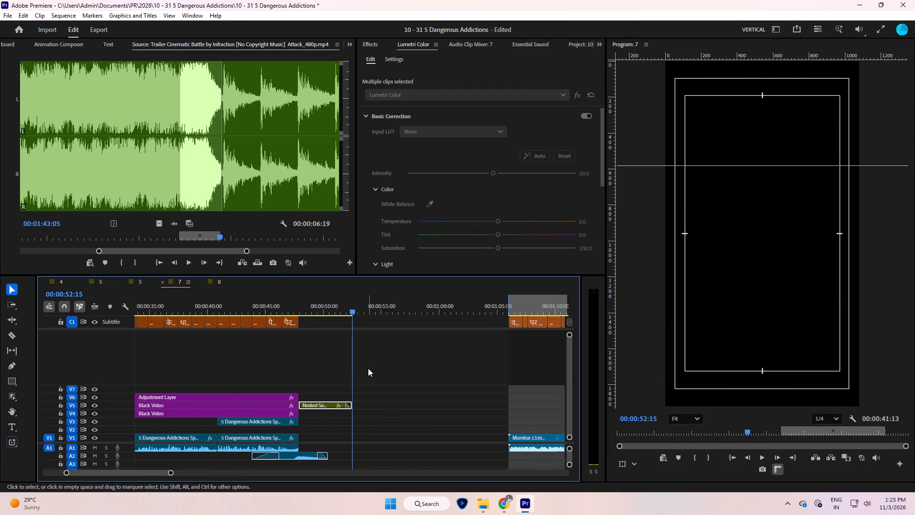
{"action": "key", "text": "equal"}
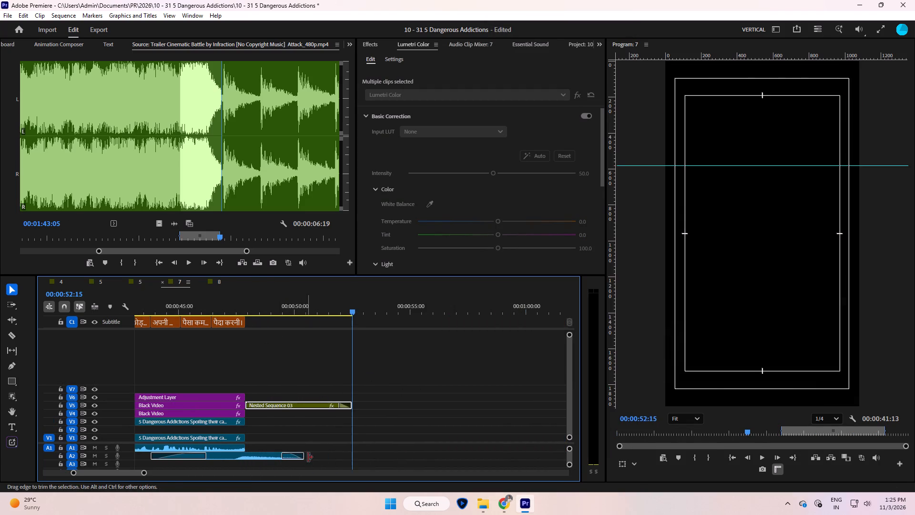
Play the cut from the main video into the pasted end card.
{"action": "left_click", "coordinate": [245, 314]}
{"action": "left_click", "coordinate": [236, 310]}
{"action": "key", "text": "space"}
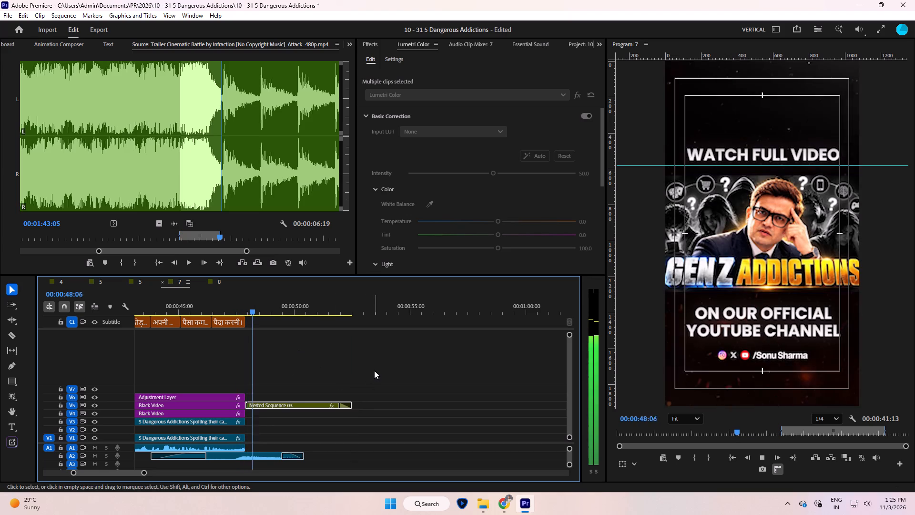
{"action": "left_click", "coordinate": [374, 371]}
{"action": "key", "text": "minus"}
{"action": "left_click", "coordinate": [388, 367]}
{"action": "left_click", "coordinate": [368, 365]}
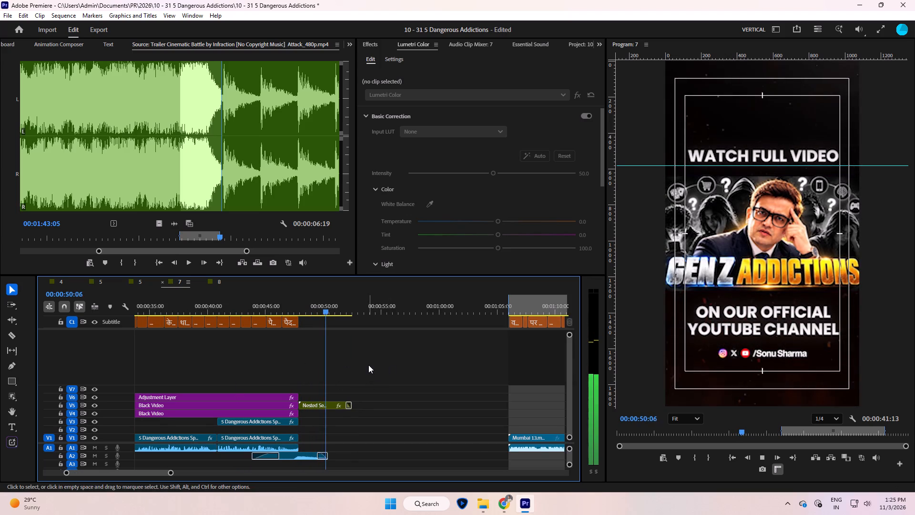
{"action": "key", "text": "minus"}
{"action": "key", "text": "minus"}
{"action": "key", "text": "minus"}
{"action": "key", "text": "space"}
Upgrade all captions over the main video to graphics and save the project.
{"action": "left_click_drag", "start_coordinate": [217, 338], "coordinate": [206, 332]}
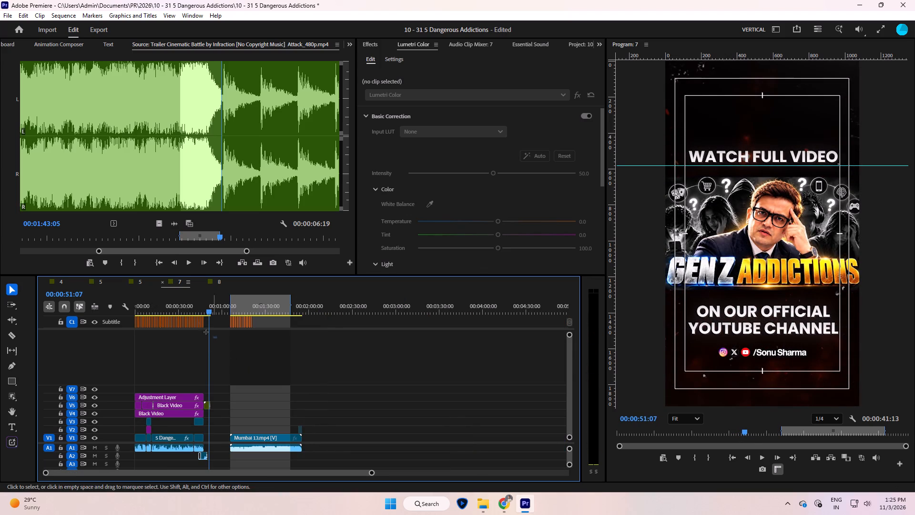
{"action": "left_click_drag", "start_coordinate": [206, 332], "coordinate": [117, 316]}
{"action": "left_click", "coordinate": [134, 18]}
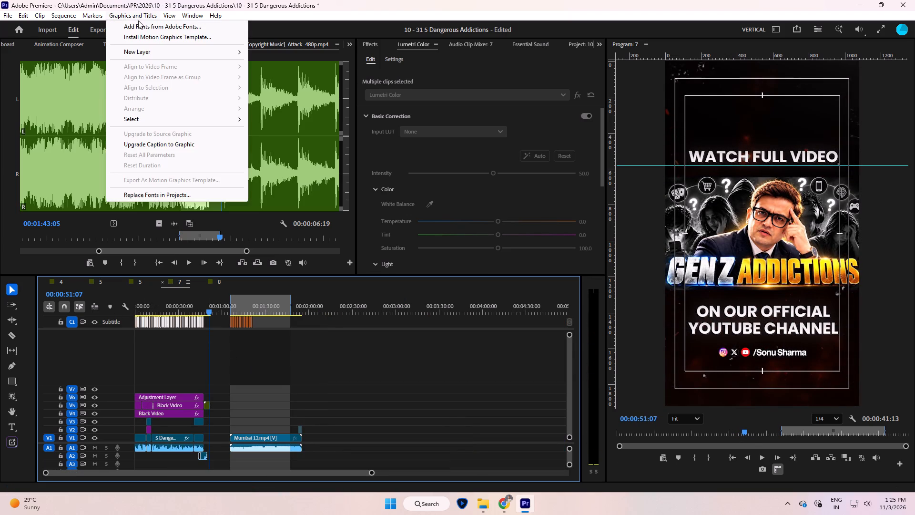
{"action": "left_click", "coordinate": [176, 143]}
{"action": "key", "text": "ctrl+s"}
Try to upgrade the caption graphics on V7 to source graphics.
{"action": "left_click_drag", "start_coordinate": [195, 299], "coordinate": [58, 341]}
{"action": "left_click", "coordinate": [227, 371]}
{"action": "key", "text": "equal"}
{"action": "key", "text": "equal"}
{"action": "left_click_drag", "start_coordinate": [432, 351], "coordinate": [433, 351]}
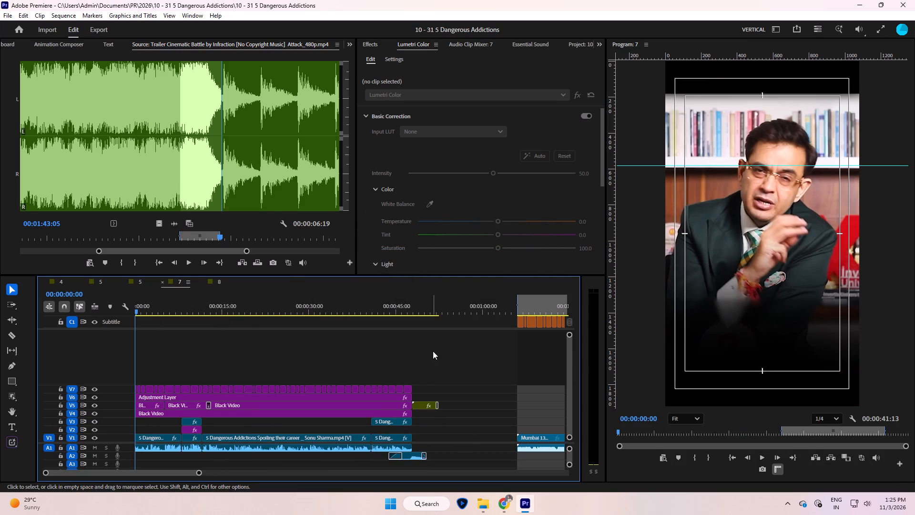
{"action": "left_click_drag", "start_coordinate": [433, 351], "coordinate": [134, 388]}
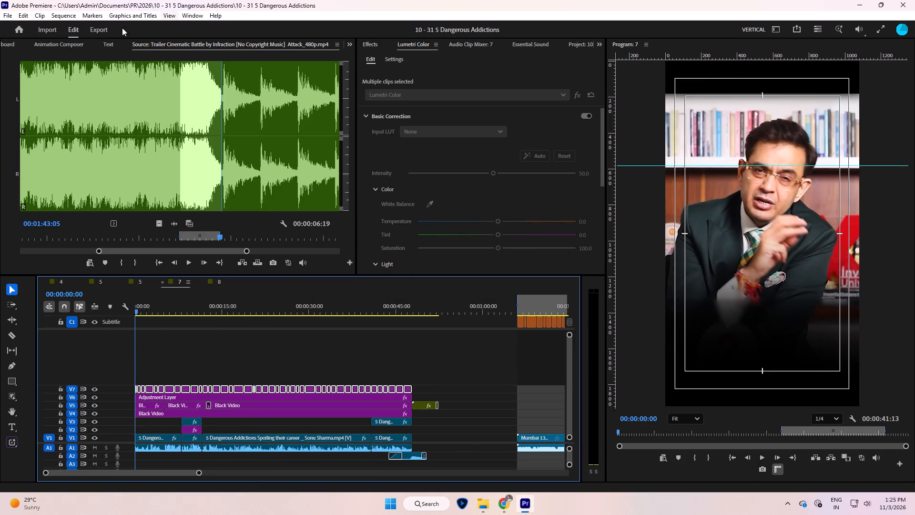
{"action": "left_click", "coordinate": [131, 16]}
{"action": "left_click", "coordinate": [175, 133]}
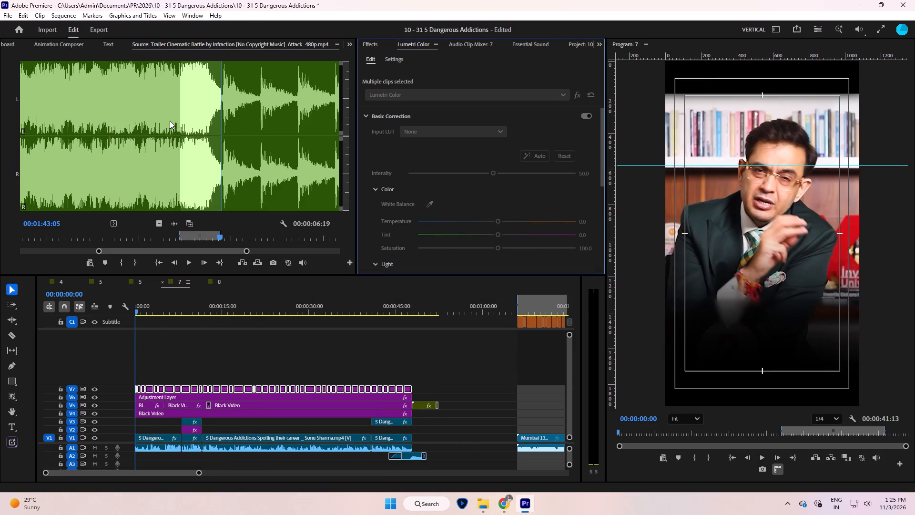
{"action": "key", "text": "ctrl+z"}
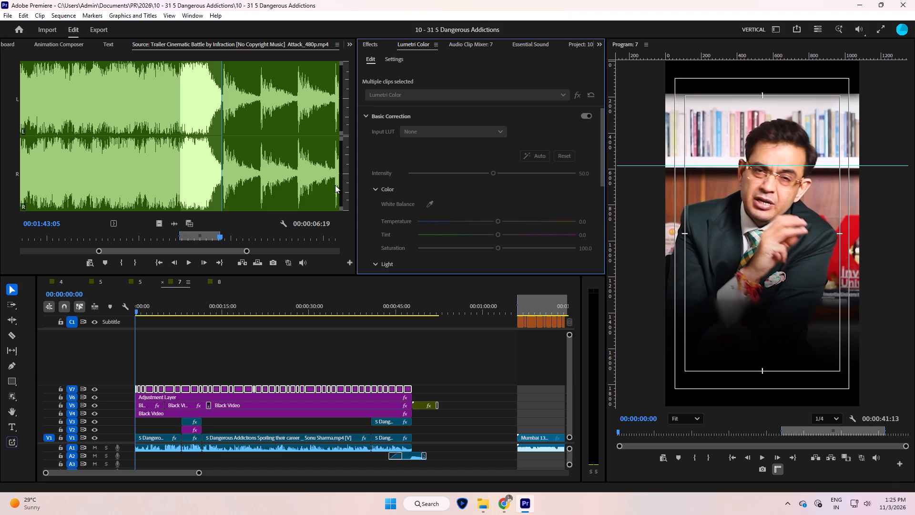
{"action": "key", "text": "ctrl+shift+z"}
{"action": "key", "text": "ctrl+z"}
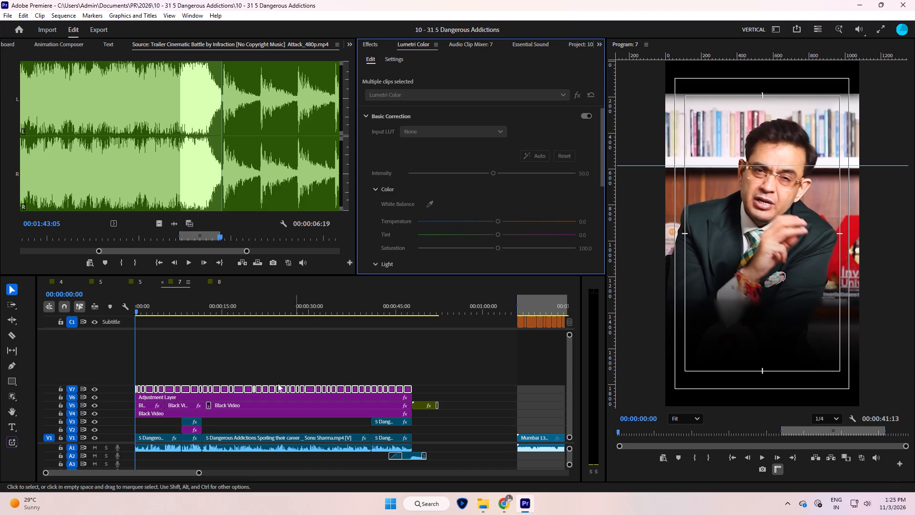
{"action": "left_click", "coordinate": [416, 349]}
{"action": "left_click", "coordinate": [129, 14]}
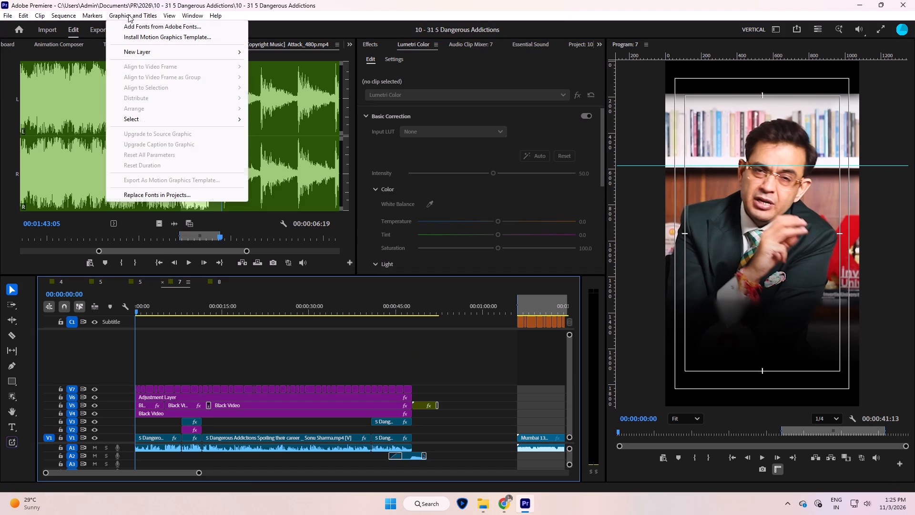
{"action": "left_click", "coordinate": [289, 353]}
Apply the Text Animate and Out Animation presets to all caption graphics on V7, save, and play the opening to check them.
{"action": "left_click_drag", "start_coordinate": [442, 351], "coordinate": [88, 386]}
{"action": "key", "text": "5"}
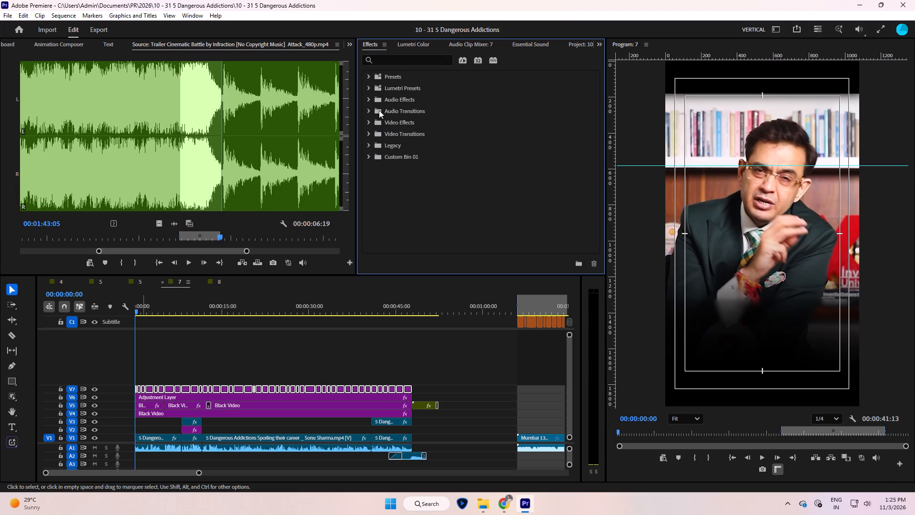
{"action": "double_click", "coordinate": [385, 73]}
{"action": "left_click_drag", "start_coordinate": [404, 181], "coordinate": [271, 390]}
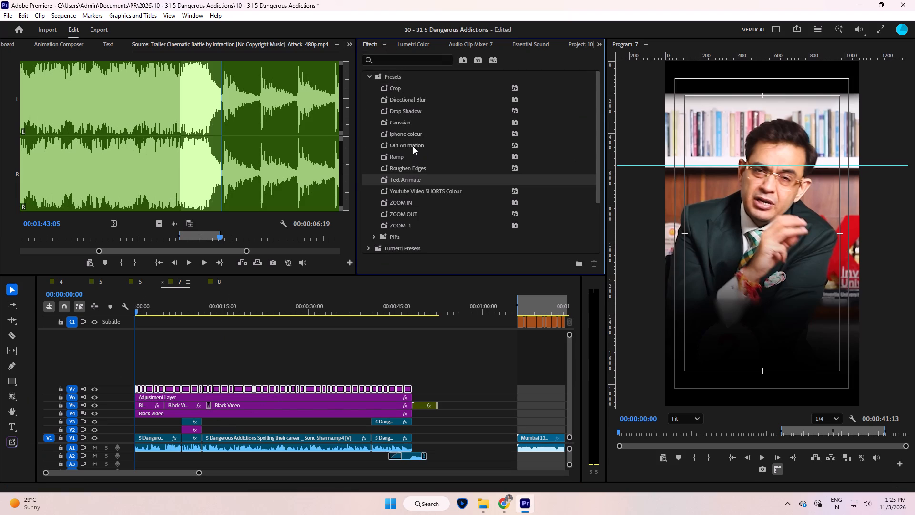
{"action": "left_click_drag", "start_coordinate": [413, 146], "coordinate": [287, 389]}
{"action": "key", "text": "ctrl+s"}
{"action": "left_click", "coordinate": [299, 360]}
{"action": "key", "text": "space"}
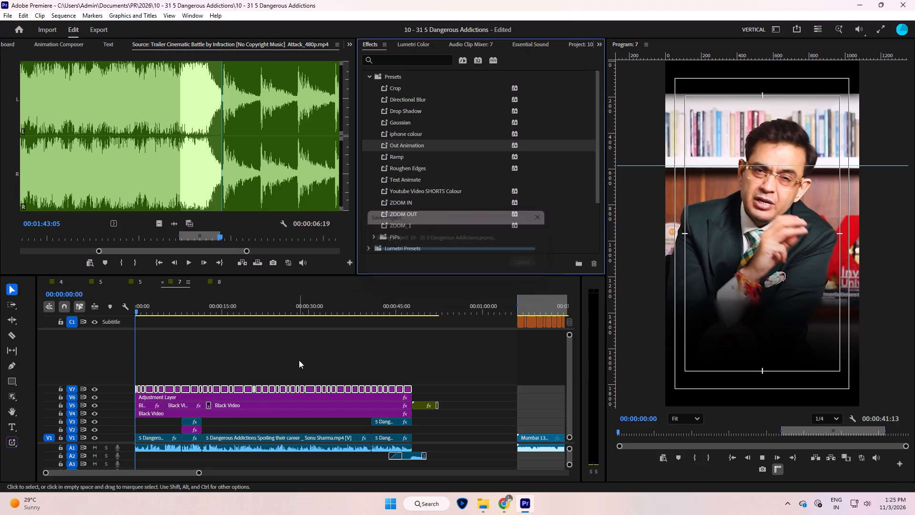
{"action": "left_click", "coordinate": [307, 362]}
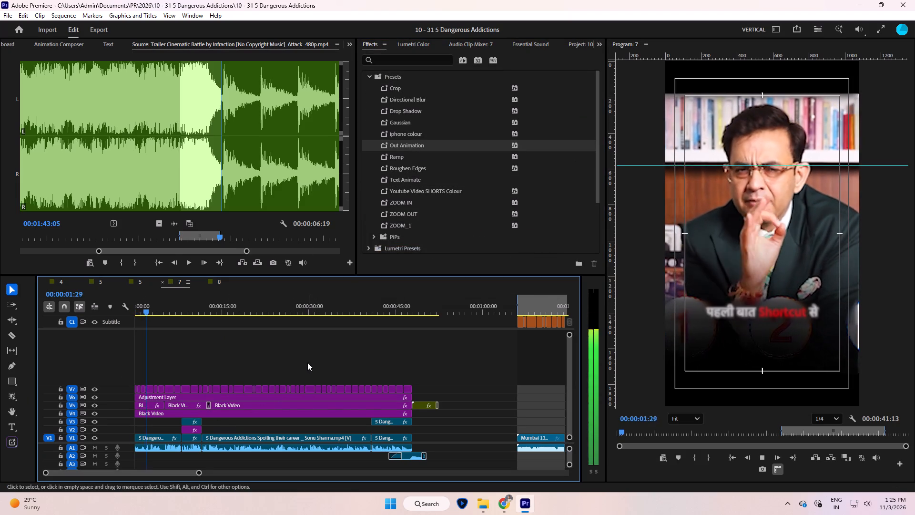
{"action": "left_click", "coordinate": [307, 362]}
{"action": "key", "text": "minus"}
{"action": "key", "text": "space"}
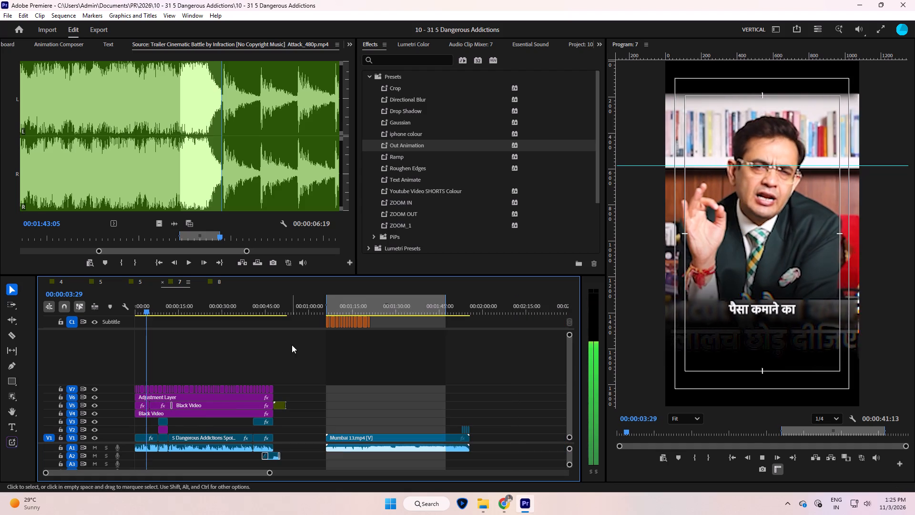
Set all caption graphics on V7 to All Caps, check the Shortcut caption, and save the project.
{"action": "left_click_drag", "start_coordinate": [292, 345], "coordinate": [131, 388]}
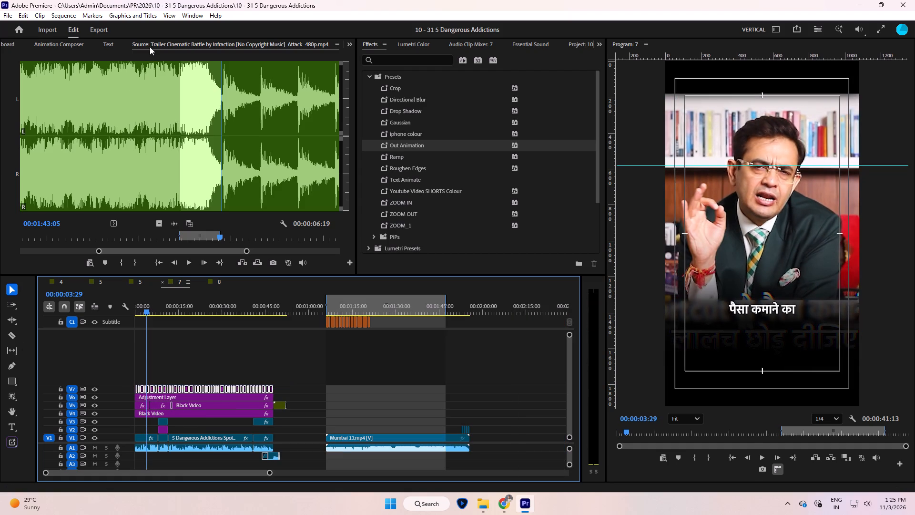
{"action": "scroll", "coordinate": [153, 41], "scroll_direction": "up", "scroll_amount": 8}
{"action": "scroll", "coordinate": [153, 41], "scroll_direction": "down", "scroll_amount": 1}
{"action": "scroll", "coordinate": [169, 154], "scroll_direction": "down", "scroll_amount": 1}
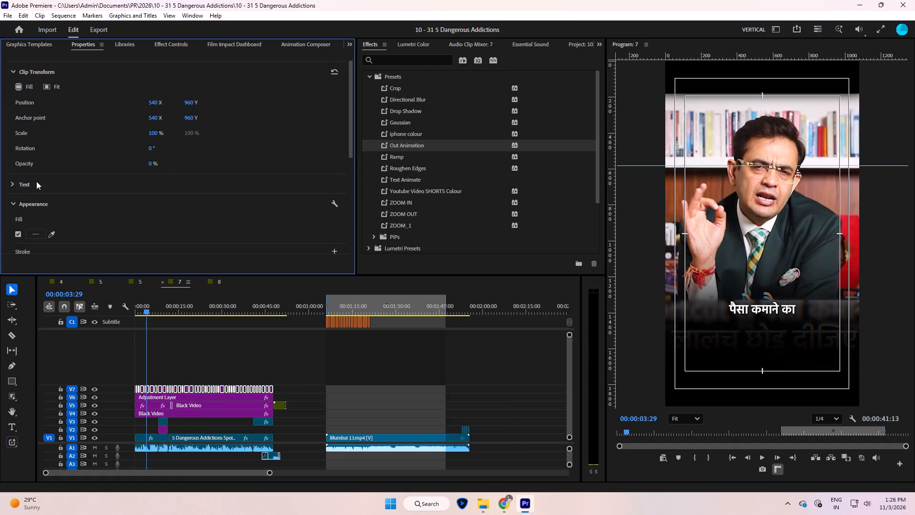
{"action": "left_click", "coordinate": [12, 187]}
{"action": "left_click", "coordinate": [13, 185]}
{"action": "scroll", "coordinate": [129, 143], "scroll_direction": "down", "scroll_amount": 3}
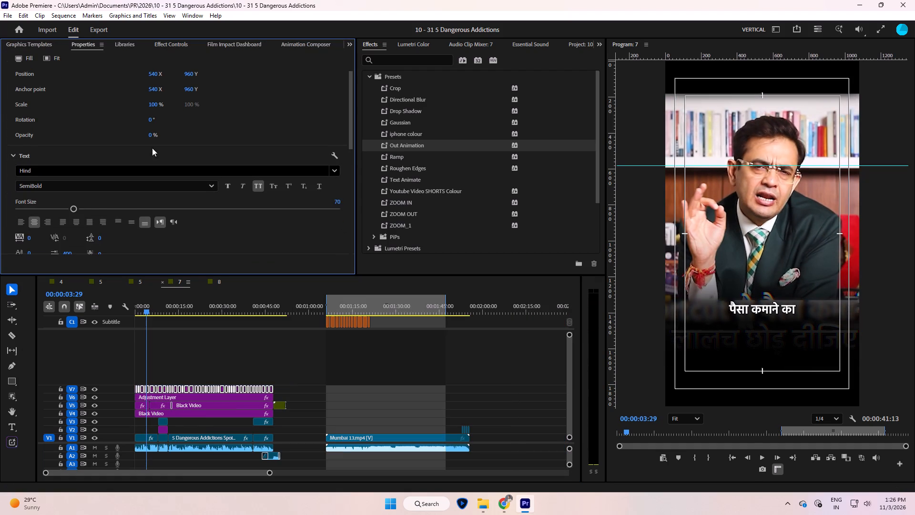
{"action": "double_click", "coordinate": [260, 187]}
{"action": "left_click", "coordinate": [261, 187]}
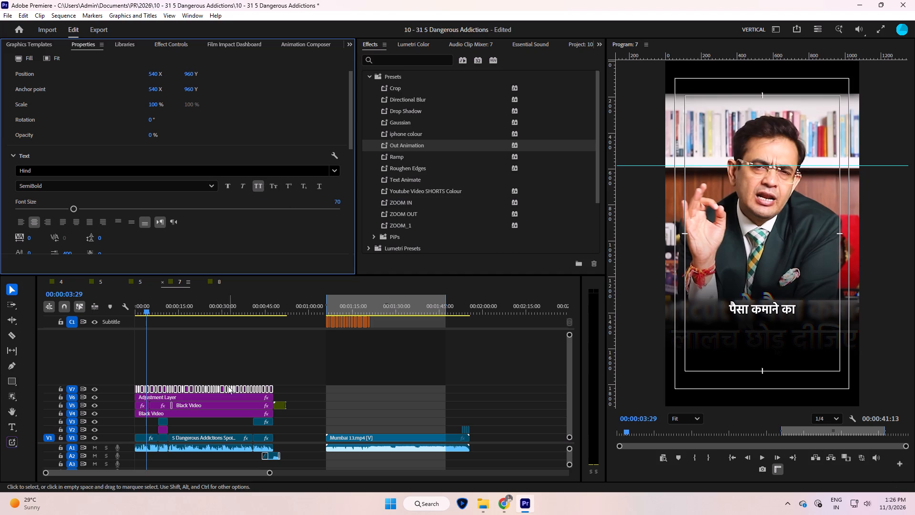
{"action": "left_click", "coordinate": [211, 369]}
{"action": "left_click", "coordinate": [146, 306]}
{"action": "left_click", "coordinate": [254, 344]}
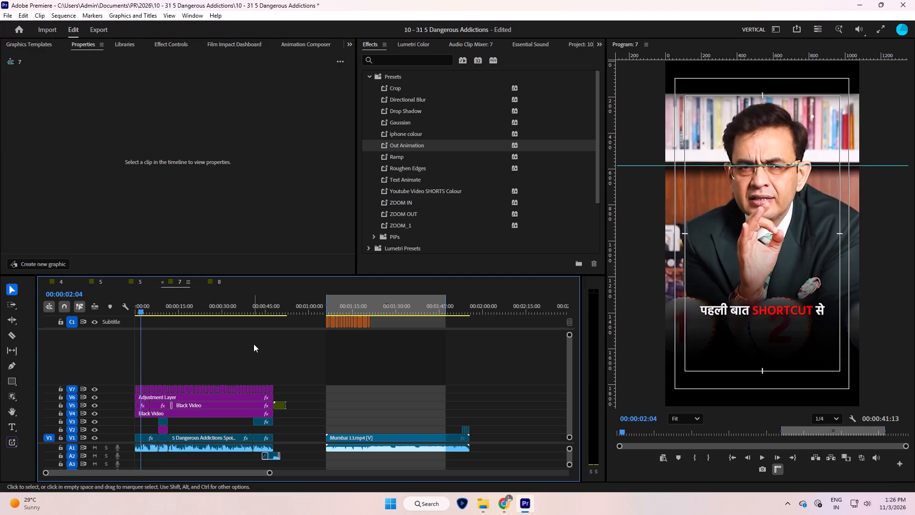
{"action": "key", "text": "ctrl+s"}
Set the in point at the sequence start and the out point at the end of the end card.
{"action": "left_click", "coordinate": [254, 344]}
{"action": "left_click", "coordinate": [286, 351]}
{"action": "key", "text": "x"}
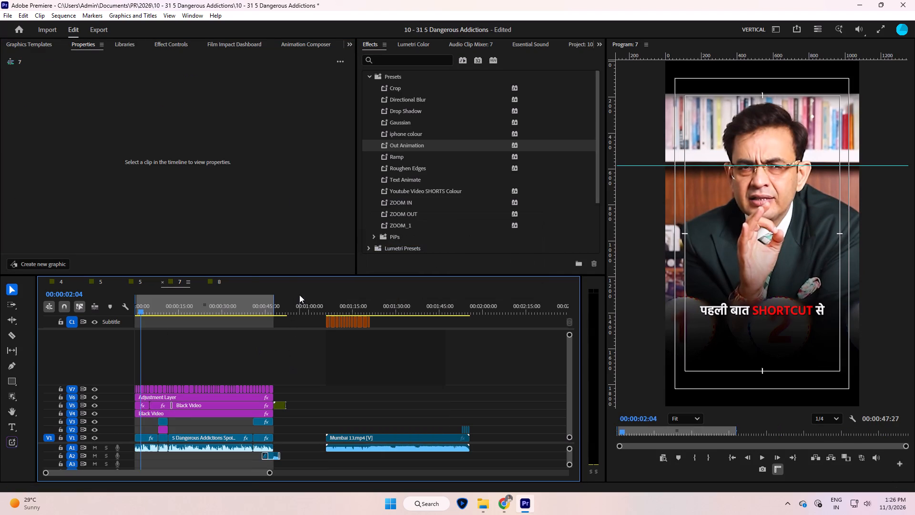
{"action": "left_click", "coordinate": [299, 295]}
{"action": "key", "text": "Up"}
{"action": "left_click", "coordinate": [349, 357]}
{"action": "key", "text": "o"}
Add the Animation Composer Zoom Out transition above the cut between the main video and the end card at 00:00:47:27.
{"action": "left_click", "coordinate": [278, 303]}
{"action": "key", "text": "Up"}
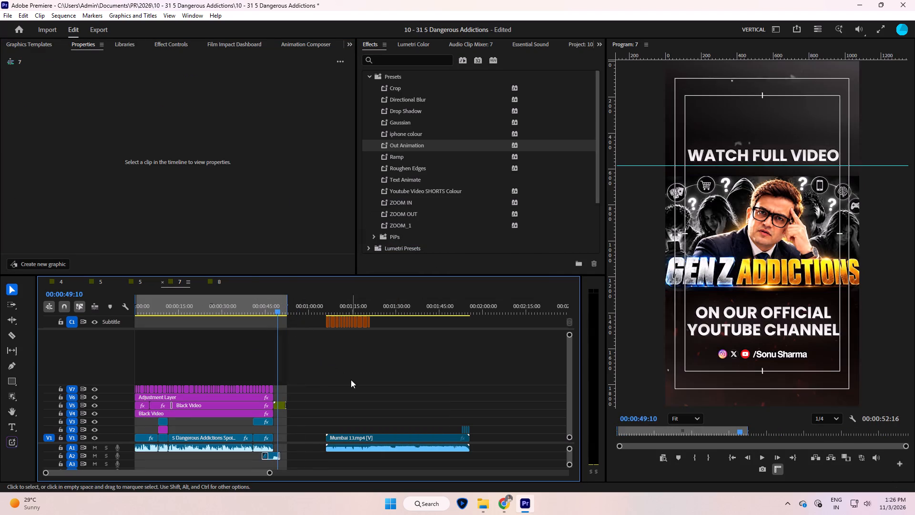
{"action": "left_click", "coordinate": [353, 376]}
{"action": "scroll", "coordinate": [296, 47], "scroll_direction": "down", "scroll_amount": 7}
{"action": "scroll", "coordinate": [299, 46], "scroll_direction": "up", "scroll_amount": 2}
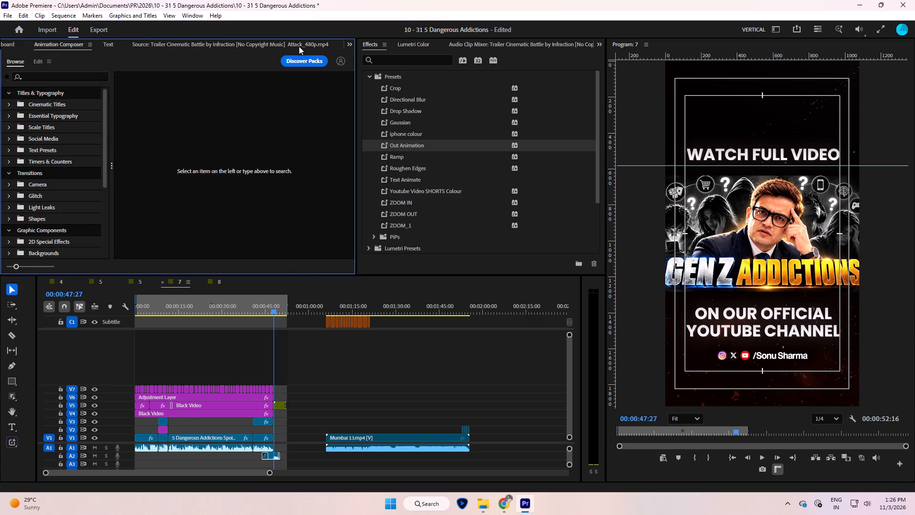
{"action": "scroll", "coordinate": [301, 46], "scroll_direction": "down", "scroll_amount": 1}
{"action": "scroll", "coordinate": [302, 46], "scroll_direction": "up", "scroll_amount": 1}
{"action": "left_click", "coordinate": [39, 174]}
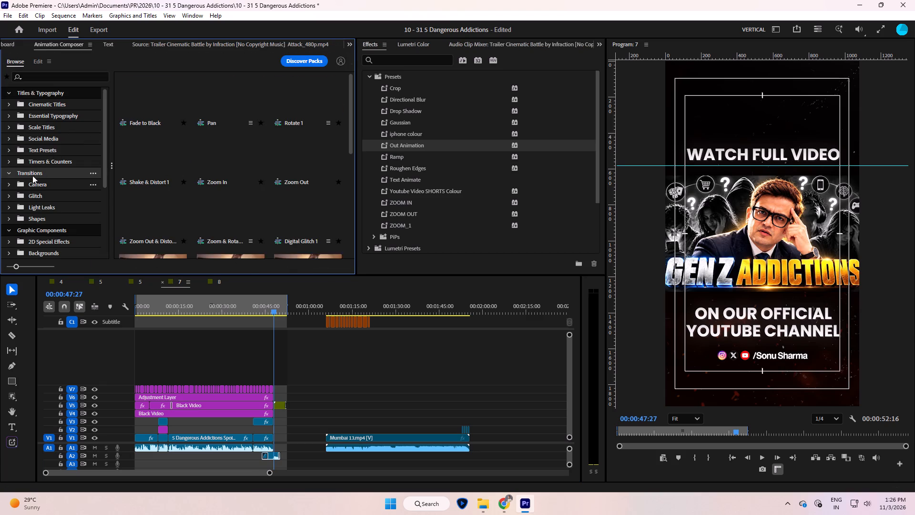
{"action": "left_click_drag", "start_coordinate": [315, 165], "coordinate": [275, 381]}
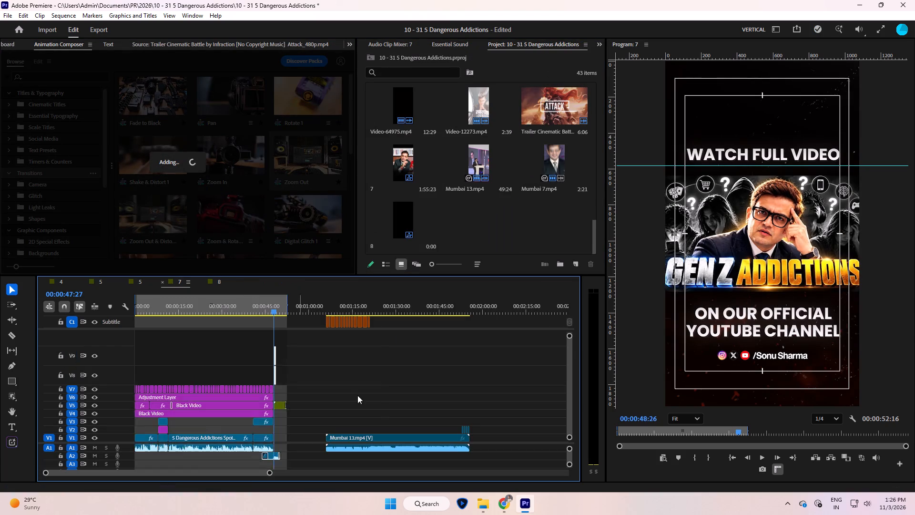
Play the Zoom Out transition from before the cut through the end card to check it, and save the project.
{"action": "key", "text": "equal"}
{"action": "key", "text": "equal"}
{"action": "key", "text": "equal"}
{"action": "key", "text": "equal"}
{"action": "key", "text": "equal"}
{"action": "left_click_drag", "start_coordinate": [415, 371], "coordinate": [396, 371]}
{"action": "key", "text": "minus"}
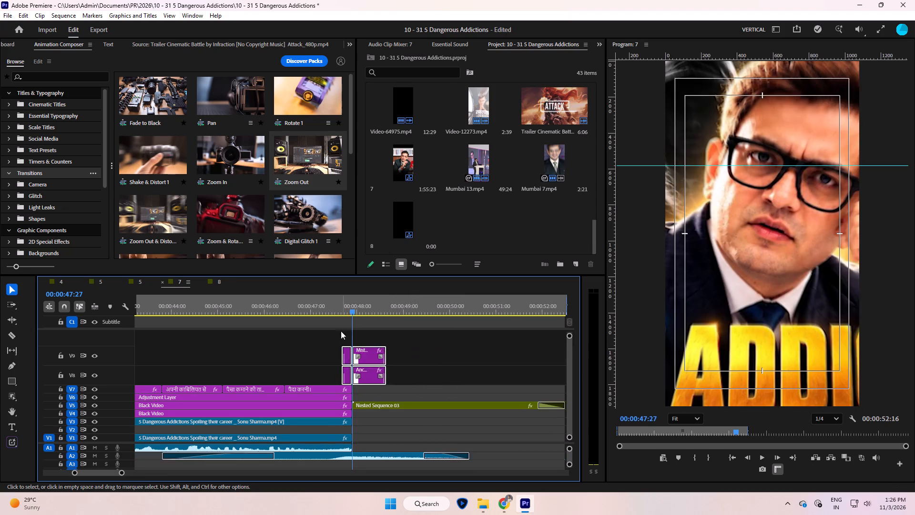
{"action": "left_click", "coordinate": [329, 297]}
{"action": "key", "text": "minus"}
{"action": "key", "text": "minus"}
{"action": "key", "text": "space"}
{"action": "left_click", "coordinate": [450, 357]}
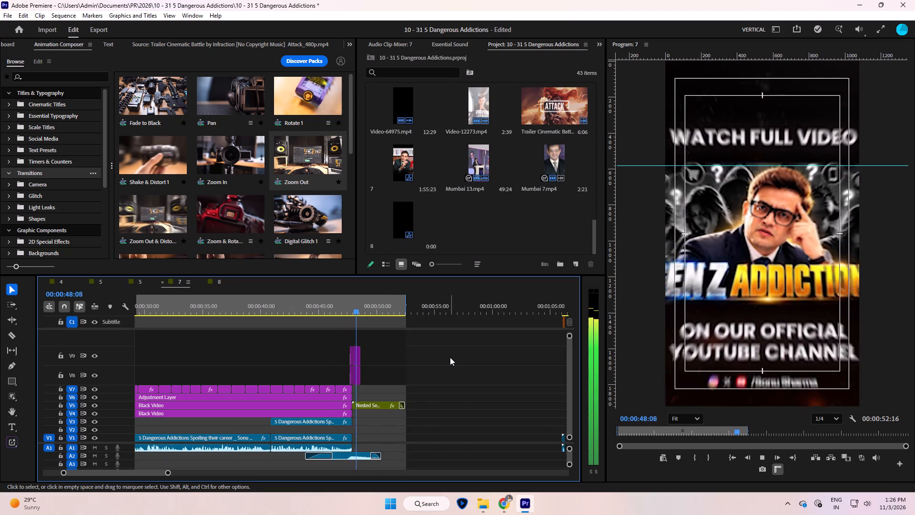
{"action": "left_click", "coordinate": [450, 357]}
{"action": "key", "text": "ctrl+s"}
{"action": "key", "text": "space"}
{"action": "left_click", "coordinate": [452, 357]}
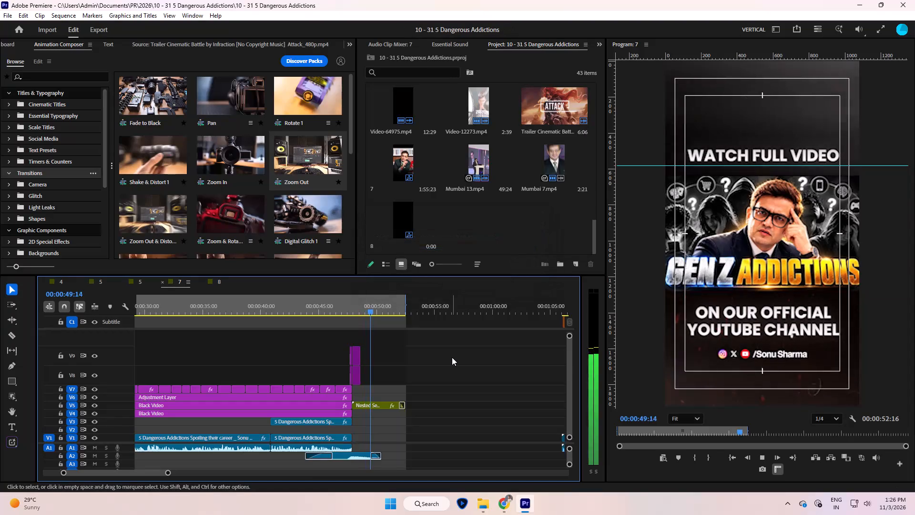
{"action": "key", "text": "minus"}
{"action": "key", "text": "minus"}
{"action": "key", "text": "minus"}
{"action": "key", "text": "space"}
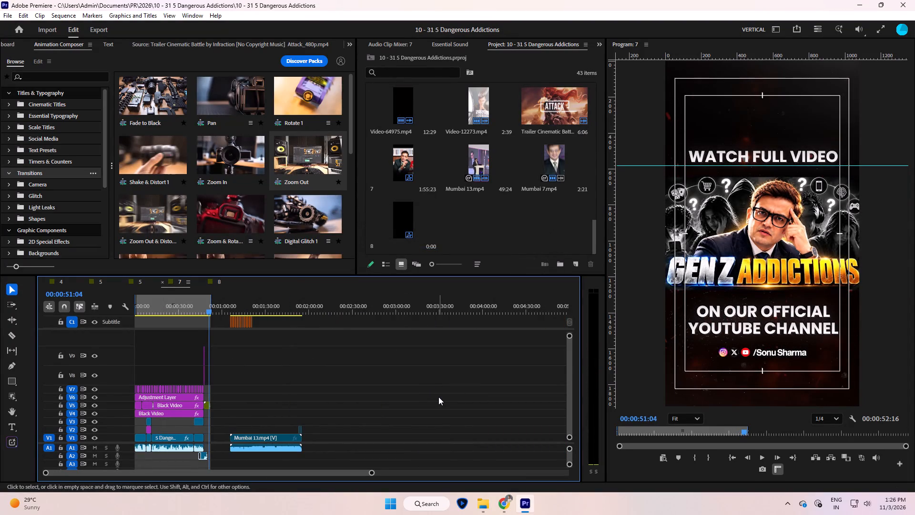
{"action": "key", "text": "ctrl+s"}
Open the export settings for sequence 7 and browse to the output folder Videos > Youtbe Videos Cut > 5 Dangerous Addictions Spoiling their career.
{"action": "left_click", "coordinate": [438, 397]}
{"action": "key", "text": "ctrl+m"}
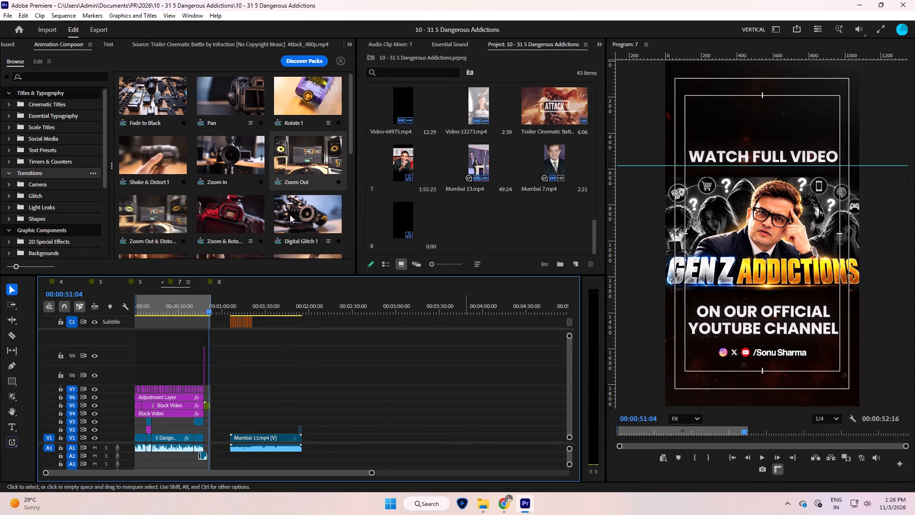
{"action": "left_click", "coordinate": [233, 93]}
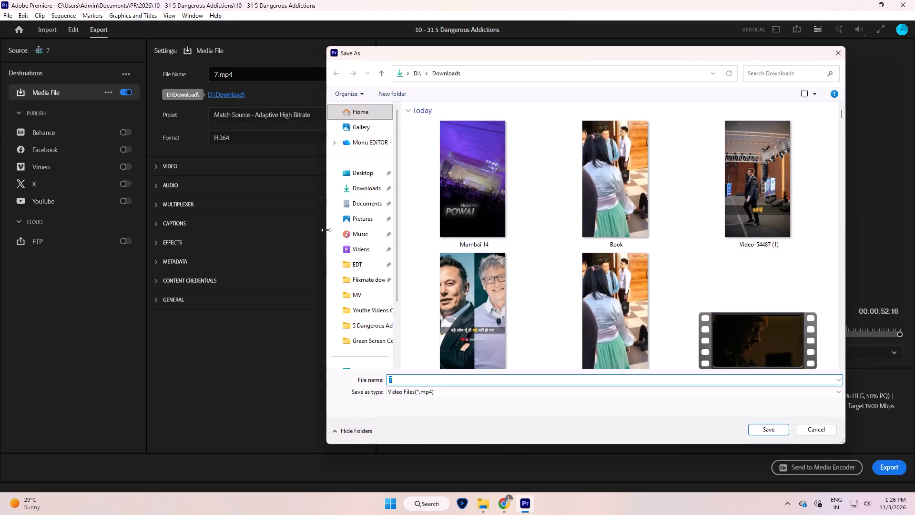
{"action": "left_click", "coordinate": [375, 244]}
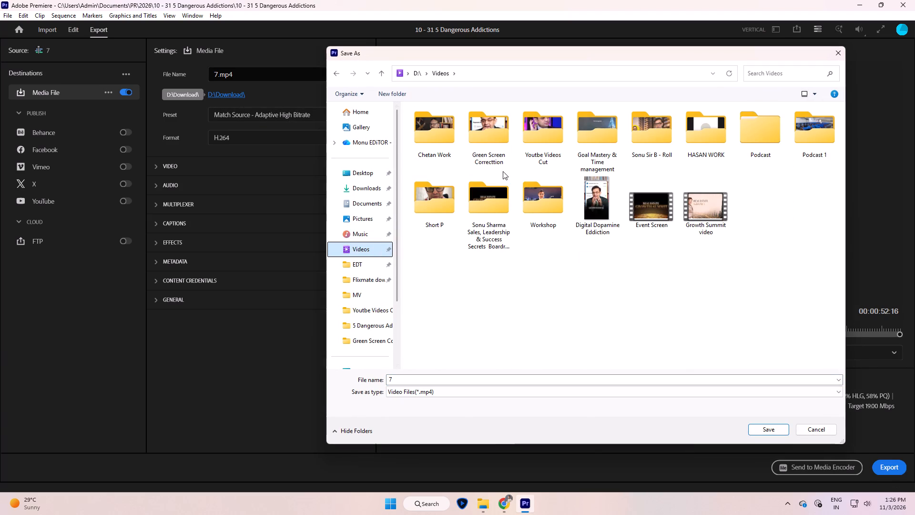
{"action": "double_click", "coordinate": [544, 146]}
{"action": "double_click", "coordinate": [454, 144]}
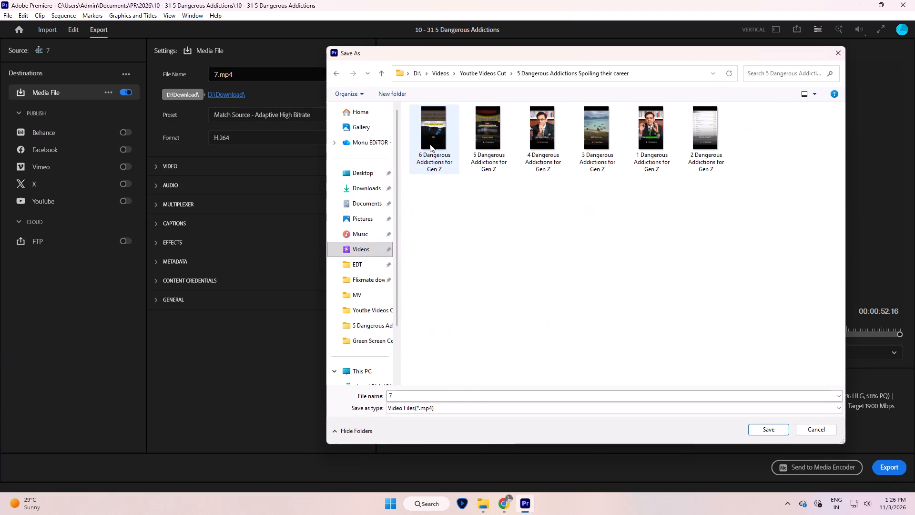
Name the output file 7 Dangerous Addictions for Gen Z.mp4, following the naming of the earlier exports, and start the export.
{"action": "left_click", "coordinate": [430, 144]}
{"action": "triple_click", "coordinate": [389, 395]}
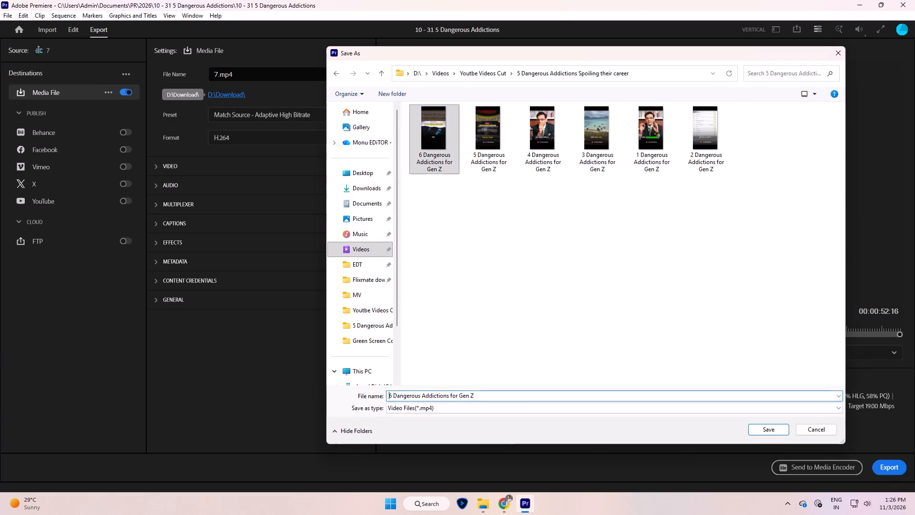
{"action": "key", "text": "Right"}
{"action": "key", "text": "BackSpace"}
{"action": "type", "text": "78"}
{"action": "key", "text": "Return"}
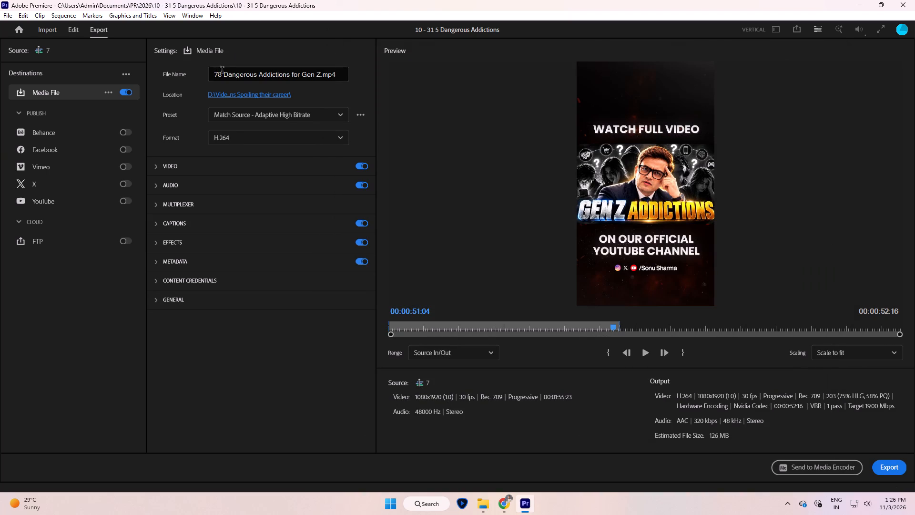
{"action": "left_click", "coordinate": [218, 75]}
{"action": "key", "text": "Right"}
{"action": "key", "text": "BackSpace"}
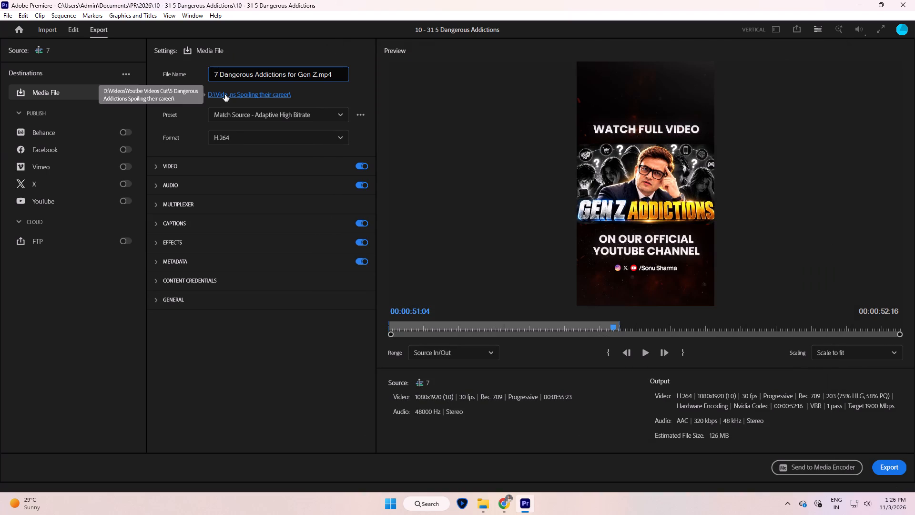
{"action": "key", "text": "Return"}
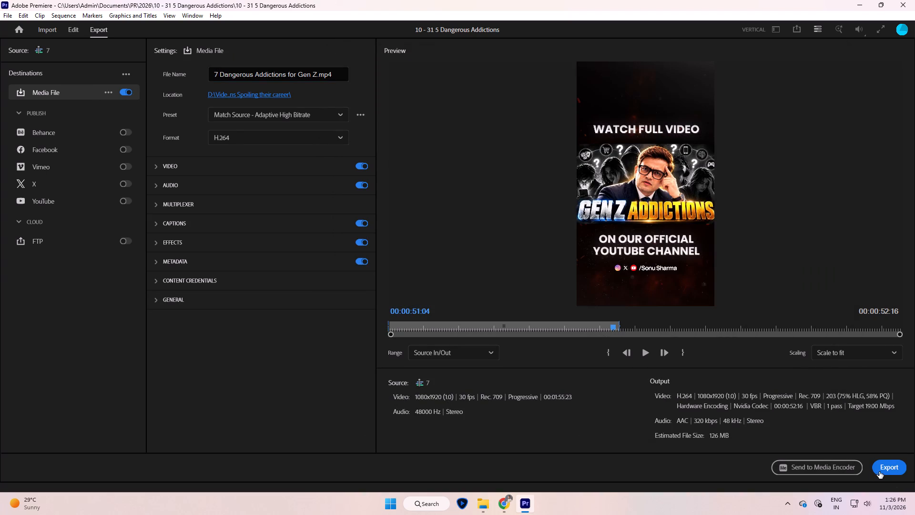
{"action": "left_click", "coordinate": [892, 471]}
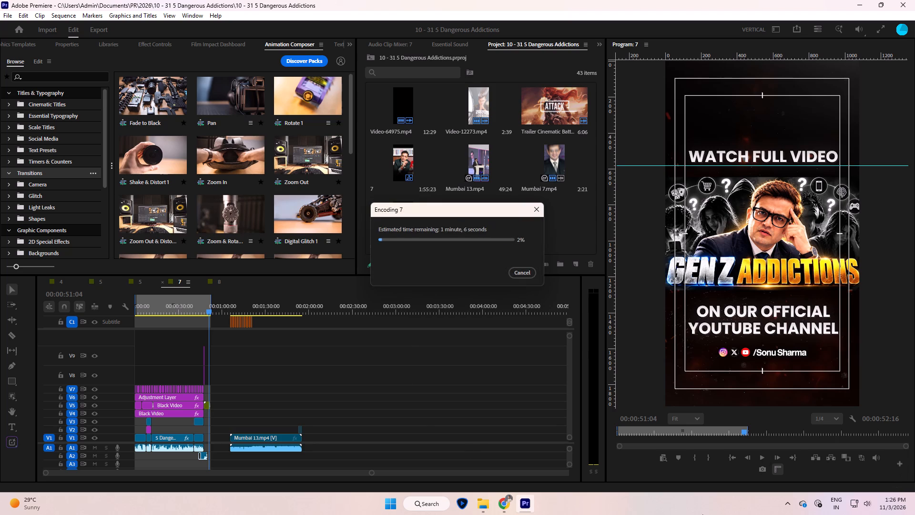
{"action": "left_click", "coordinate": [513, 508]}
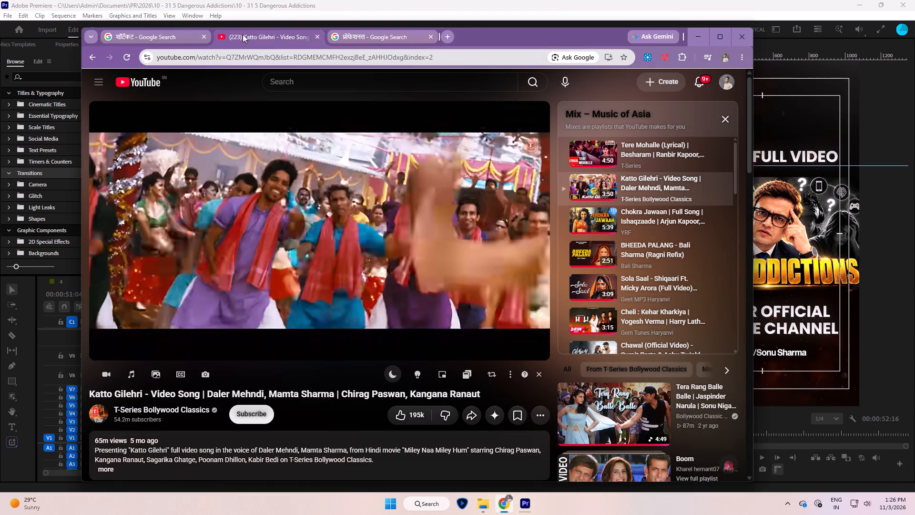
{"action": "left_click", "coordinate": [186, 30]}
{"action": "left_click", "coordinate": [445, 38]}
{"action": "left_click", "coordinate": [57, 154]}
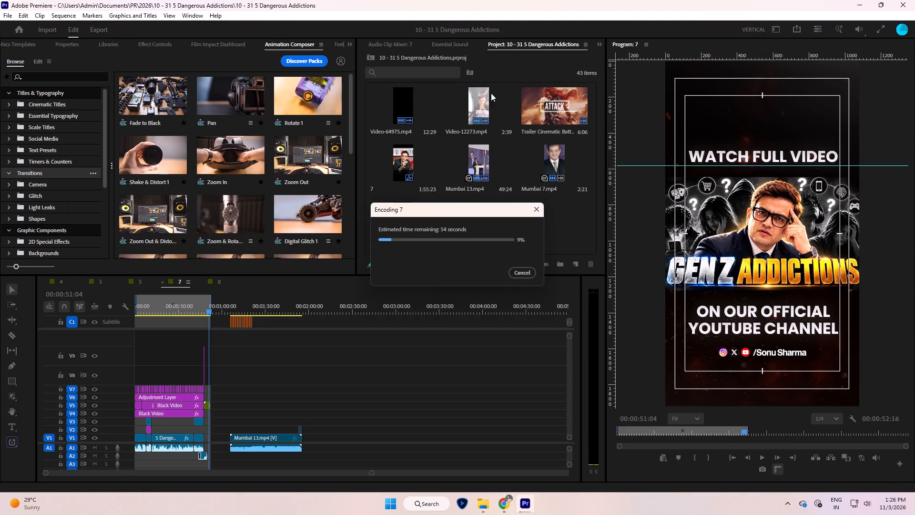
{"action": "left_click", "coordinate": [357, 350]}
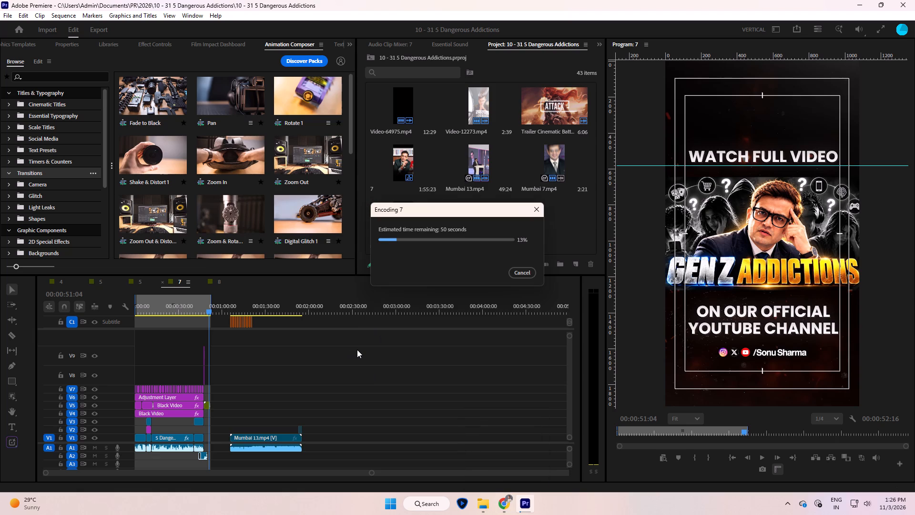
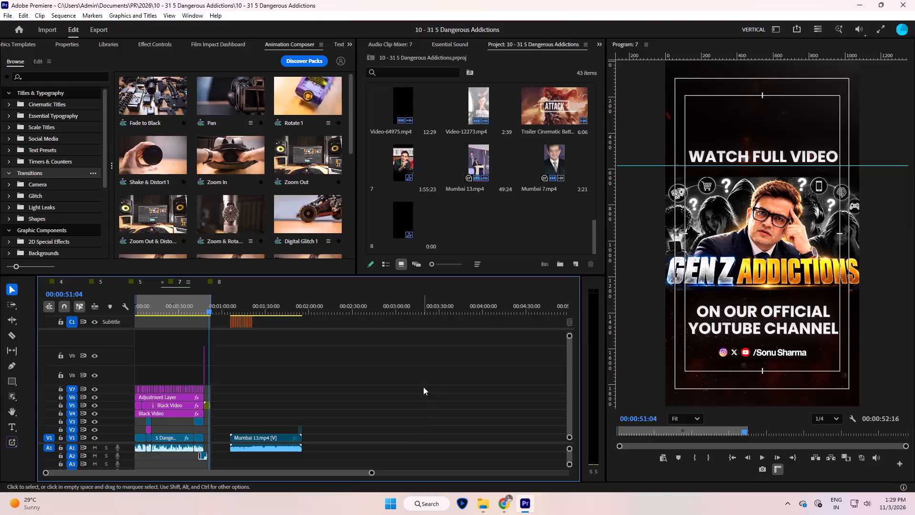
Save the project.
{"action": "key", "text": "ctrl+s"}
{"action": "left_click", "coordinate": [422, 386]}
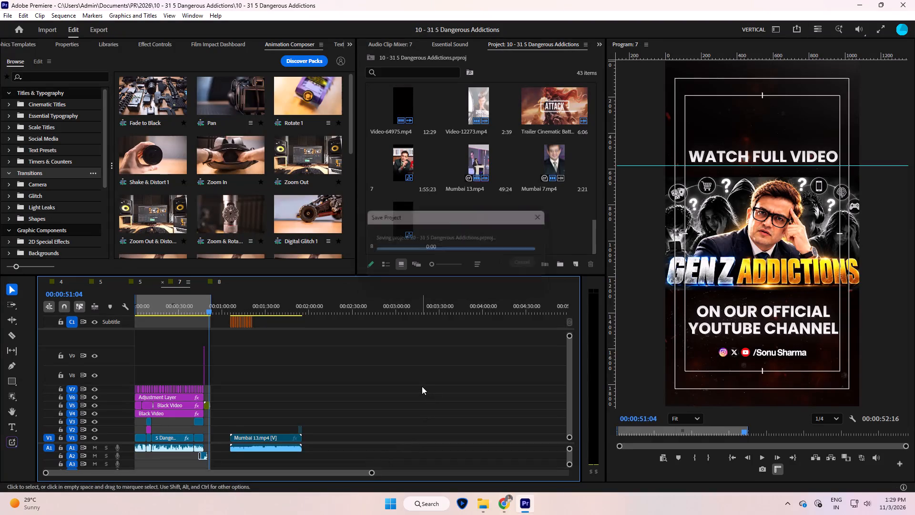
Return to the beginning of sequence 7, save the project again, and play the sequence from the start to review it.
{"action": "left_click_drag", "start_coordinate": [185, 310], "coordinate": [167, 317]}
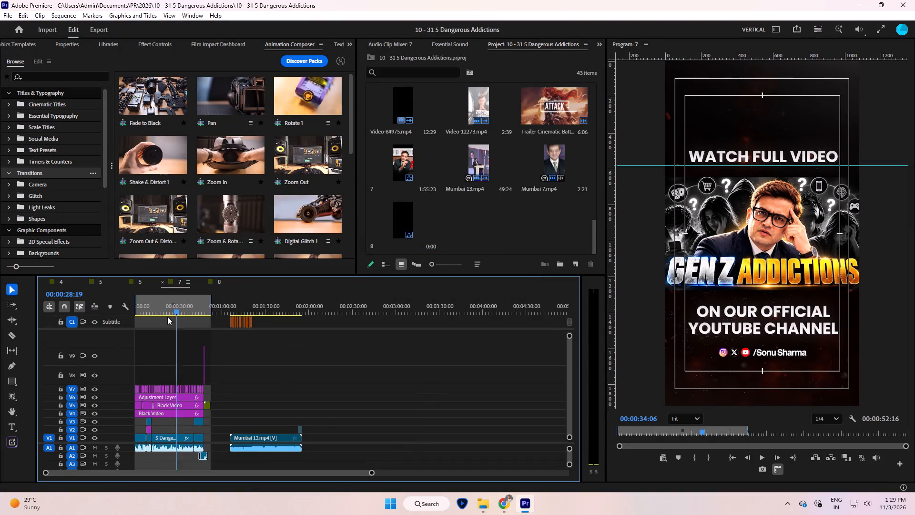
{"action": "left_click_drag", "start_coordinate": [167, 317], "coordinate": [114, 346]}
{"action": "key", "text": "ctrl+s"}
{"action": "left_click", "coordinate": [278, 375]}
{"action": "key", "text": "space"}
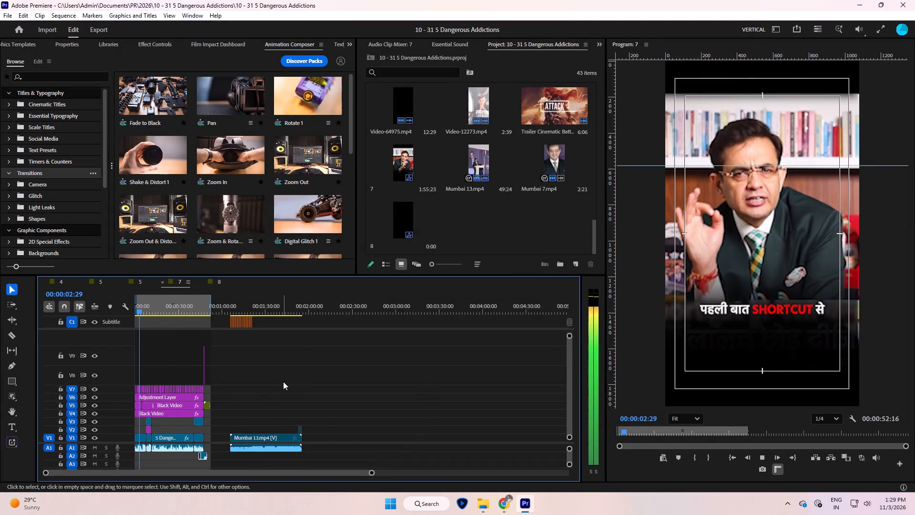
Continue reviewing the opening seconds of sequence 7, stop playback, and save the project.
{"action": "left_click", "coordinate": [283, 381], "text": "ctrl"}
{"action": "key", "text": "ctrl+s"}
{"action": "left_click", "coordinate": [279, 381]}
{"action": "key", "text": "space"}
{"action": "left_click", "coordinate": [306, 385]}
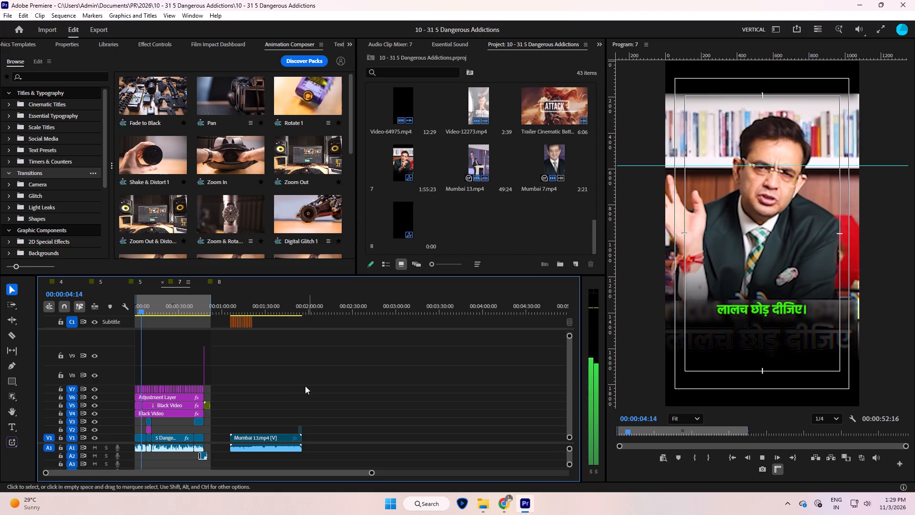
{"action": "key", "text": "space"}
{"action": "key", "text": "ctrl+s"}
{"action": "left_click", "coordinate": [294, 381], "text": "ctrl"}
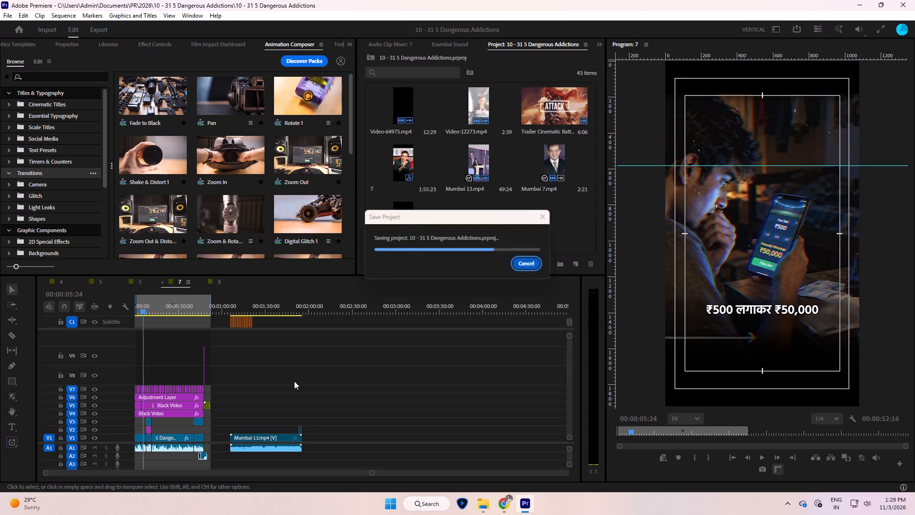
Switch to Chrome, load the bookmarked Completely Free Mu... page, and open an additional new tab.
{"action": "left_click", "coordinate": [502, 506]}
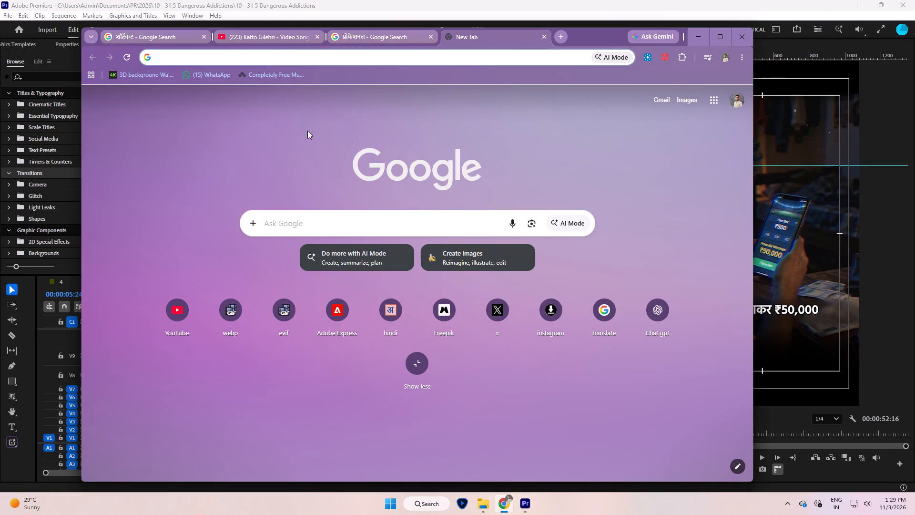
{"action": "left_click", "coordinate": [251, 72]}
{"action": "left_click", "coordinate": [204, 81]}
{"action": "left_click", "coordinate": [565, 36]}
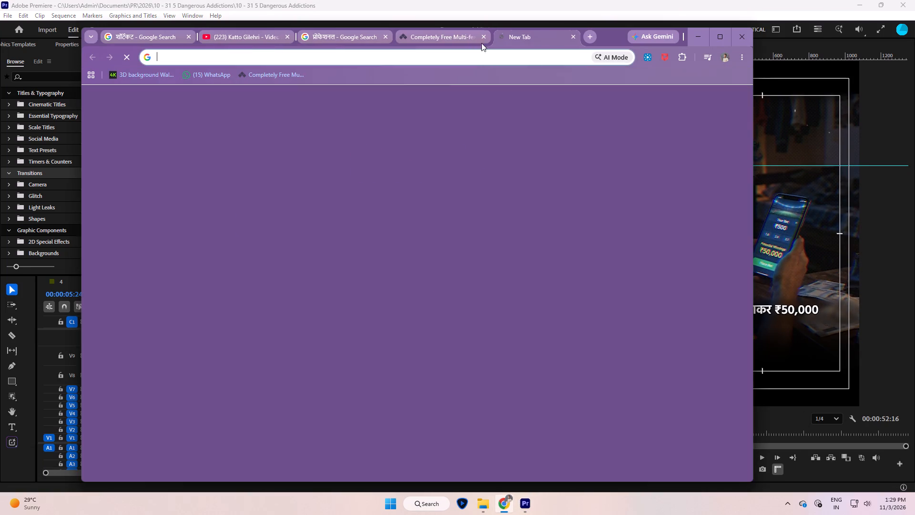
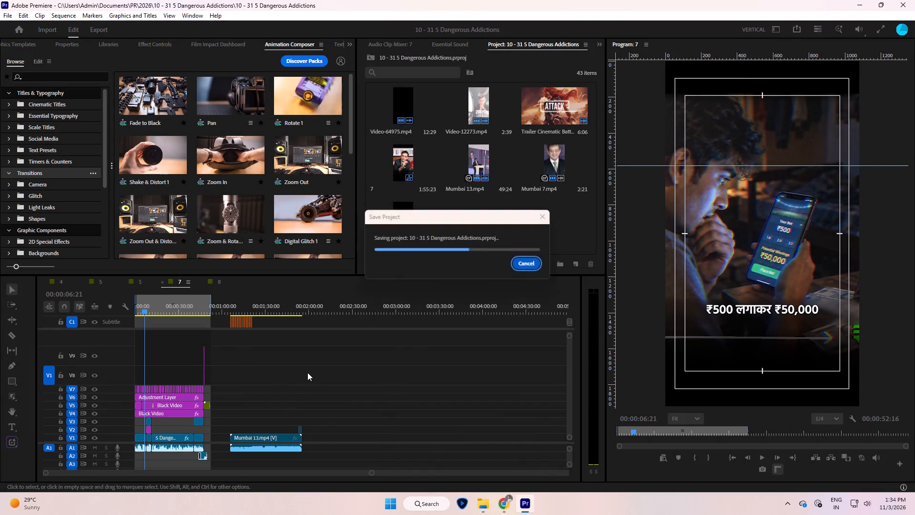
Continue the review playback of sequence 7 briefly and pause it.
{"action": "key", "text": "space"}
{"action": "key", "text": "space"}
{"action": "double_click", "coordinate": [313, 363]}
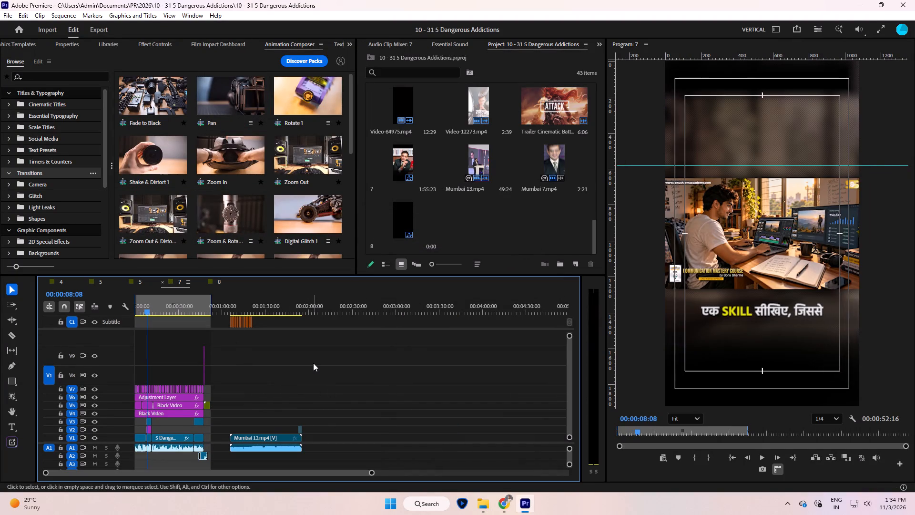
Save the project, switch to the empty sequence 8, and save again.
{"action": "key", "text": "ctrl+s"}
{"action": "left_click", "coordinate": [313, 363], "text": "ctrl"}
{"action": "left_click", "coordinate": [226, 280]}
{"action": "key", "text": "ctrl+s"}
{"action": "left_click", "coordinate": [222, 372]}
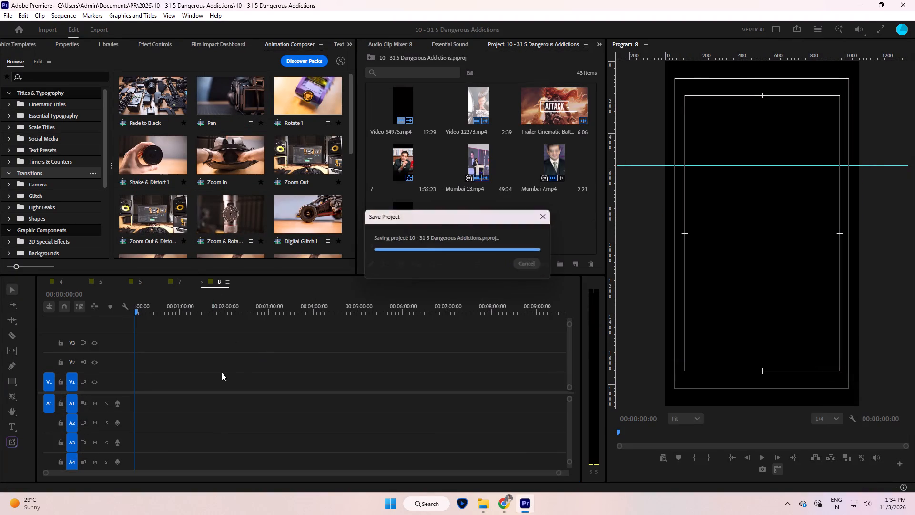
Close the Trailer Epic Thriller music clip in the source monitor after briefly playing it, and save the project.
{"action": "key", "text": "s"}
{"action": "left_click", "coordinate": [195, 132]}
{"action": "key", "text": "space"}
{"action": "key", "text": "s"}
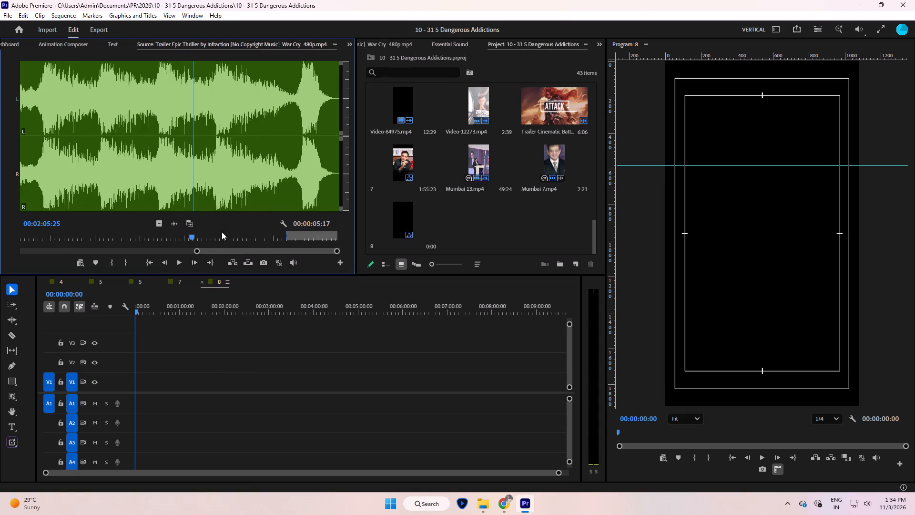
{"action": "key", "text": "space"}
{"action": "key", "text": "s"}
{"action": "key", "text": "space"}
{"action": "key", "text": "s"}
{"action": "key", "text": "space"}
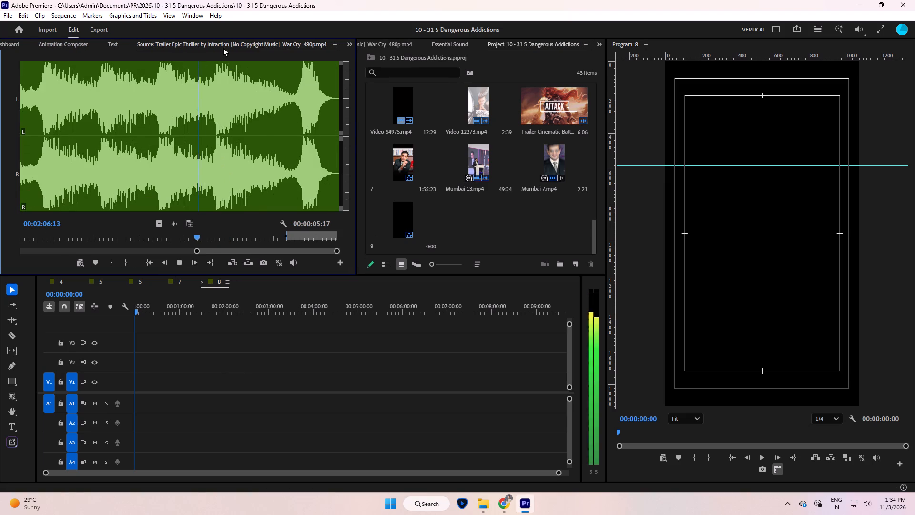
{"action": "type", "text": "s"}
{"action": "right_click", "coordinate": [222, 46]}
{"action": "left_click", "coordinate": [258, 107]}
{"action": "key", "text": "ctrl+s"}
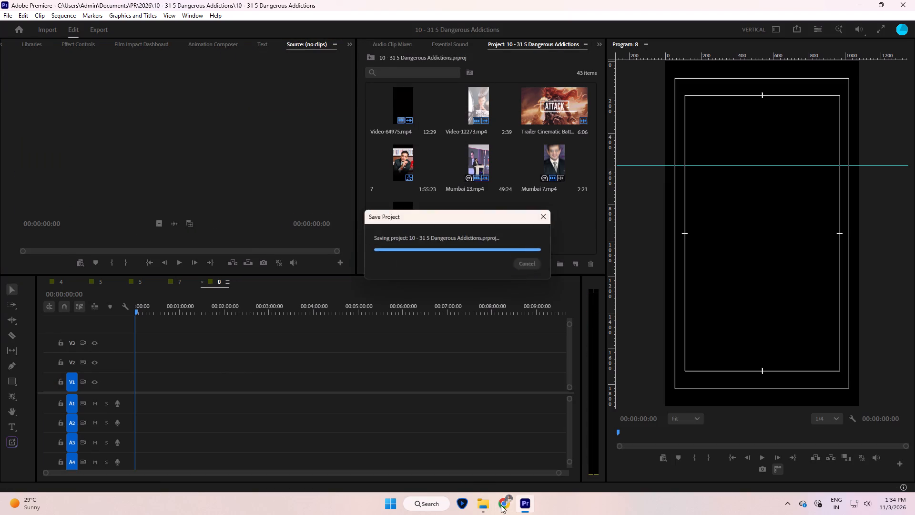
{"action": "key", "text": "s"}
In File Explorer, copy the 5 Dangerous Addictions Spoiling their career video from Downloads into the Flixmate downloads folder.
{"action": "left_click", "coordinate": [479, 496]}
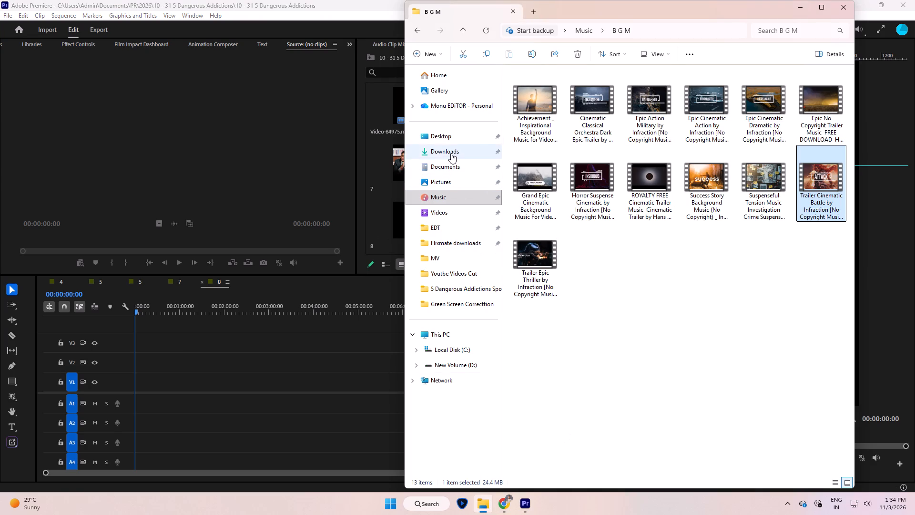
{"action": "left_click", "coordinate": [451, 153]}
{"action": "scroll", "coordinate": [732, 284], "scroll_direction": "down", "scroll_amount": 6}
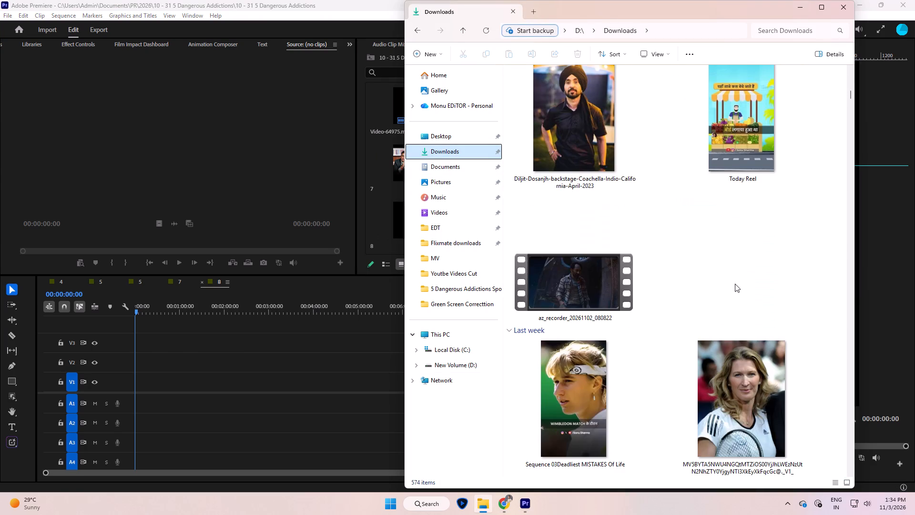
{"action": "scroll", "coordinate": [736, 283], "scroll_direction": "down", "scroll_amount": 2}
{"action": "scroll", "coordinate": [761, 250], "scroll_direction": "down", "scroll_amount": 1}
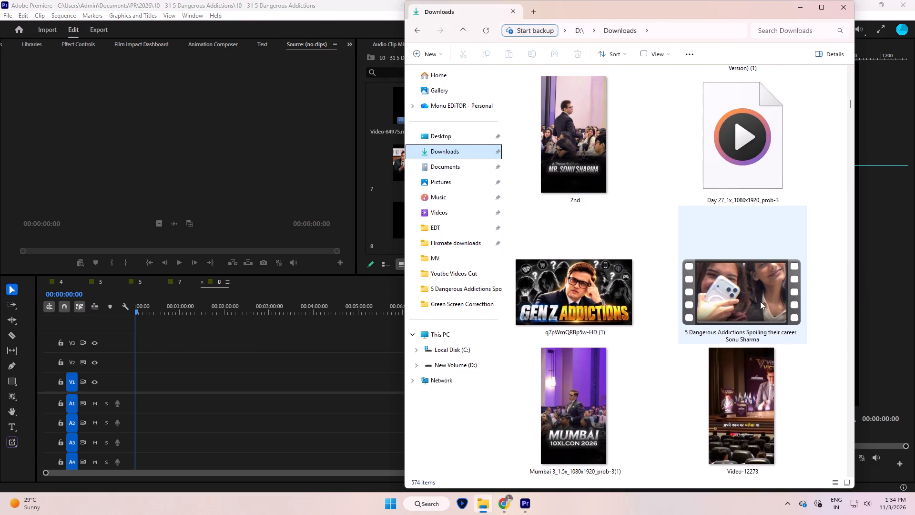
{"action": "left_click", "coordinate": [761, 294]}
{"action": "key", "text": "ctrl+c"}
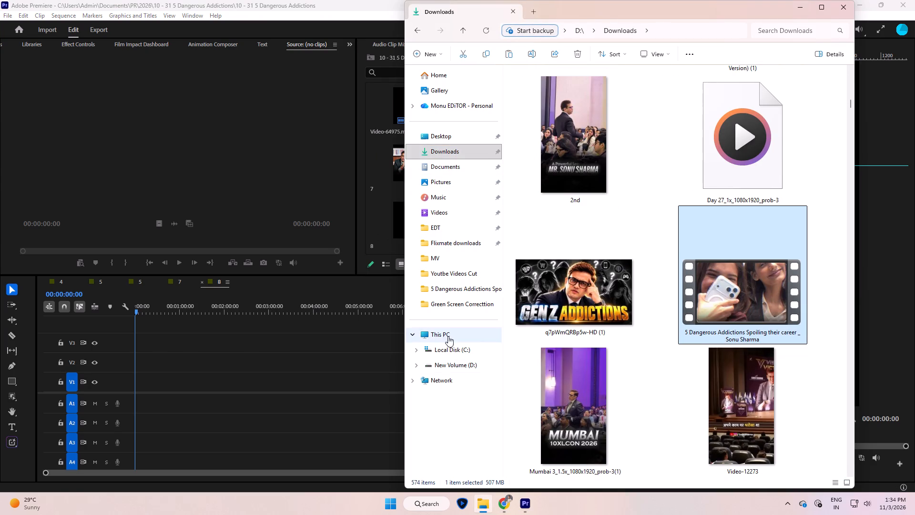
{"action": "left_click", "coordinate": [466, 240]}
{"action": "key", "text": "ctrl+v"}
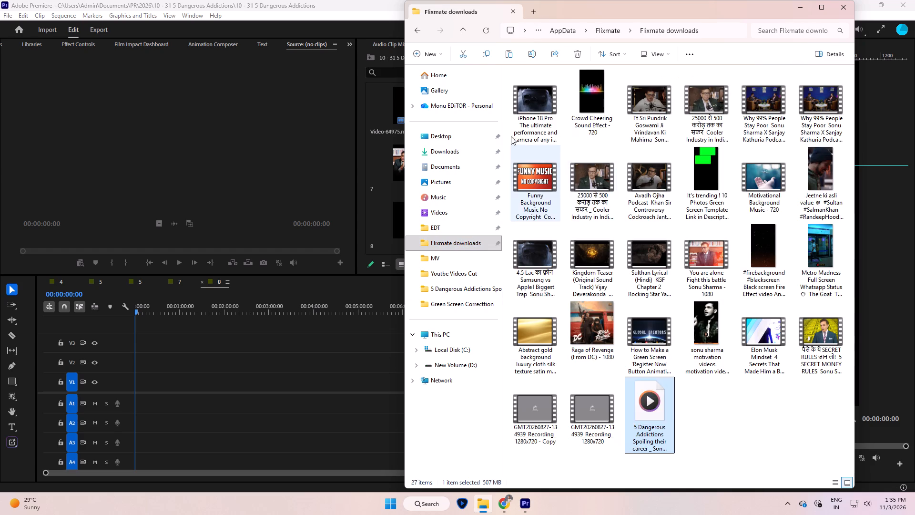
Load the copied 5 Dangerous Addictions video into Premiere's source monitor and save the project.
{"action": "left_click_drag", "start_coordinate": [661, 418], "coordinate": [137, 133]}
{"action": "left_click", "coordinate": [146, 146]}
{"action": "left_click", "coordinate": [153, 147]}
{"action": "key", "text": "ctrl+s"}
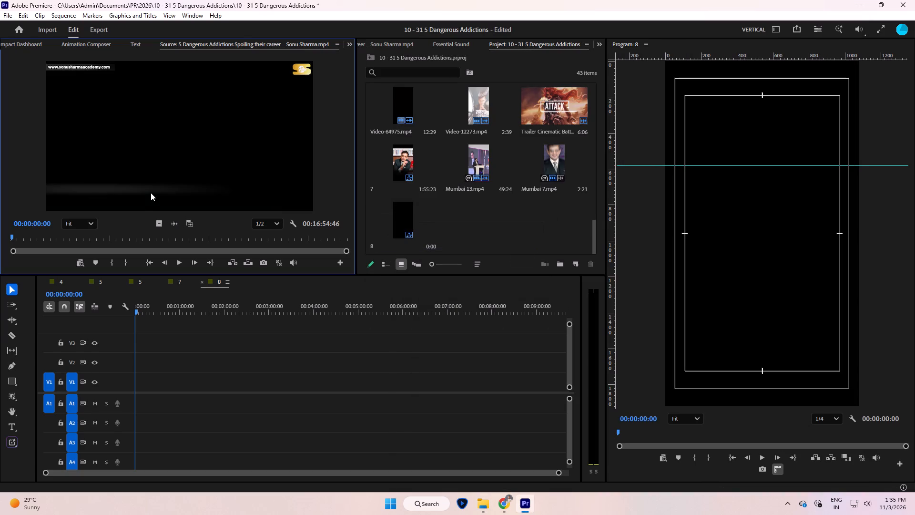
Play the source video from about 00:07:12 and from about 00:08:20 to look for the next excerpt.
{"action": "left_click", "coordinate": [151, 193]}
{"action": "key", "text": "space"}
{"action": "left_click", "coordinate": [152, 235]}
{"action": "key", "text": "space"}
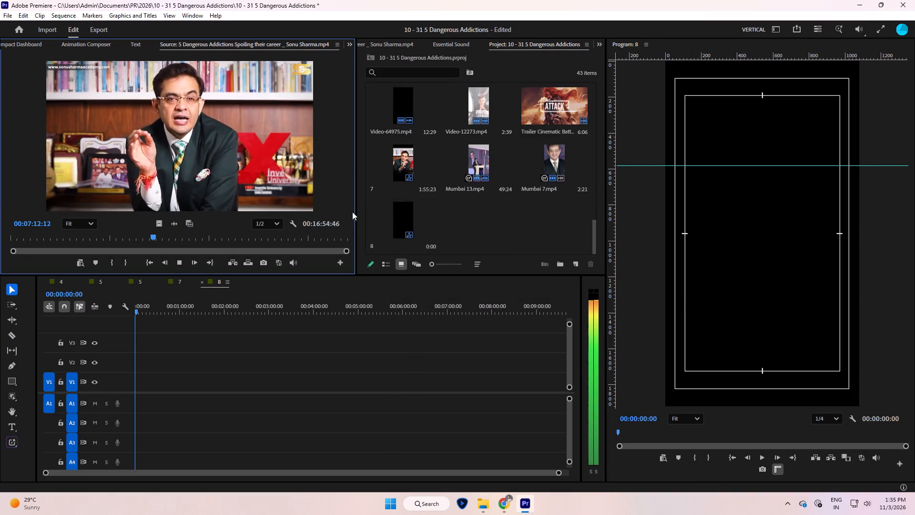
{"action": "left_click", "coordinate": [177, 236]}
{"action": "key", "text": "space"}
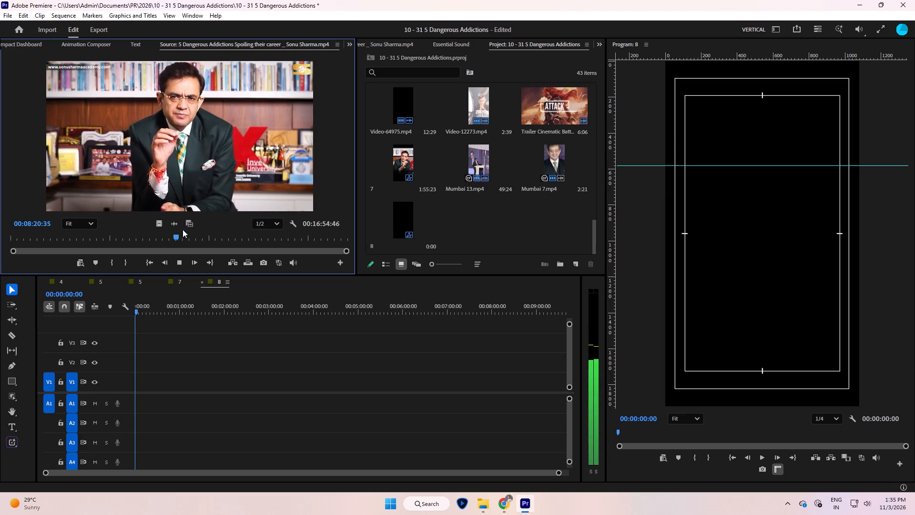
{"action": "left_click", "coordinate": [288, 182]}
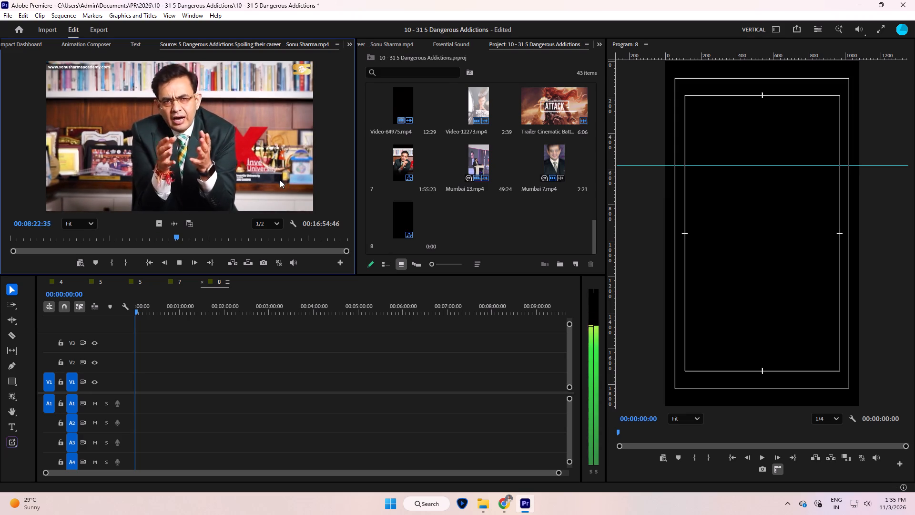
{"action": "key", "text": "equal"}
{"action": "key", "text": "equal"}
{"action": "key", "text": "minus"}
{"action": "key", "text": "equal"}
{"action": "key", "text": "equal"}
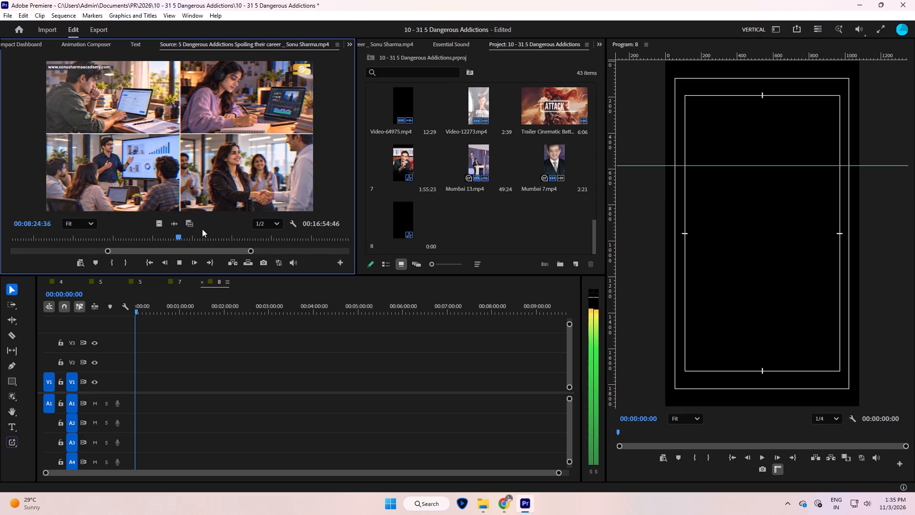
{"action": "key", "text": "equal"}
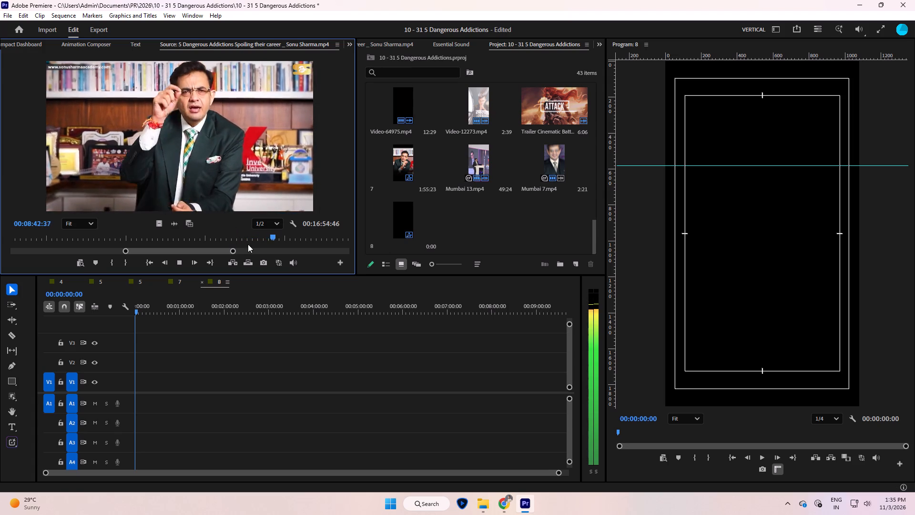
Examine the source video between about 00:08:42 and 00:08:50 to locate where the excerpt should start.
{"action": "left_click", "coordinate": [257, 164]}
{"action": "key", "text": "equal"}
{"action": "key", "text": "equal"}
{"action": "key", "text": "minus"}
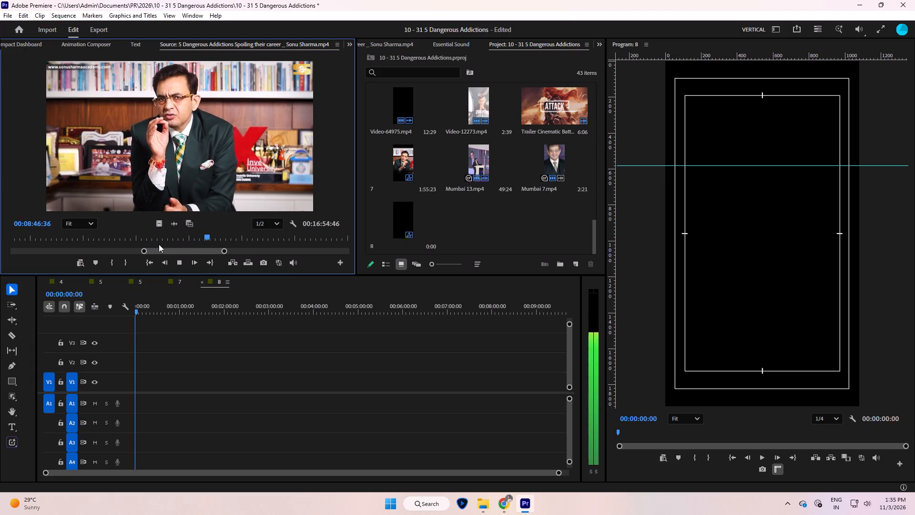
{"action": "left_click", "coordinate": [224, 122]}
{"action": "key", "text": "equal"}
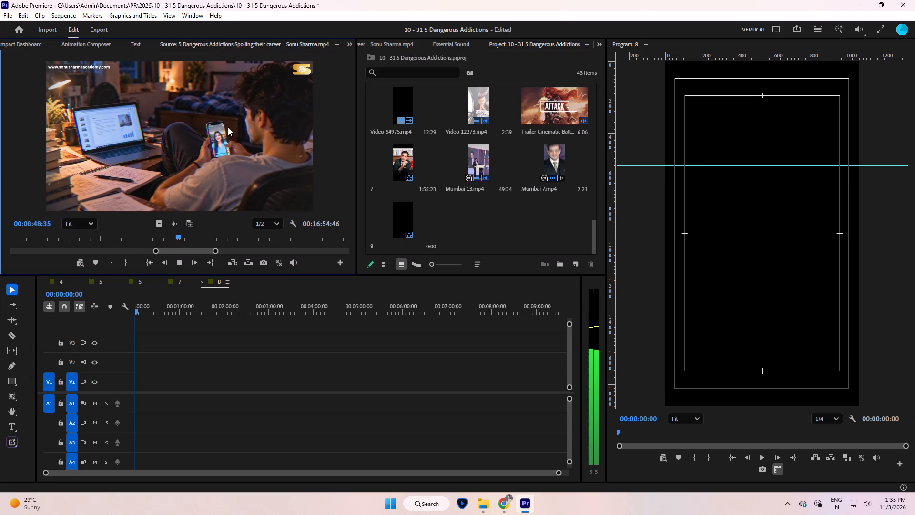
{"action": "key", "text": "equal"}
{"action": "key", "text": "minus"}
{"action": "key", "text": "minus"}
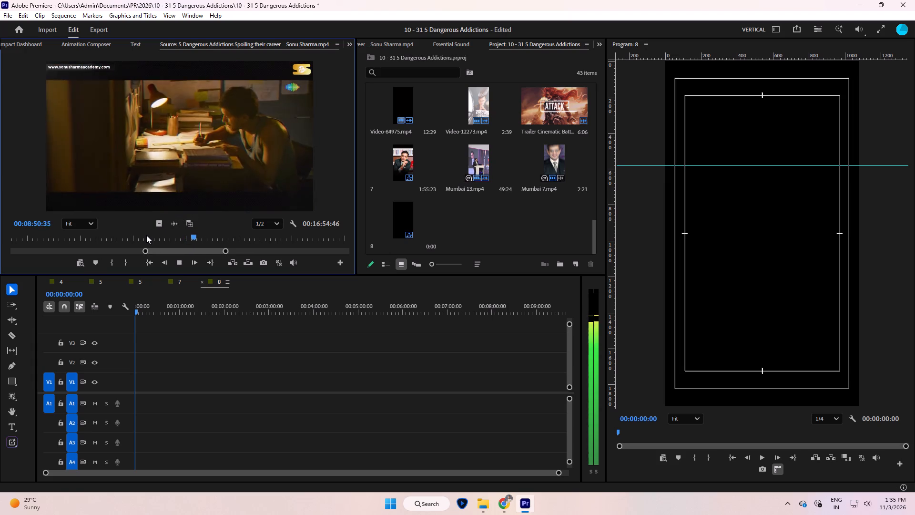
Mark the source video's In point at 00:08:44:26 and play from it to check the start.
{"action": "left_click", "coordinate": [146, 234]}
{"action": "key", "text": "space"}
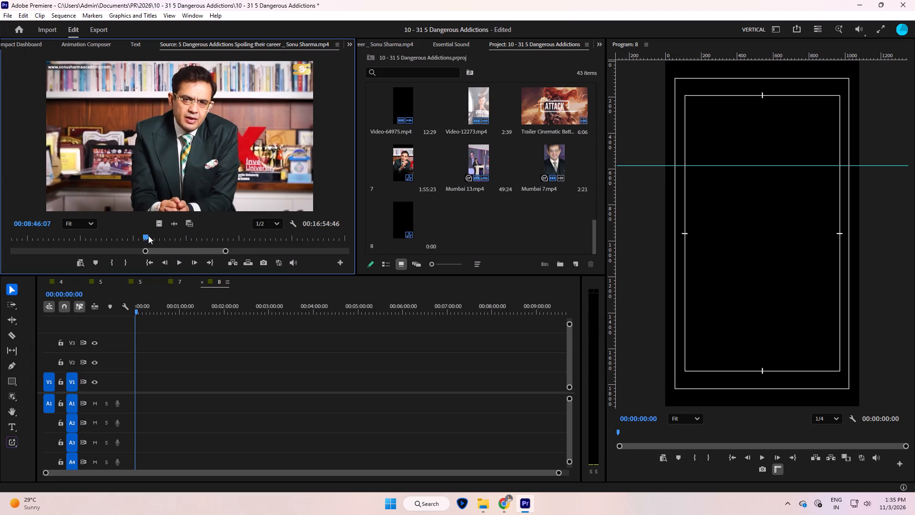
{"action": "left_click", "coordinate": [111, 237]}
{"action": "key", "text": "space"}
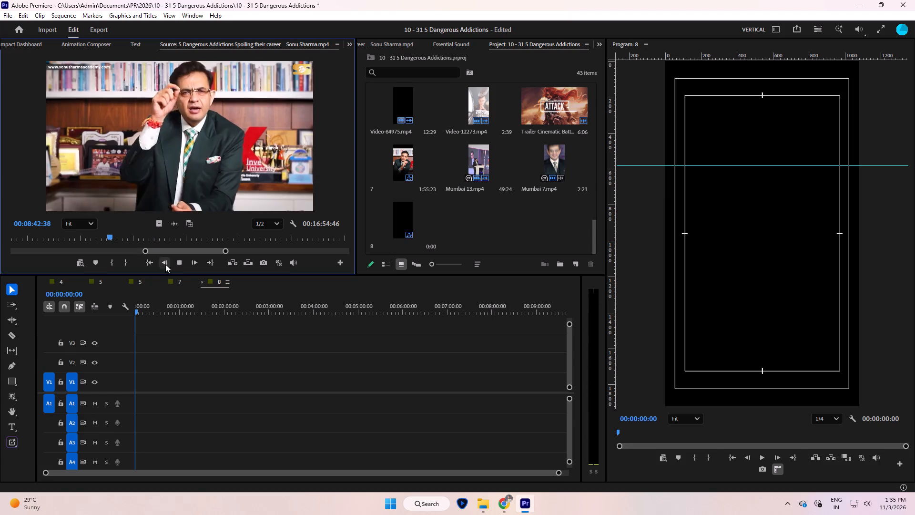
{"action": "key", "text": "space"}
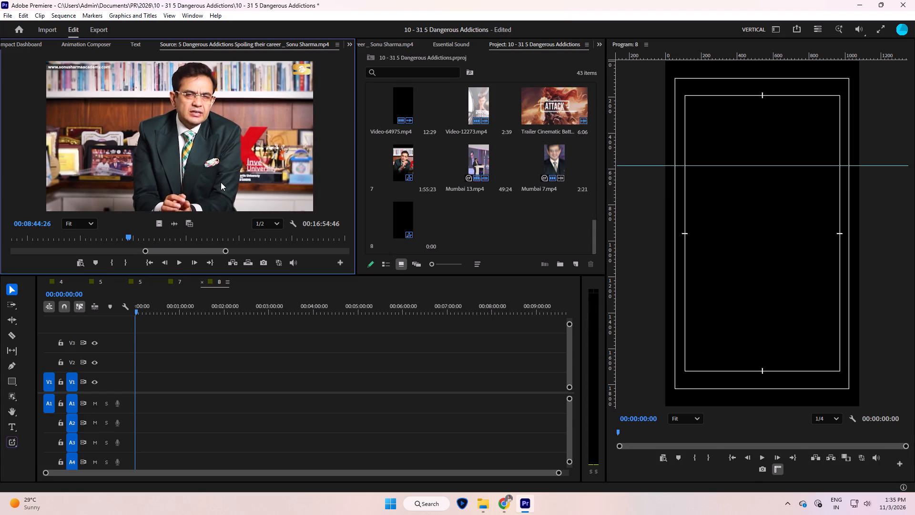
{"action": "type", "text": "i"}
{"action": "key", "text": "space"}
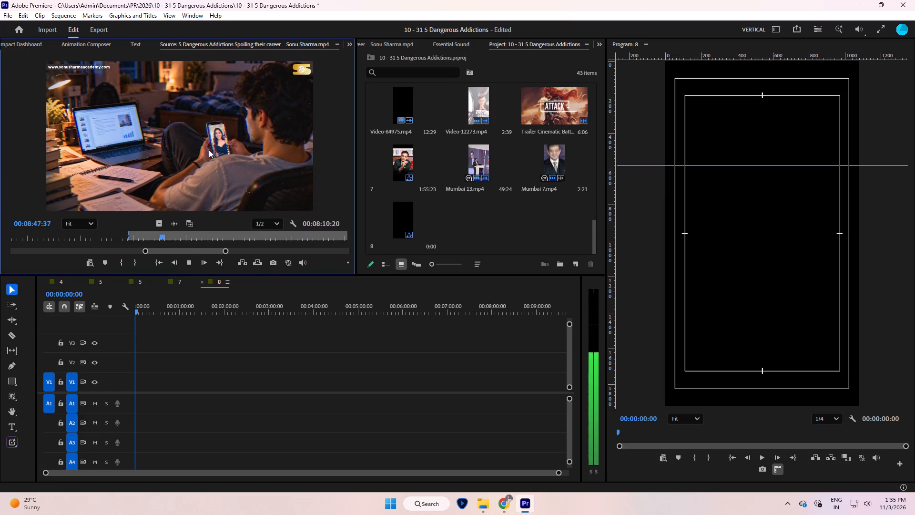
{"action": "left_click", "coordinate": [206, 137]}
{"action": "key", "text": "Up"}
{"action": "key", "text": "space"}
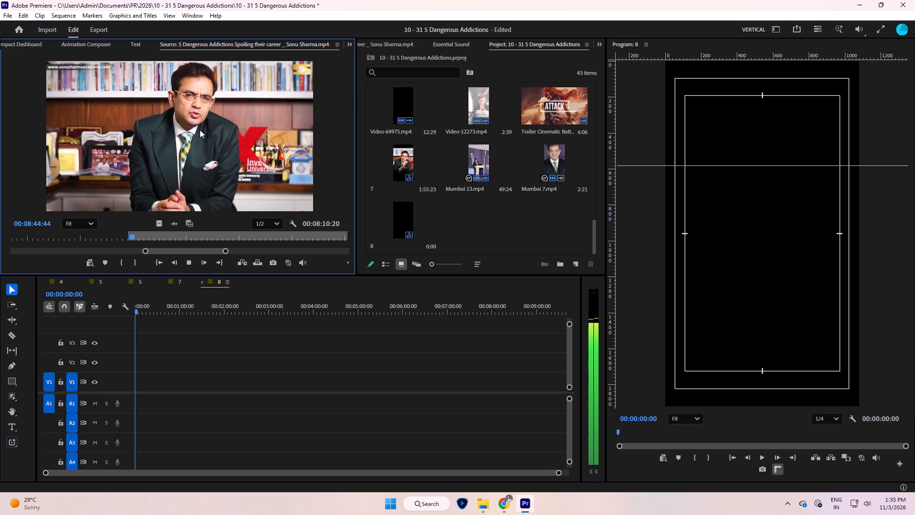
Reset the source video's In point about one second further on and replay from it.
{"action": "key", "text": "space"}
{"action": "type", "text": "i"}
{"action": "key", "text": "space"}
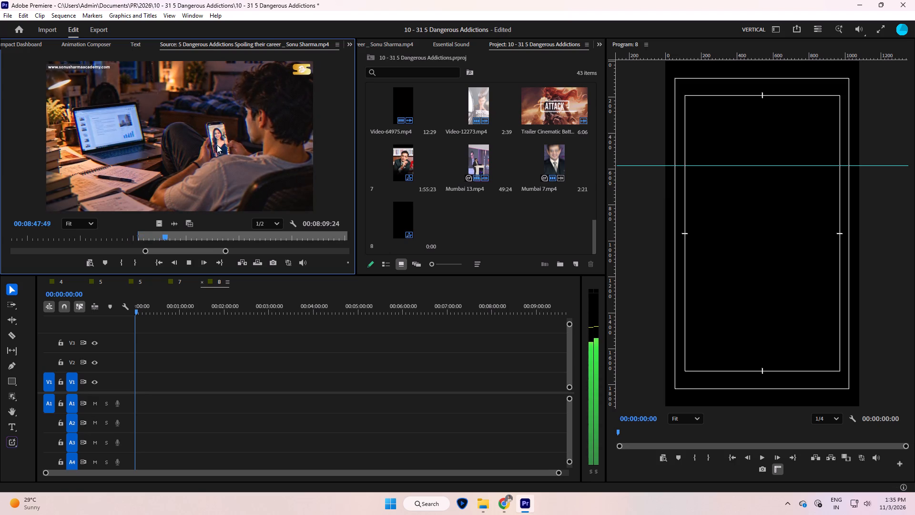
{"action": "key", "text": "Up"}
{"action": "key", "text": "space"}
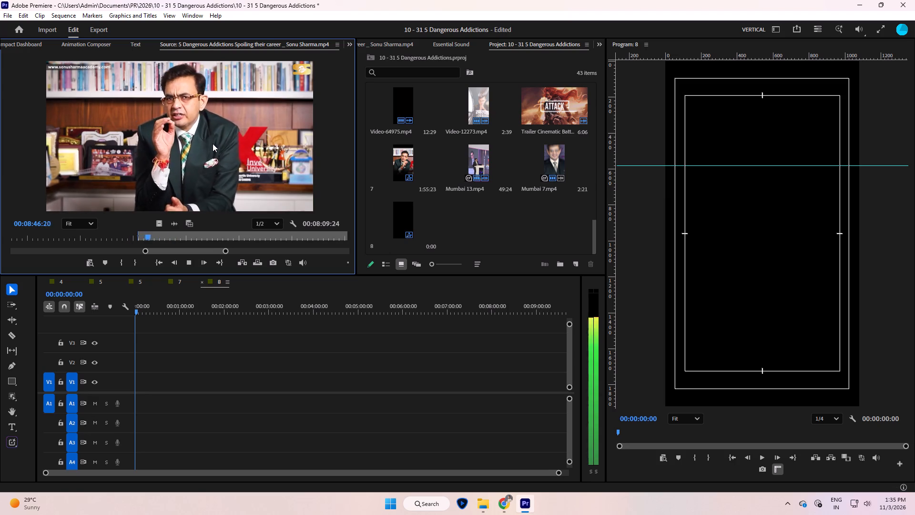
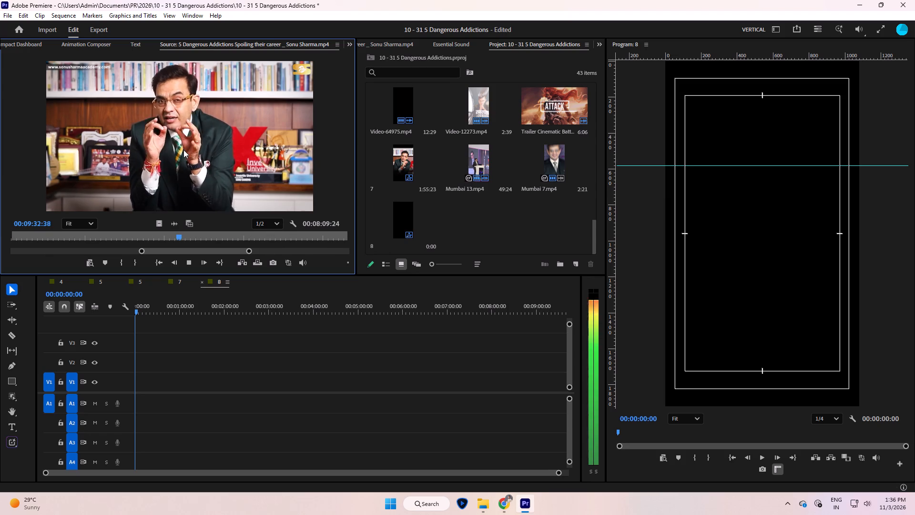
Play the source video on from about 00:09:32 to 00:09:40 to find where the excerpt should end.
{"action": "type", "text": "=--"}
{"action": "key", "text": "equal"}
{"action": "key", "text": "minus"}
{"action": "key", "text": "minus"}
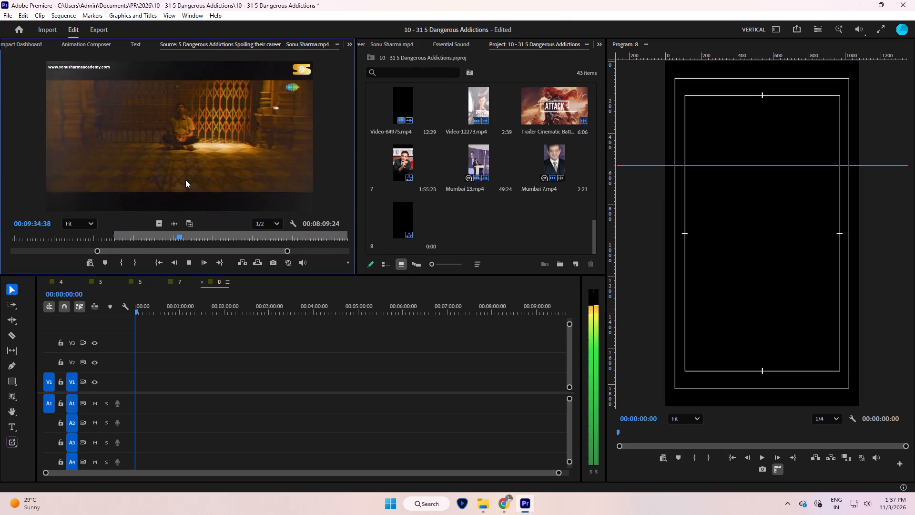
{"action": "key", "text": "equal"}
{"action": "key", "text": "equal"}
{"action": "type", "text": "--"}
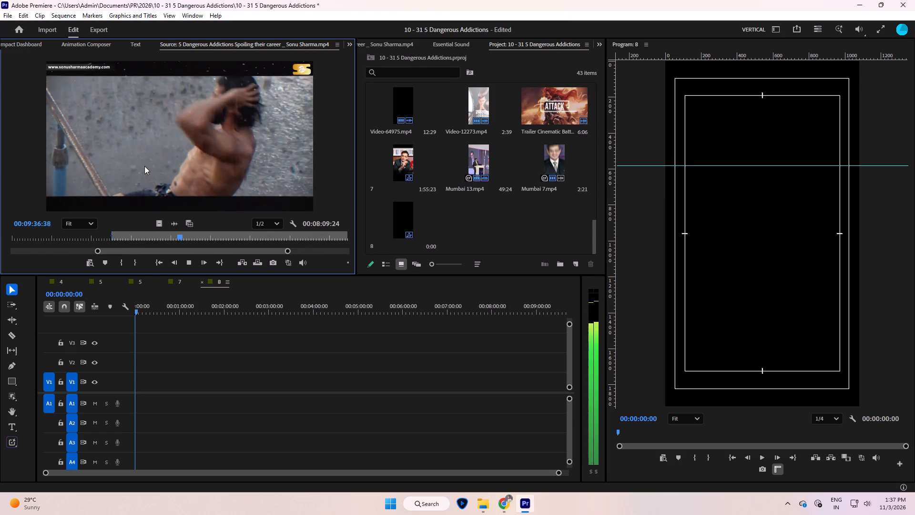
{"action": "key", "text": "equal"}
{"action": "key", "text": "equal"}
{"action": "key", "text": "minus"}
{"action": "left_click", "coordinate": [207, 176]}
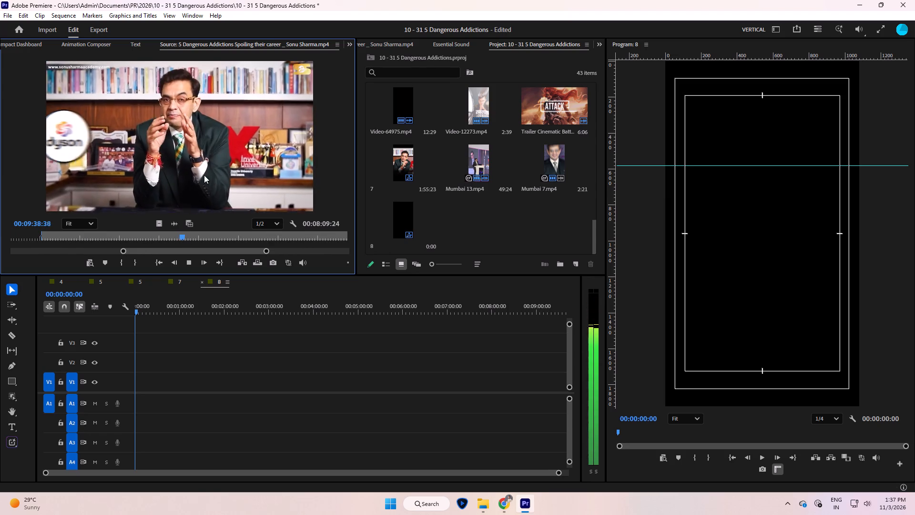
Go back a few seconds in the source video, replay the passage and mark the Out point at 00:09:38:16.
{"action": "key", "text": "shift+Left"}
{"action": "key", "text": "shift+Left"}
{"action": "key", "text": "shift+Left"}
{"action": "key", "text": "shift+Left"}
{"action": "key", "text": "shift+Left"}
{"action": "key", "text": "shift+Left"}
{"action": "key", "text": "shift+Left"}
{"action": "key", "text": "shift+Left"}
{"action": "key", "text": "shift+Left"}
{"action": "key", "text": "shift+Left"}
{"action": "key", "text": "shift+Left"}
{"action": "key", "text": "shift+Left"}
{"action": "key", "text": "shift+Left"}
{"action": "key", "text": "shift+Left"}
{"action": "key", "text": "shift+Left"}
{"action": "key", "text": "shift+Left"}
{"action": "key", "text": "shift+Left"}
{"action": "key", "text": "shift+Left"}
{"action": "key", "text": "shift+Left"}
{"action": "key", "text": "shift+Left"}
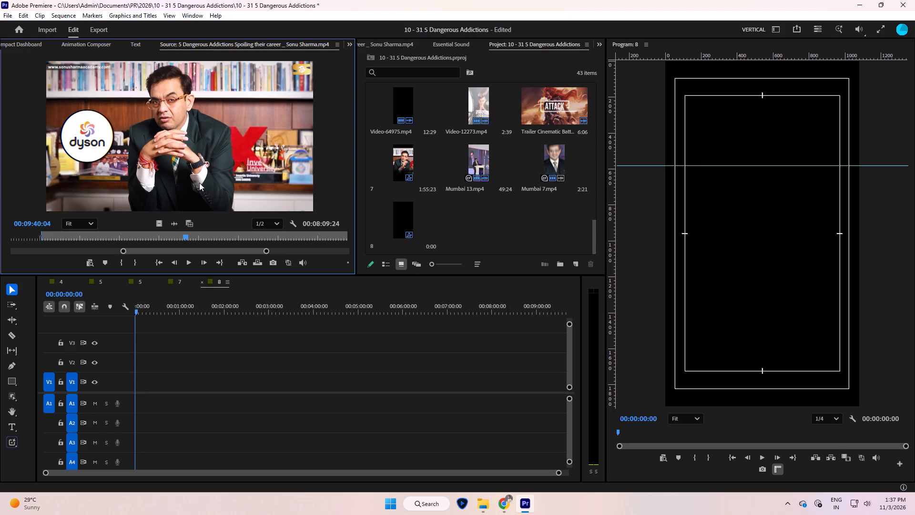
{"action": "key", "text": "space"}
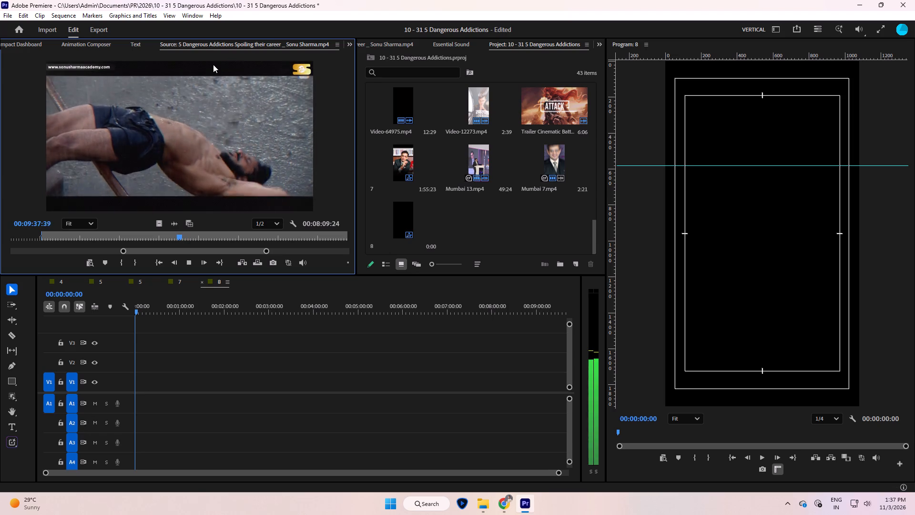
{"action": "key", "text": "space"}
{"action": "type", "text": "o"}
{"action": "key", "text": "space"}
{"action": "key", "text": "space"}
{"action": "key", "text": "o"}
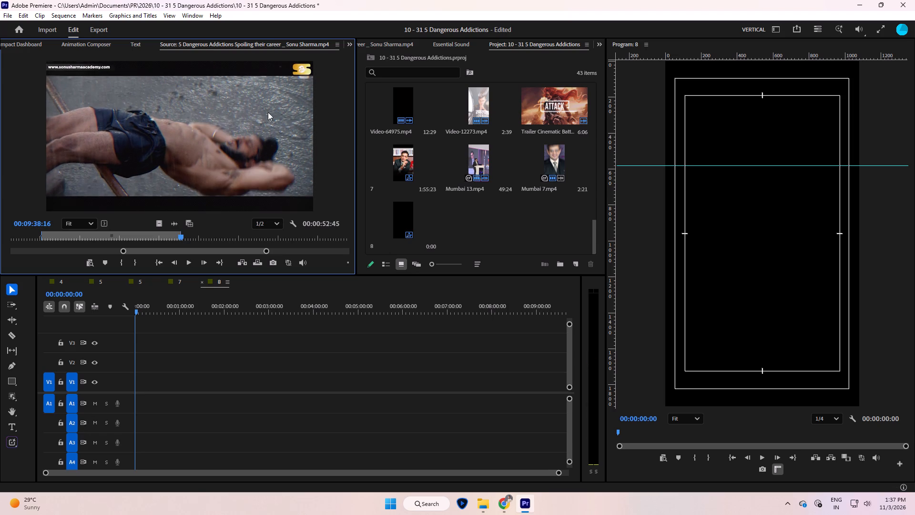
Place the marked excerpt at the start of sequence 8 on V1 and A1, keeping the existing sequence settings, and save the project.
{"action": "left_click_drag", "start_coordinate": [226, 104], "coordinate": [132, 384]}
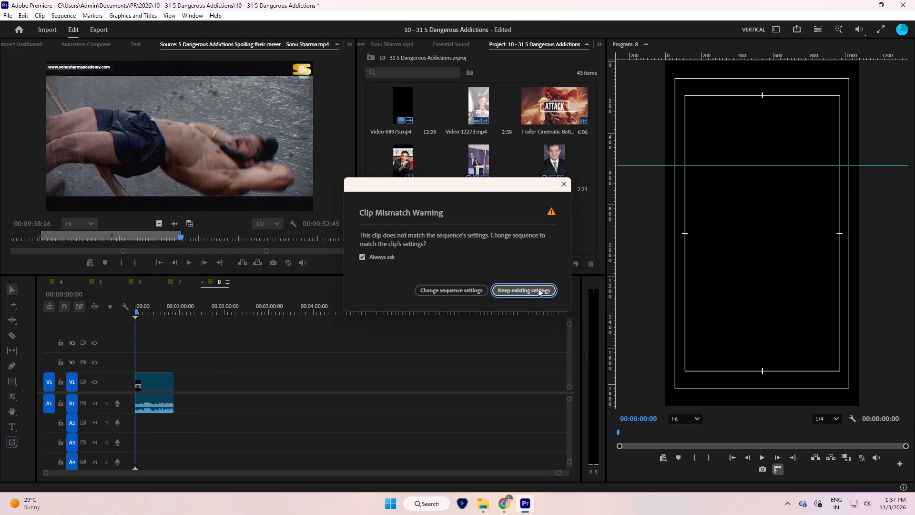
{"action": "left_click", "coordinate": [535, 290]}
{"action": "key", "text": "ctrl+s"}
Select the placed excerpt on V1 in sequence 8 and play its opening moments.
{"action": "left_click_drag", "start_coordinate": [319, 374], "coordinate": [314, 377], "text": "ctrl"}
{"action": "key", "text": "e"}
{"action": "left_click", "coordinate": [146, 388]}
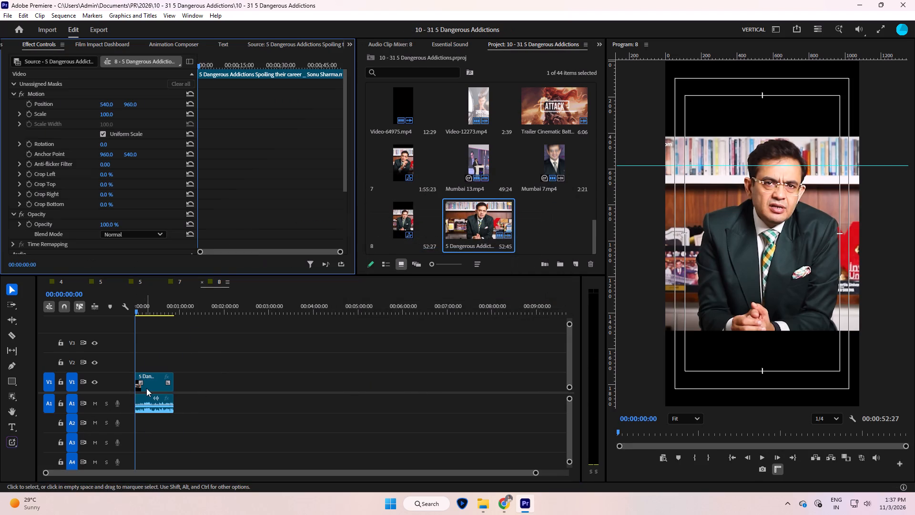
{"action": "key", "text": "space"}
{"action": "key", "text": "space"}
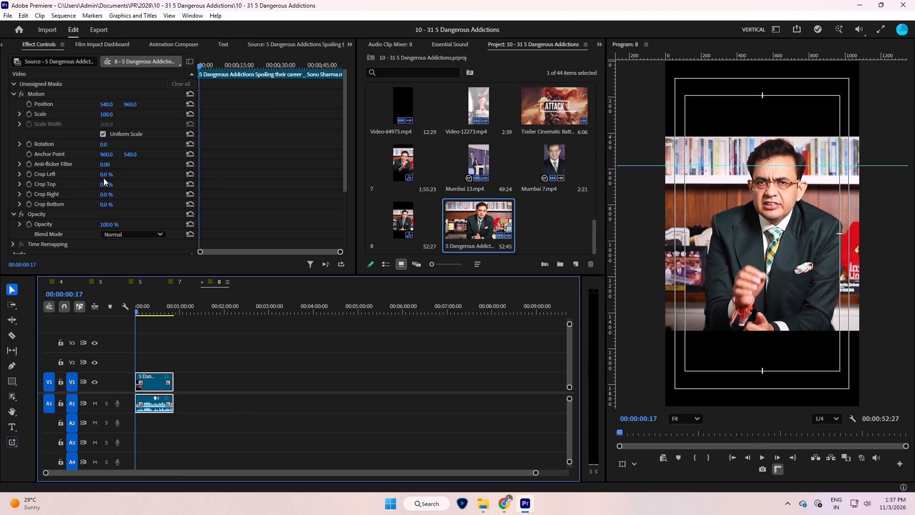
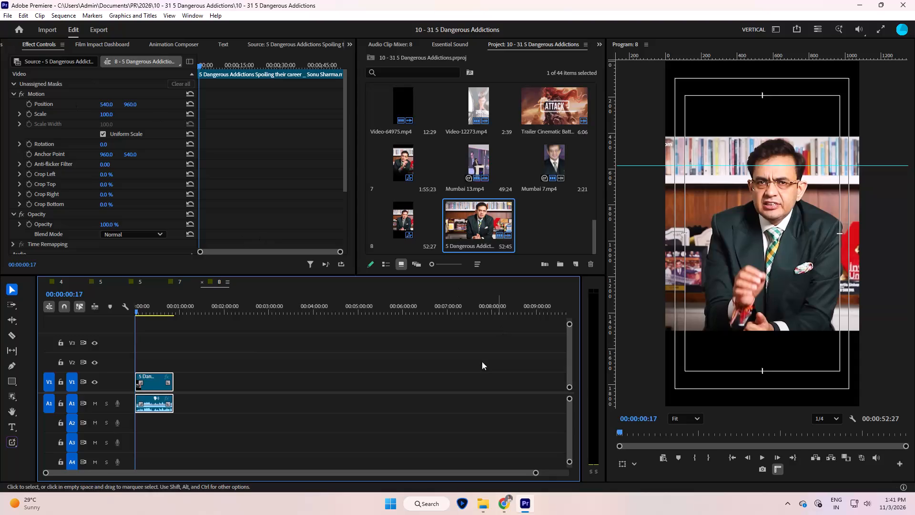
Play the excerpt's opening second in sequence 8 and save the project.
{"action": "left_click", "coordinate": [427, 409], "text": "ctrl"}
{"action": "key", "text": "ctrl+s"}
{"action": "left_click", "coordinate": [427, 409]}
{"action": "key", "text": "space"}
{"action": "key", "text": "space"}
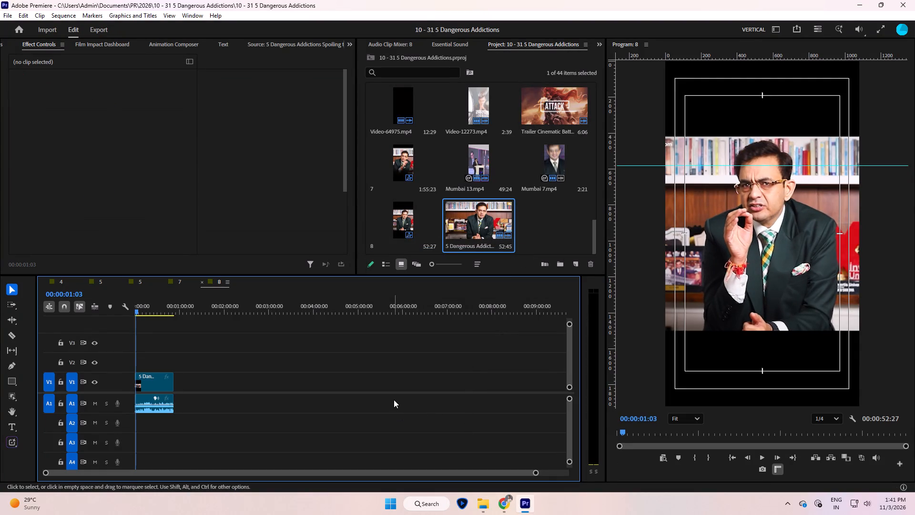
{"action": "left_click", "coordinate": [394, 400]}
{"action": "key", "text": "ctrl+s"}
{"action": "left_click", "coordinate": [393, 399]}
Minimise all track heights in sequence 8, return the playhead to the sequence start and save the project.
{"action": "key", "text": "equal"}
{"action": "key", "text": "equal"}
{"action": "key", "text": "equal"}
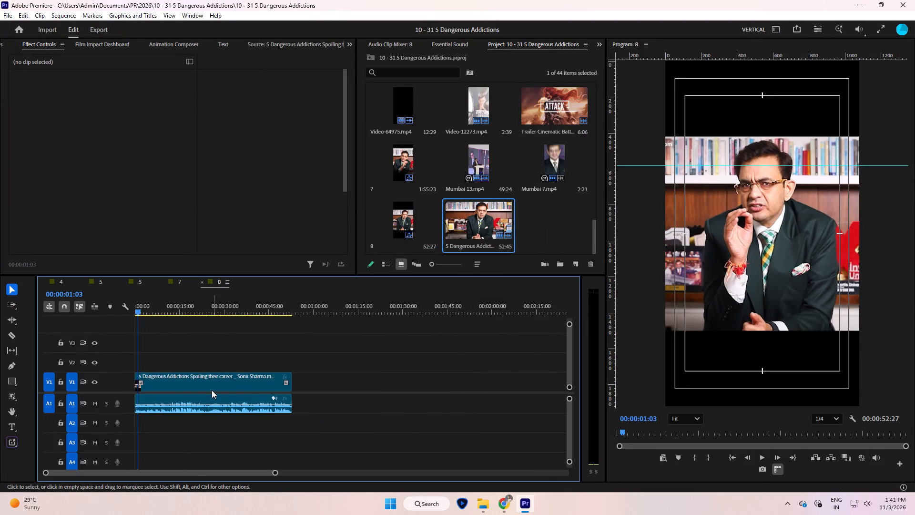
{"action": "key", "text": "minus"}
{"action": "left_click", "coordinate": [229, 382]}
{"action": "key", "text": "shift+underscore"}
{"action": "key", "text": "equal"}
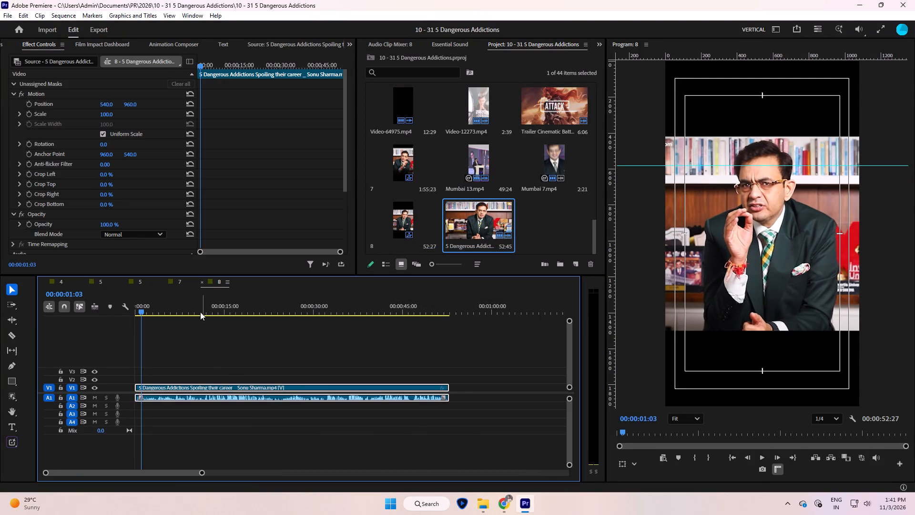
{"action": "key", "text": "space"}
{"action": "left_click", "coordinate": [285, 331]}
{"action": "key", "text": "space"}
{"action": "key", "text": "Up"}
{"action": "key", "text": "ctrl+s"}
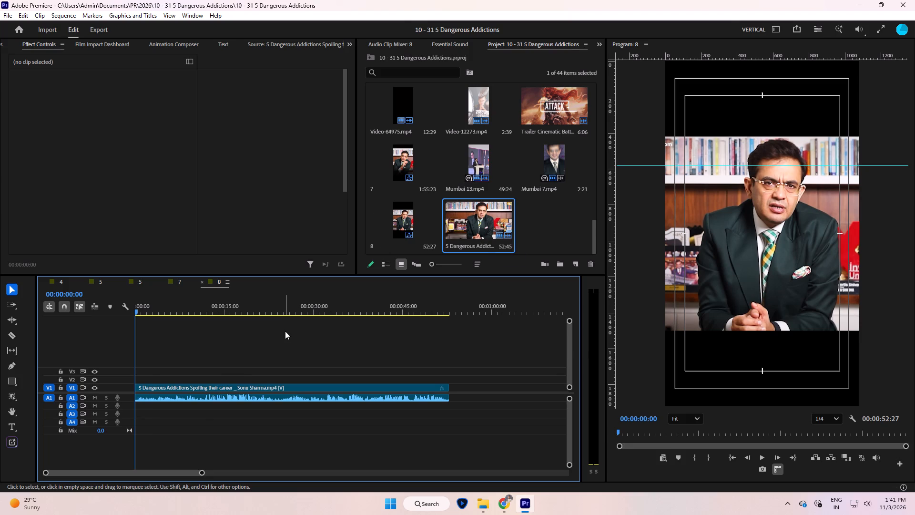
Scale the V1 clip to 142 and set its horizontal position to about 442 to centre the speaker.
{"action": "key", "text": "e"}
{"action": "left_click", "coordinate": [224, 391]}
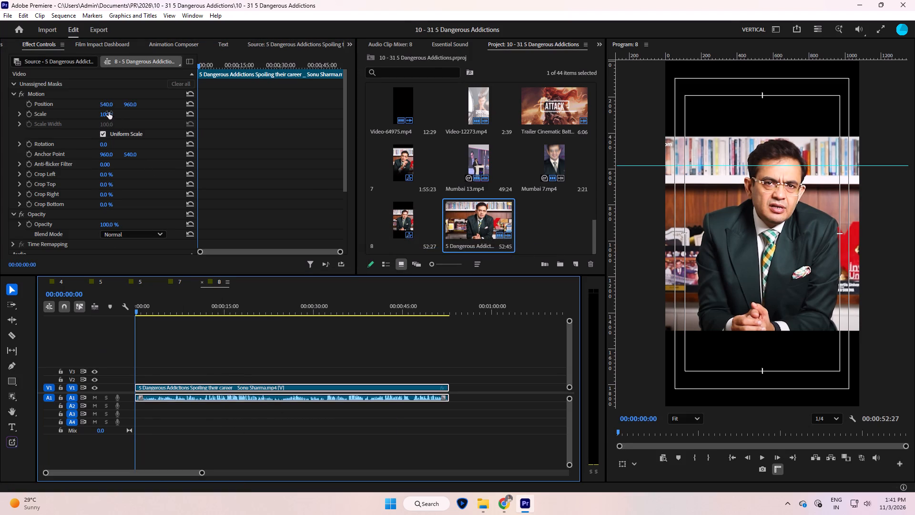
{"action": "left_click_drag", "start_coordinate": [109, 112], "coordinate": [131, 107]}
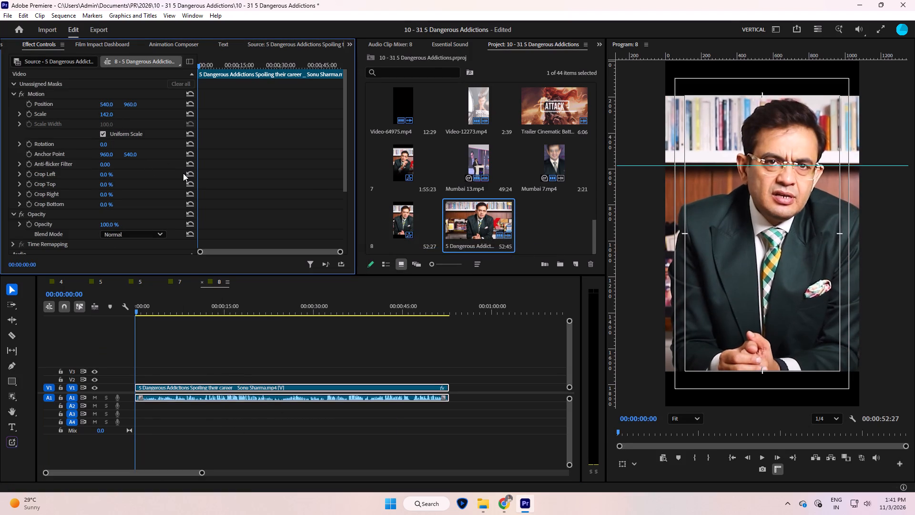
{"action": "key", "text": "Up"}
{"action": "left_click_drag", "start_coordinate": [106, 103], "coordinate": [66, 121]}
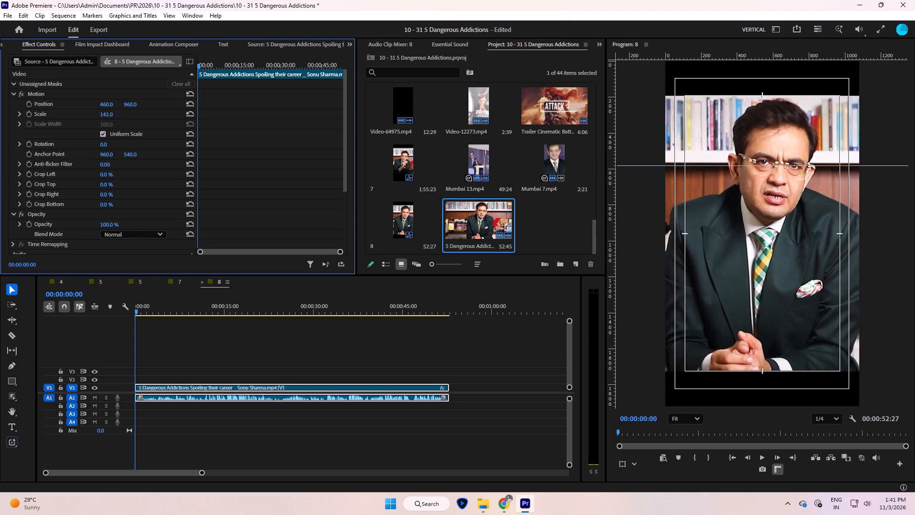
{"action": "left_click_drag", "start_coordinate": [66, 121], "coordinate": [61, 128]}
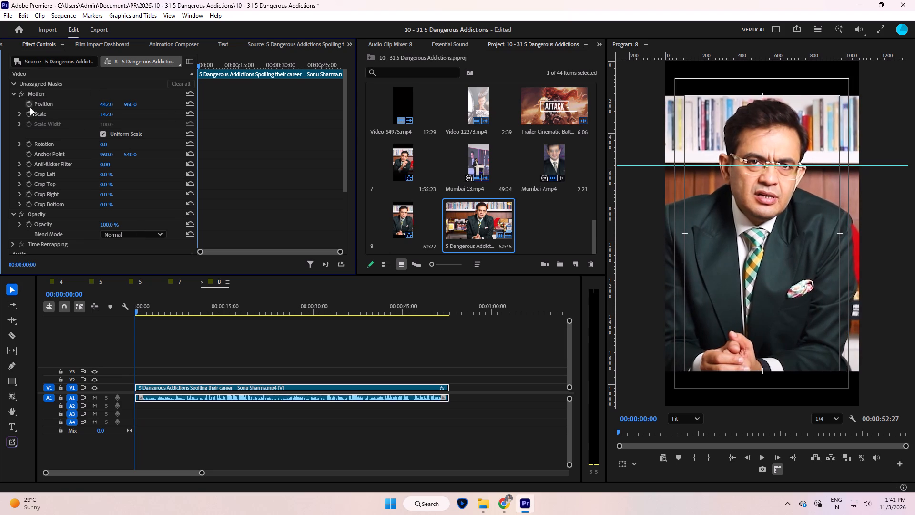
Turn on Position keyframing at the start and add horizontal keyframes through 00:00:01:11, reaching X 585, to keep the speaker centred.
{"action": "left_click", "coordinate": [30, 103]}
{"action": "key", "text": "space"}
{"action": "key", "text": "space"}
{"action": "left_click_drag", "start_coordinate": [103, 104], "coordinate": [120, 106]}
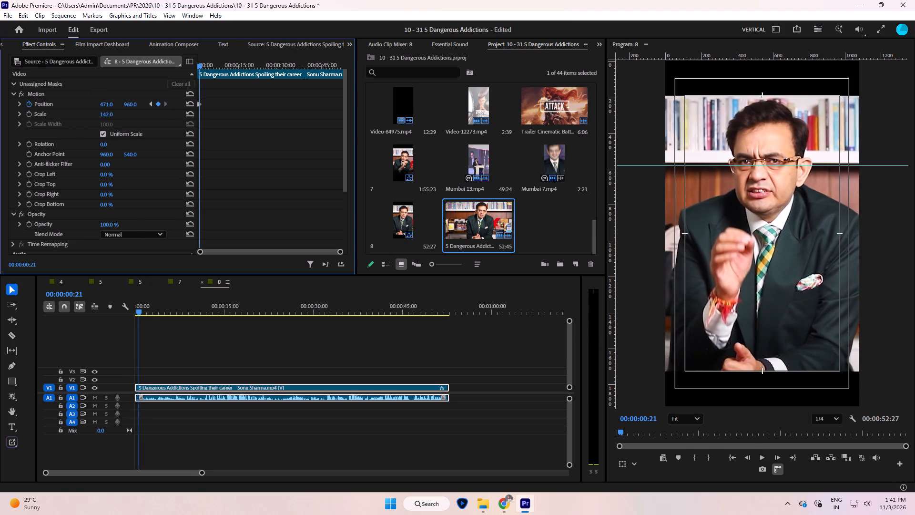
{"action": "left_click_drag", "start_coordinate": [120, 106], "coordinate": [122, 106]}
{"action": "key", "text": "space"}
{"action": "key", "text": "space"}
{"action": "left_click_drag", "start_coordinate": [111, 103], "coordinate": [137, 100]}
{"action": "key", "text": "space"}
{"action": "left_click_drag", "start_coordinate": [111, 103], "coordinate": [120, 103]}
{"action": "key", "text": "space"}
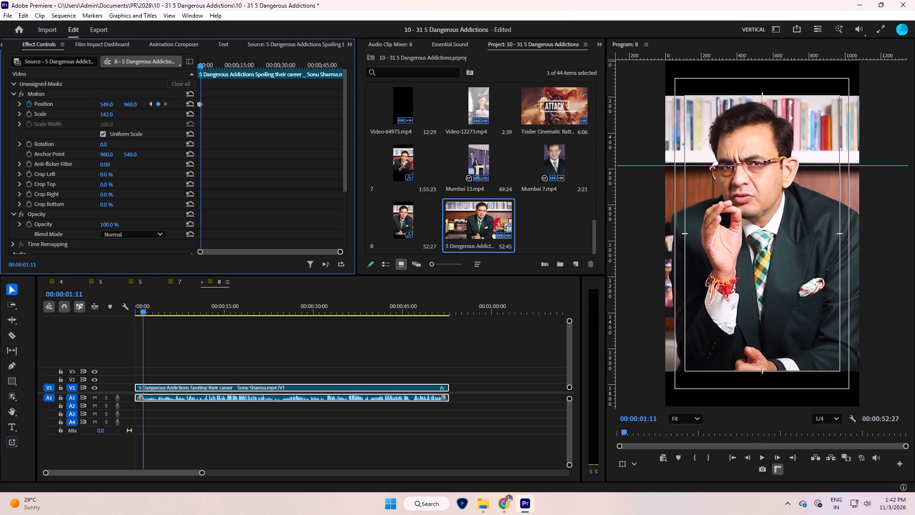
{"action": "left_click_drag", "start_coordinate": [120, 103], "coordinate": [136, 103]}
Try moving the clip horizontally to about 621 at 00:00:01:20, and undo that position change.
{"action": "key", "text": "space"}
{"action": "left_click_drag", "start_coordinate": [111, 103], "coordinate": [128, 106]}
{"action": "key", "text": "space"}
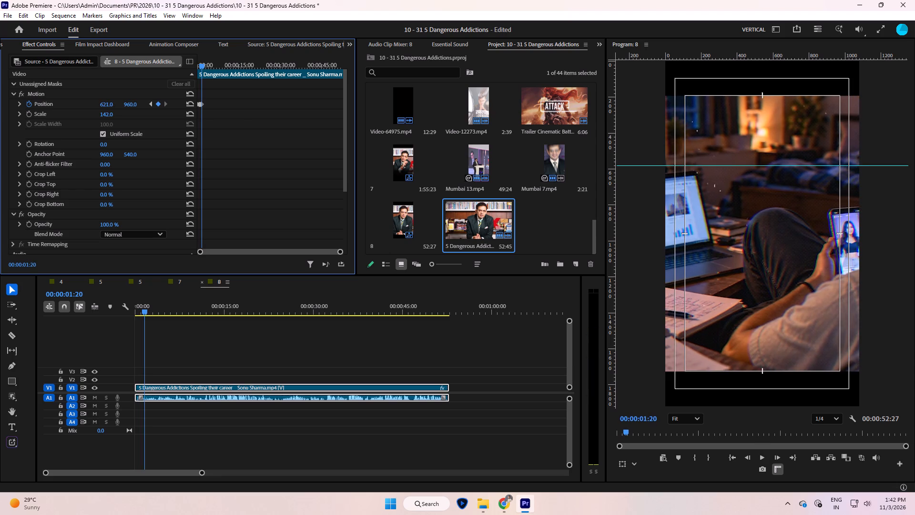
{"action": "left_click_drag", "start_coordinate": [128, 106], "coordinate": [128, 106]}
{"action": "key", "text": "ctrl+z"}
At 00:00:01:16, the speaker's last frame before the cutaway, set the clip's horizontal position to 643.
{"action": "left_click", "coordinate": [222, 118]}
{"action": "key", "text": "Left"}
{"action": "key", "text": "Left"}
{"action": "key", "text": "Left"}
{"action": "key", "text": "Left"}
{"action": "key", "text": "Left"}
{"action": "key", "text": "Left"}
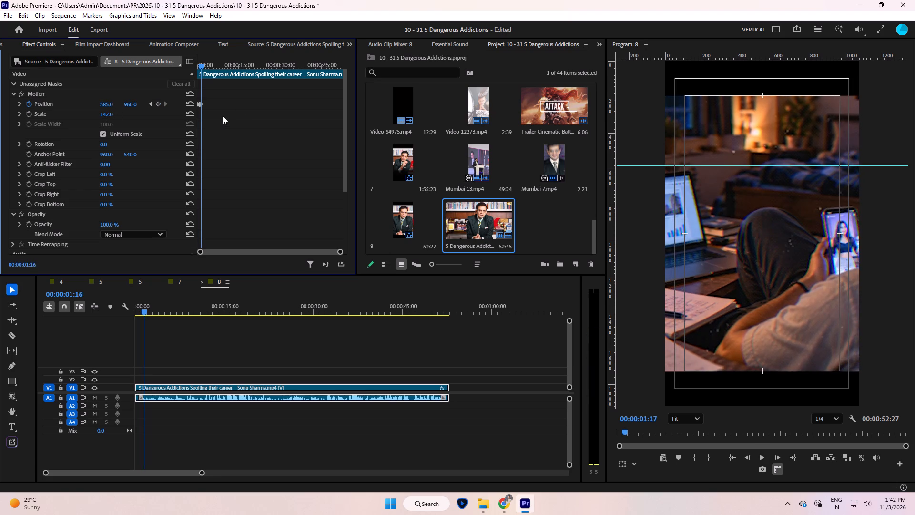
{"action": "key", "text": "Right"}
{"action": "key", "text": "Right"}
{"action": "key", "text": "Right"}
{"action": "key", "text": "Left"}
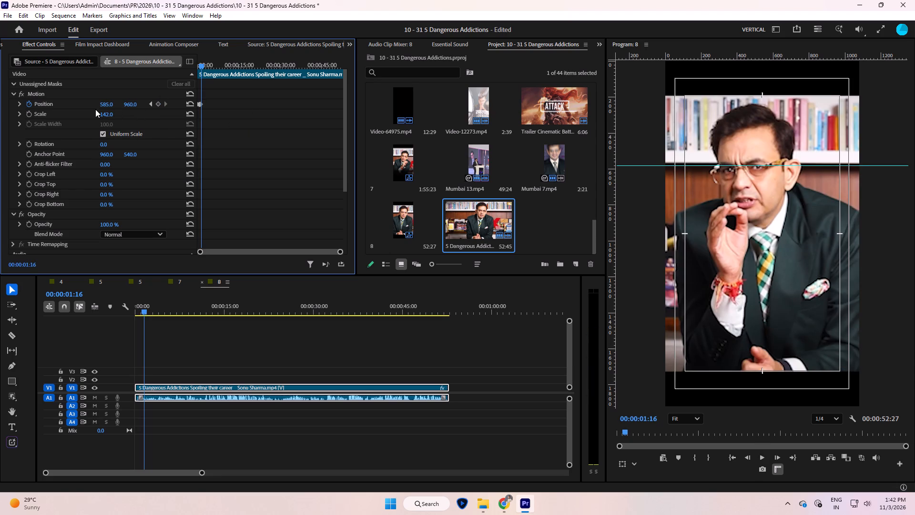
{"action": "left_click_drag", "start_coordinate": [106, 103], "coordinate": [135, 104]}
At 00:00:01:17, set the clip's horizontal position to 48 to frame the cutaway, and play on to 00:00:06:18.
{"action": "key", "text": "Right"}
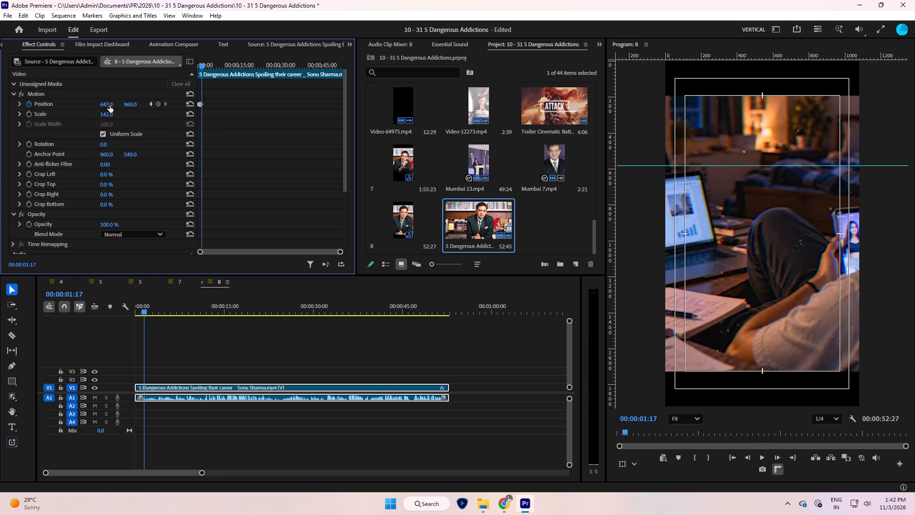
{"action": "left_click_drag", "start_coordinate": [110, 105], "coordinate": [170, 266]}
{"action": "key", "text": "space"}
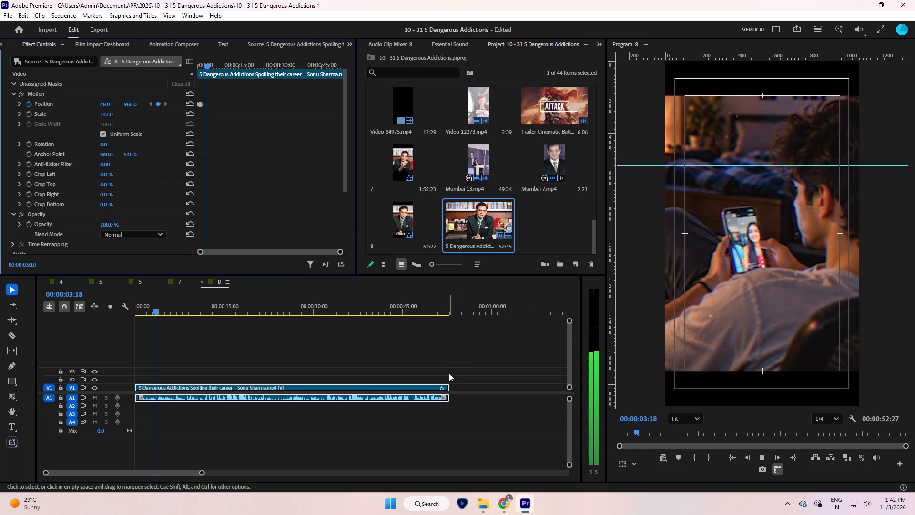
{"action": "key", "text": "space"}
{"action": "key", "text": "space"}
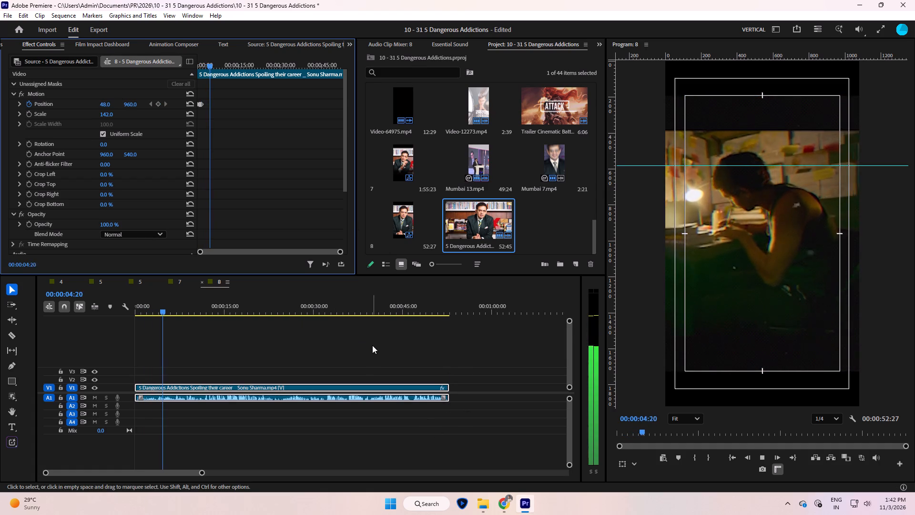
{"action": "key", "text": "space"}
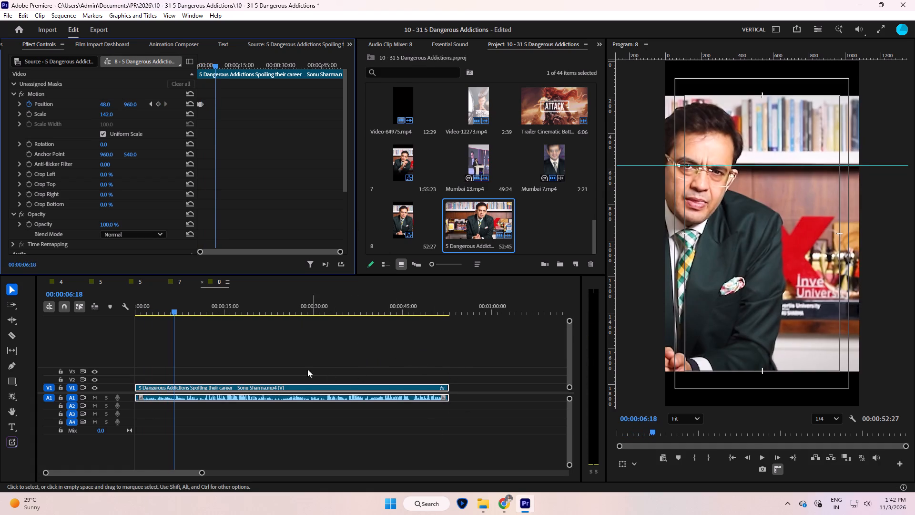
Step back to the last frame before the dark cutaway's shot change and add a Position keyframe at 00:00:05:25.
{"action": "key", "text": "Left"}
{"action": "key", "text": "Left"}
{"action": "key", "text": "Left"}
{"action": "key", "text": "Left"}
{"action": "key", "text": "Left"}
{"action": "key", "text": "Left"}
{"action": "key", "text": "Left"}
{"action": "key", "text": "Left"}
{"action": "key", "text": "Left"}
{"action": "key", "text": "Left"}
{"action": "key", "text": "Right"}
{"action": "key", "text": "Right"}
{"action": "key", "text": "Right"}
{"action": "key", "text": "Right"}
{"action": "key", "text": "Right"}
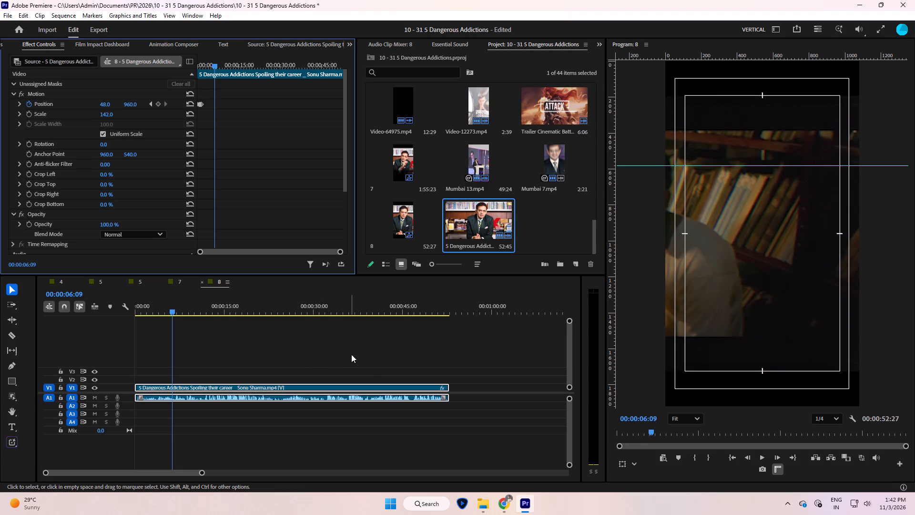
{"action": "key", "text": "Left"}
{"action": "key", "text": "Left"}
{"action": "key", "text": "Left"}
{"action": "key", "text": "Left"}
{"action": "key", "text": "Left"}
{"action": "key", "text": "Left"}
{"action": "key", "text": "Left"}
{"action": "key", "text": "Left"}
{"action": "key", "text": "Left"}
{"action": "key", "text": "Left"}
{"action": "key", "text": "Left"}
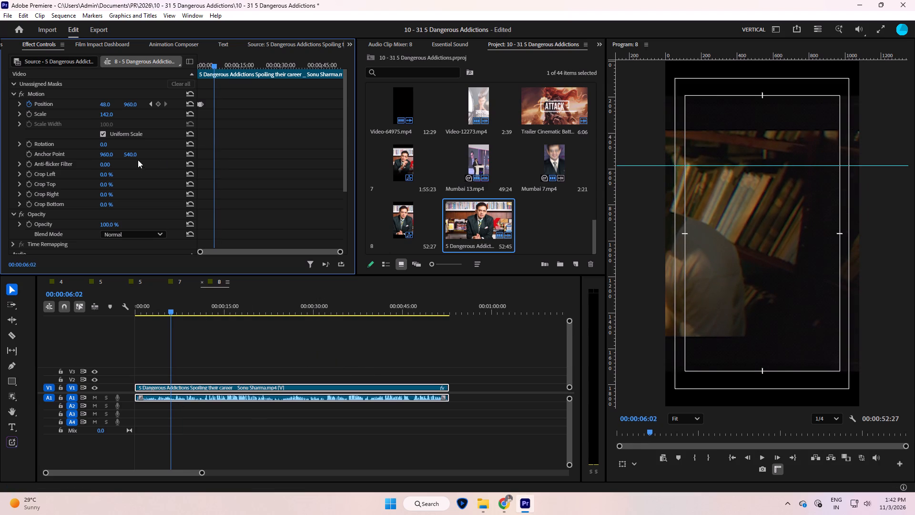
{"action": "key", "text": "Left"}
{"action": "key", "text": "Left"}
{"action": "key", "text": "Left"}
{"action": "key", "text": "Left"}
{"action": "key", "text": "Left"}
{"action": "key", "text": "Left"}
{"action": "key", "text": "Left"}
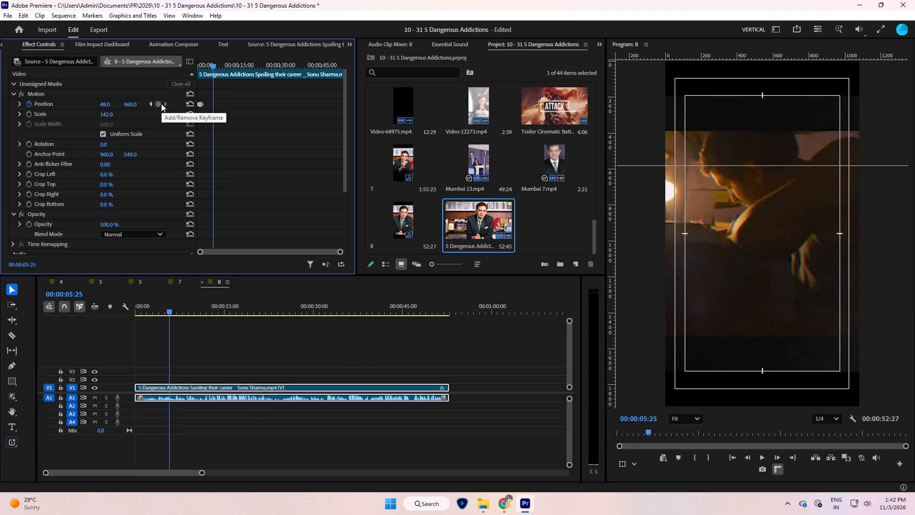
{"action": "left_click", "coordinate": [161, 103]}
At 00:00:05:26, set the clip's horizontal position to 747 to frame the seated man, and play through that shot.
{"action": "key", "text": "Right"}
{"action": "left_click_drag", "start_coordinate": [109, 103], "coordinate": [348, 121]}
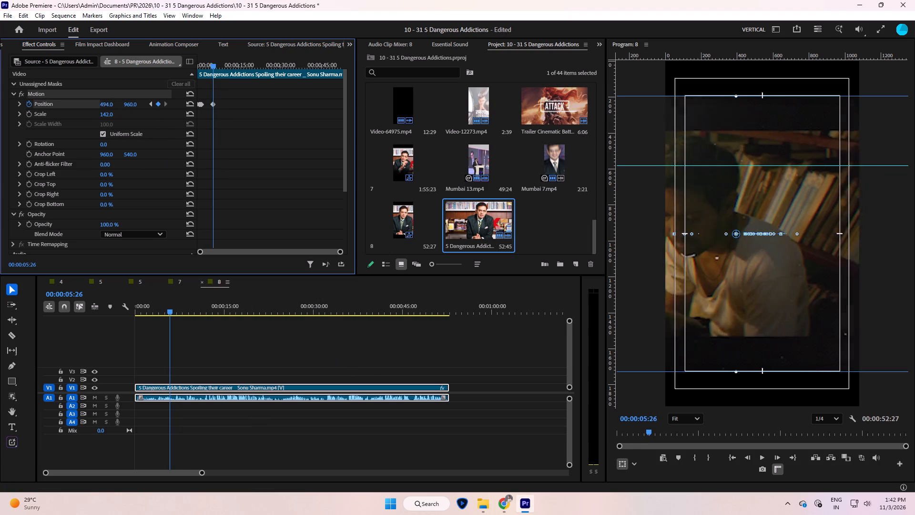
{"action": "left_click_drag", "start_coordinate": [348, 121], "coordinate": [446, 128]}
{"action": "key", "text": "space"}
{"action": "key", "text": "space"}
{"action": "key", "text": "space"}
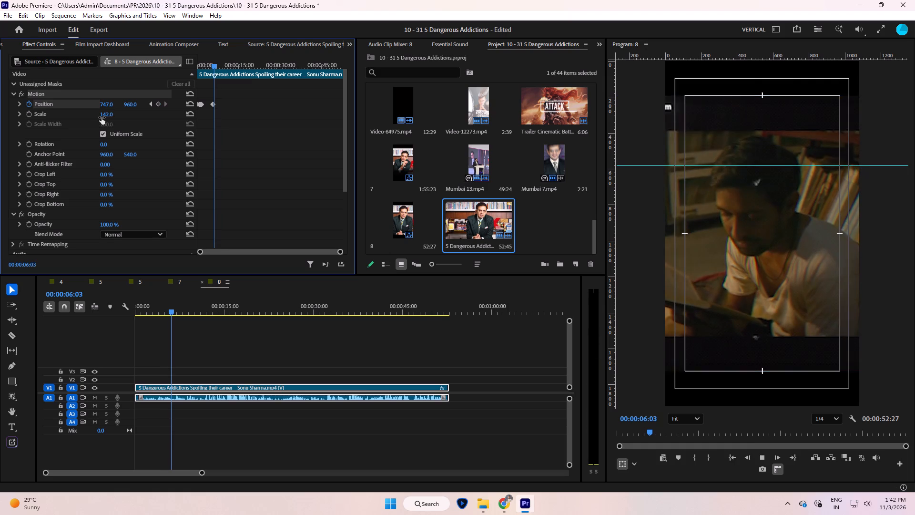
{"action": "key", "text": "space"}
{"action": "key", "text": "space"}
{"action": "key", "text": "space"}
Add a Position keyframe at 00:00:06:14, set X to 438 at 00:00:06:15 to recentre the speaker, and save the project.
{"action": "key", "text": "Left"}
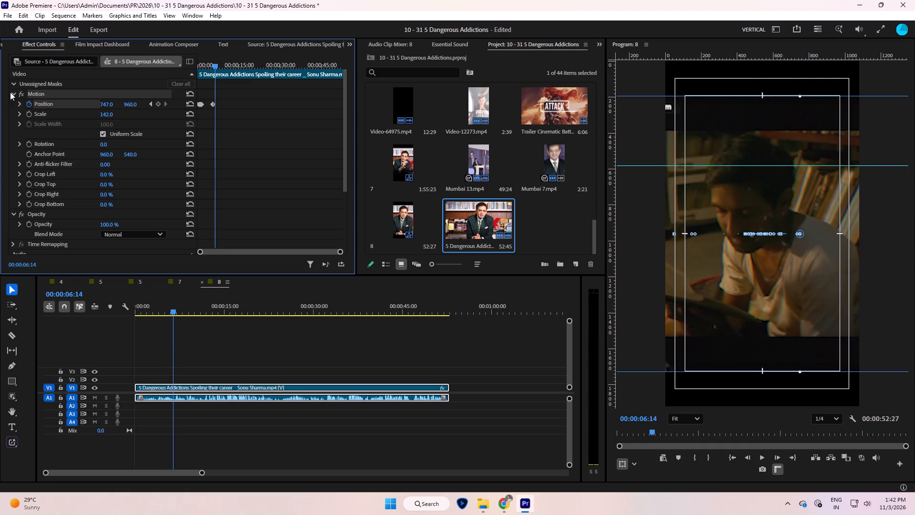
{"action": "left_click", "coordinate": [158, 102]}
{"action": "key", "text": "Right"}
{"action": "left_click_drag", "start_coordinate": [105, 103], "coordinate": [42, 206]}
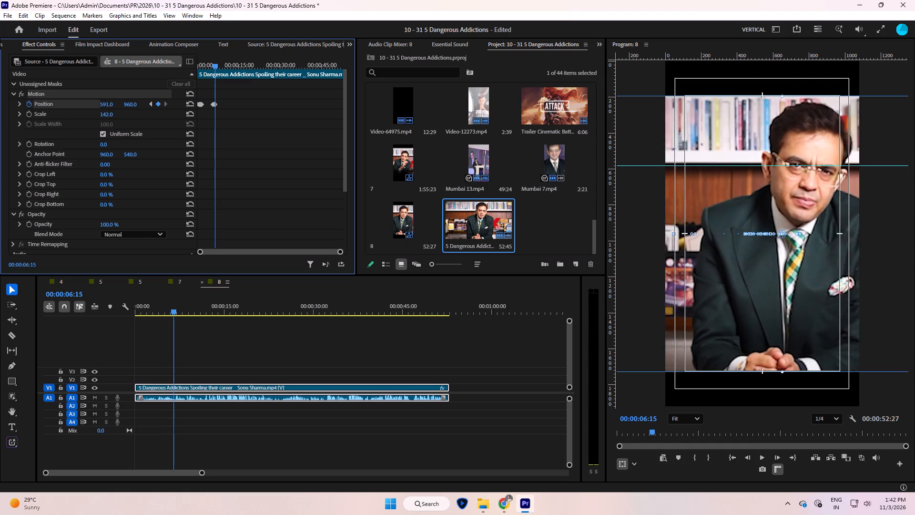
{"action": "left_click_drag", "start_coordinate": [42, 206], "coordinate": [203, 363]}
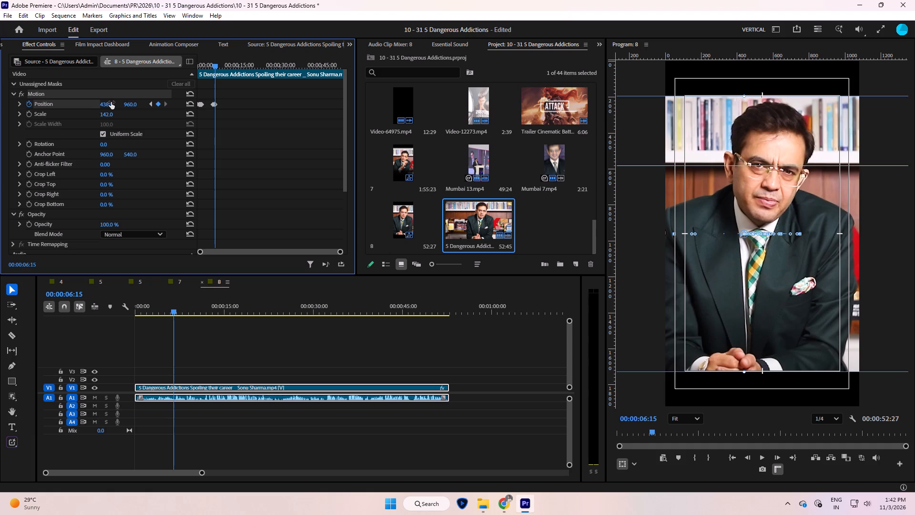
{"action": "left_click", "coordinate": [191, 350], "text": "ctrl"}
{"action": "key", "text": "ctrl+s"}
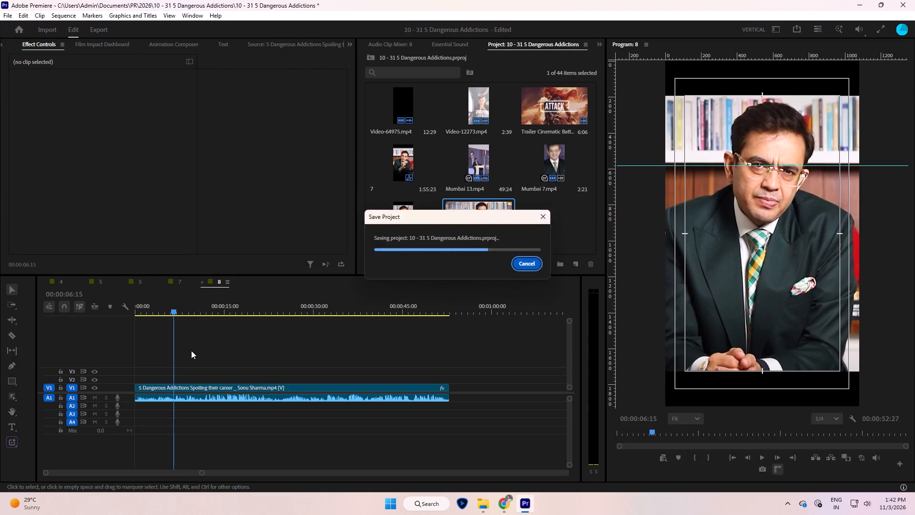
Play sequence 8 from the start to about 00:00:07:18 to check the reframing.
{"action": "left_click_drag", "start_coordinate": [164, 311], "coordinate": [134, 318]}
{"action": "key", "text": "space"}
{"action": "left_click", "coordinate": [249, 373]}
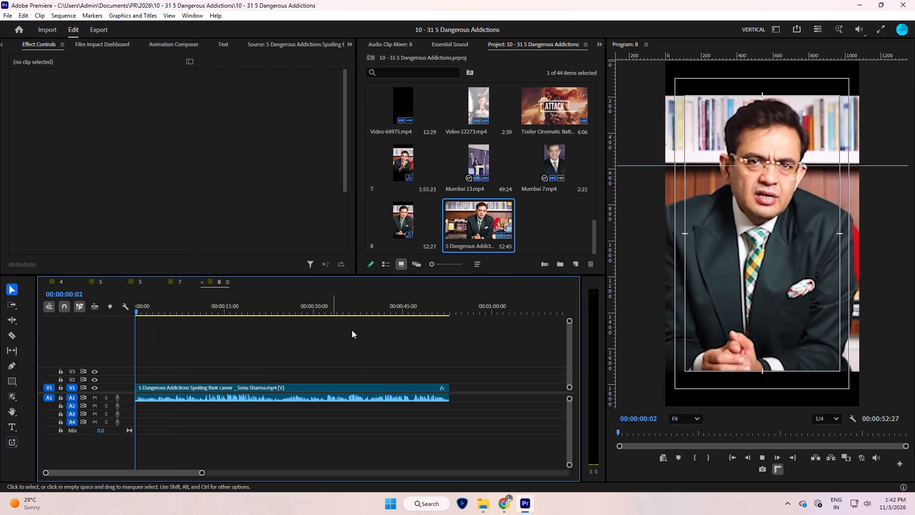
{"action": "key", "text": "space"}
{"action": "key", "text": "space"}
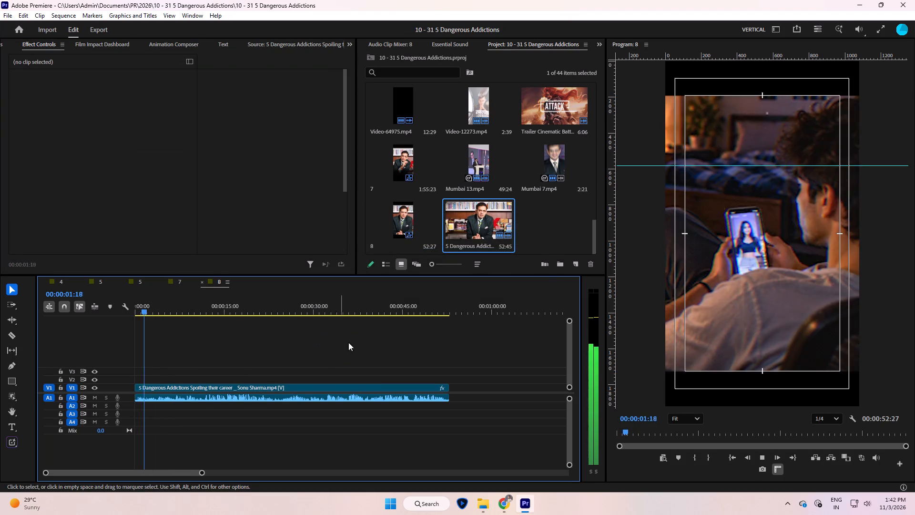
{"action": "left_click", "coordinate": [277, 350]}
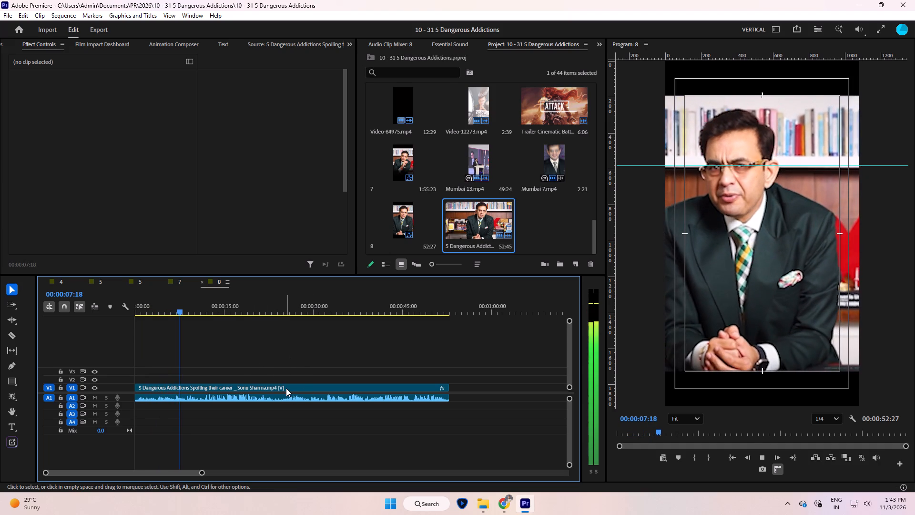
{"action": "key", "text": "space"}
Step back to 00:00:06:28, before the speaker shifts sideways, and add a Position keyframe to the V1 clip.
{"action": "key", "text": "Left"}
{"action": "key", "text": "Left"}
{"action": "key", "text": "Left"}
{"action": "key", "text": "Left"}
{"action": "key", "text": "Left"}
{"action": "key", "text": "Left"}
{"action": "key", "text": "Left"}
{"action": "key", "text": "Left"}
{"action": "key", "text": "Left"}
{"action": "key", "text": "Left"}
{"action": "key", "text": "Left"}
{"action": "key", "text": "Left"}
{"action": "key", "text": "Left"}
{"action": "key", "text": "Left"}
{"action": "key", "text": "Left"}
{"action": "key", "text": "Left"}
{"action": "key", "text": "Left"}
{"action": "key", "text": "Left"}
{"action": "key", "text": "Left"}
{"action": "key", "text": "Left"}
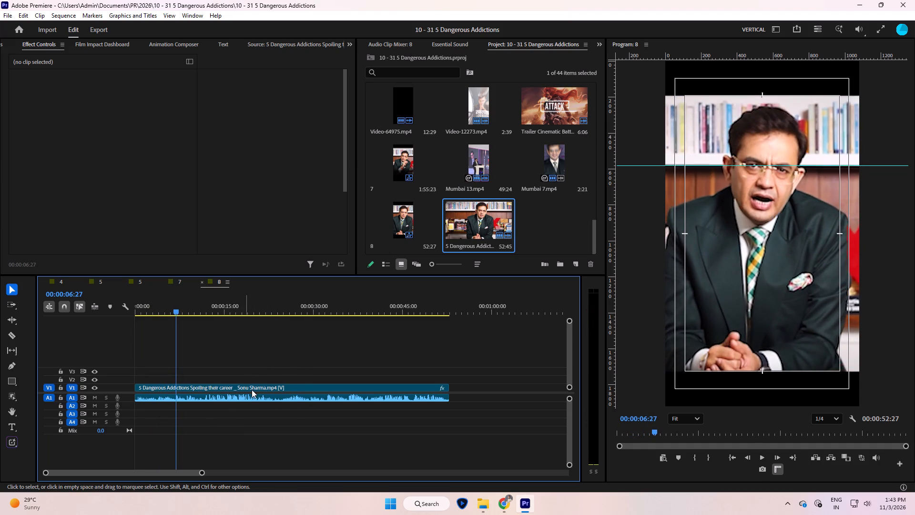
{"action": "key", "text": "Right"}
{"action": "key", "text": "Right"}
{"action": "left_click", "coordinate": [250, 392]}
{"action": "left_click", "coordinate": [248, 399]}
{"action": "key", "text": "Left"}
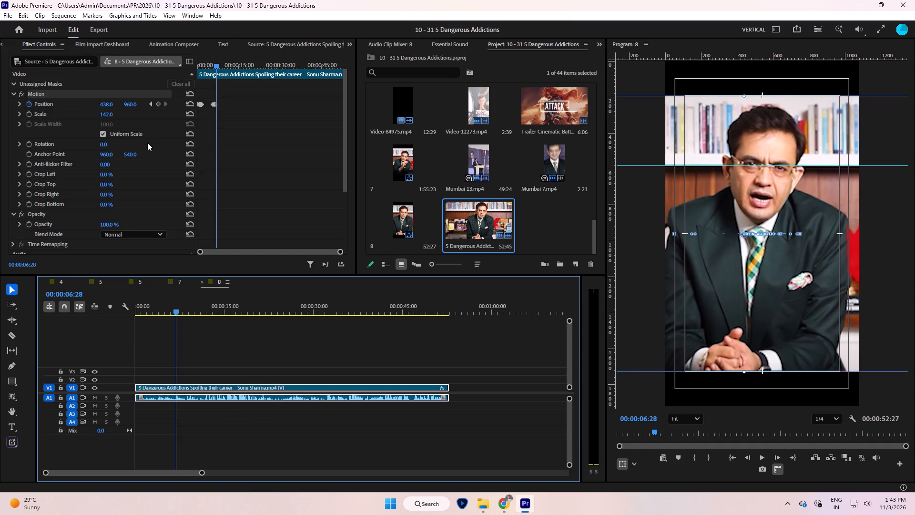
{"action": "left_click", "coordinate": [158, 103]}
Keyframe the clip's horizontal position in stages from 00:00:06:28 to follow the speaker, reaching X 616 by about 00:00:08:05.
{"action": "key", "text": "space"}
{"action": "key", "text": "space"}
{"action": "left_click_drag", "start_coordinate": [111, 106], "coordinate": [153, 106]}
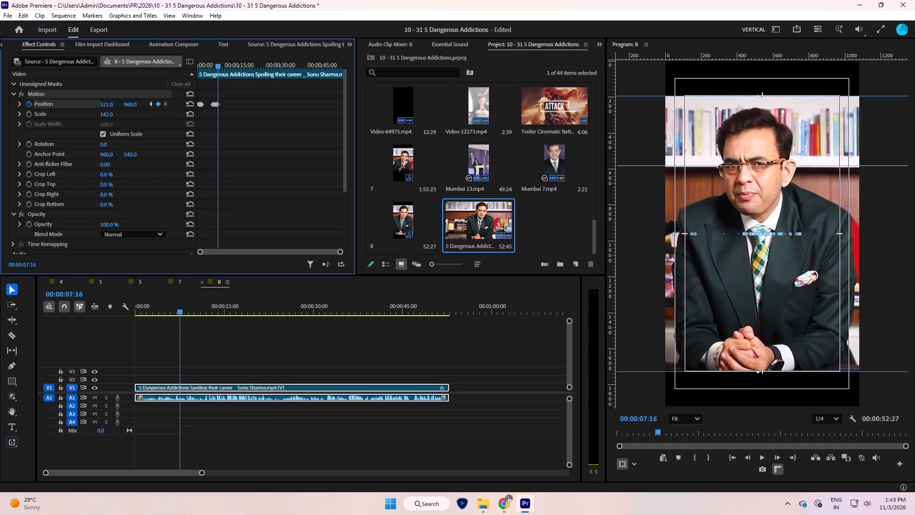
{"action": "left_click_drag", "start_coordinate": [153, 106], "coordinate": [173, 107]}
{"action": "key", "text": "space"}
{"action": "key", "text": "space"}
{"action": "left_click_drag", "start_coordinate": [111, 103], "coordinate": [133, 103]}
Play forward in short bursts and add Position keyframes that follow the speaker, reducing X to 435 by about 00:00:09:19.
{"action": "key", "text": "space"}
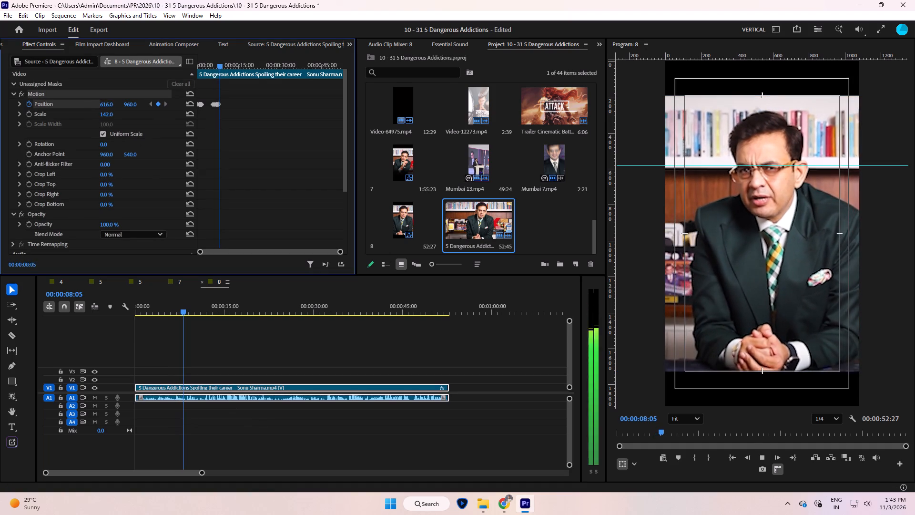
{"action": "key", "text": "space"}
{"action": "left_click_drag", "start_coordinate": [111, 103], "coordinate": [101, 107]}
{"action": "key", "text": "space"}
{"action": "key", "text": "space"}
{"action": "left_click_drag", "start_coordinate": [111, 103], "coordinate": [73, 120]}
{"action": "key", "text": "space"}
{"action": "left_click_drag", "start_coordinate": [111, 103], "coordinate": [89, 113]}
{"action": "key", "text": "space"}
{"action": "key", "text": "space"}
{"action": "left_click_drag", "start_coordinate": [111, 103], "coordinate": [95, 113]}
{"action": "key", "text": "space"}
Continue following the speaker with Position keyframes, raising X to 482 at 00:00:11:01.
{"action": "key", "text": "space"}
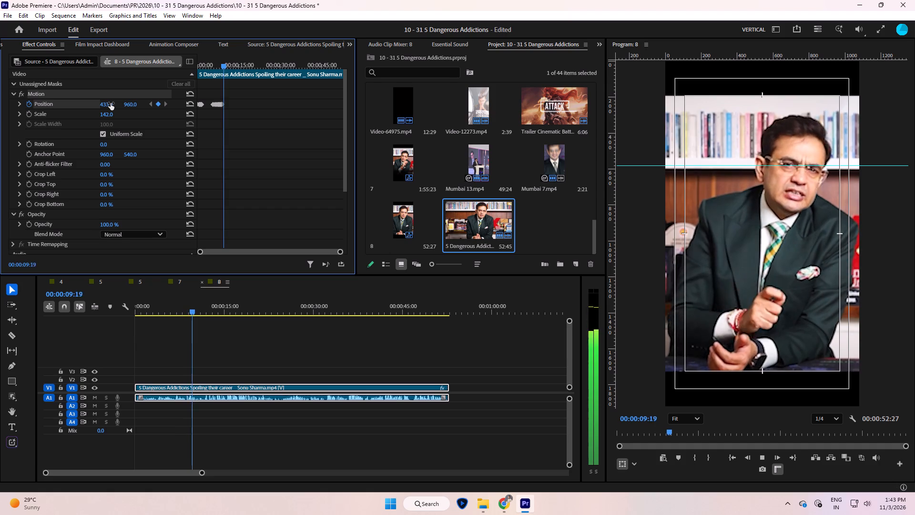
{"action": "key", "text": "space"}
{"action": "left_click_drag", "start_coordinate": [111, 103], "coordinate": [124, 103]}
{"action": "key", "text": "space"}
{"action": "key", "text": "space"}
{"action": "left_click_drag", "start_coordinate": [111, 103], "coordinate": [114, 102]}
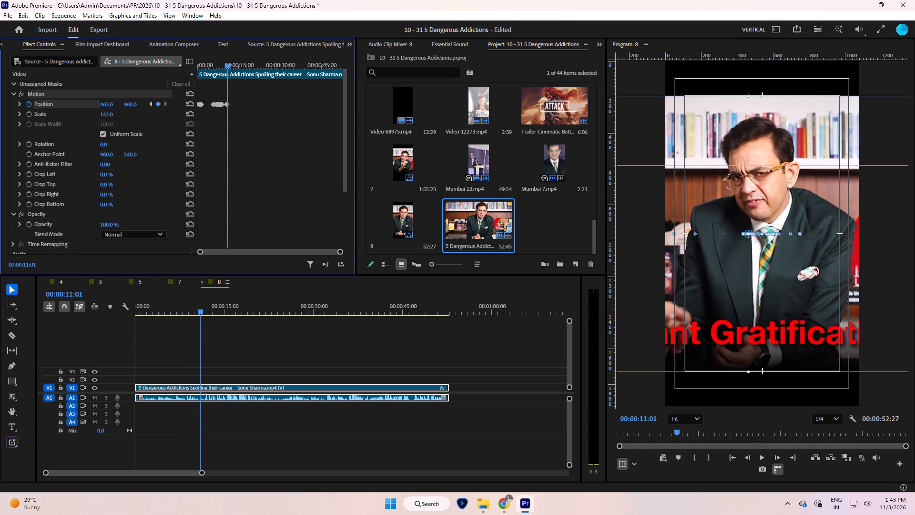
{"action": "left_click_drag", "start_coordinate": [114, 102], "coordinate": [120, 101]}
Find the frame before the speaker moves again and add a holding Position keyframe at 00:00:11:21.
{"action": "key", "text": "space"}
{"action": "key", "text": "space"}
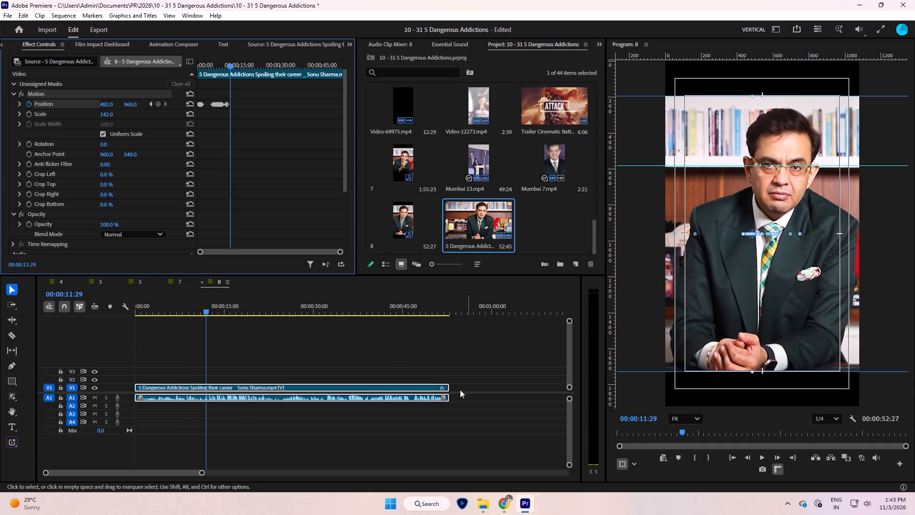
{"action": "key", "text": "space"}
{"action": "key", "text": "space"}
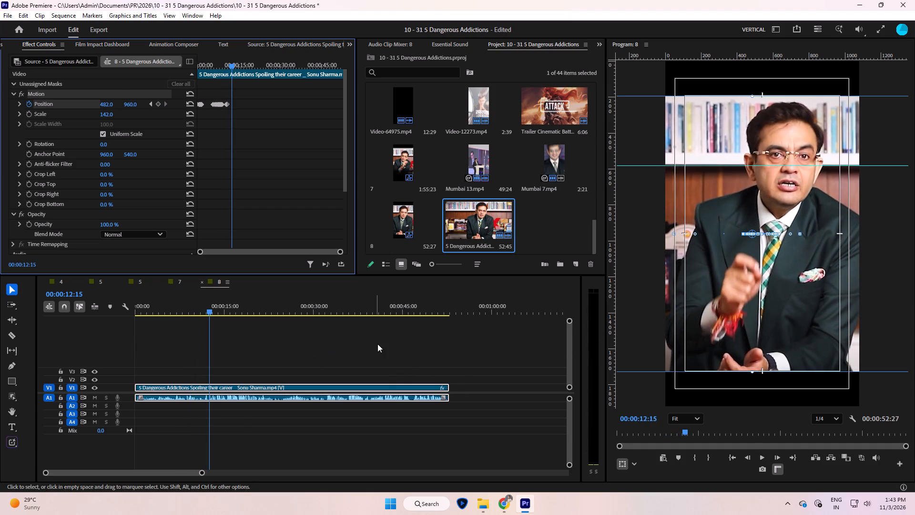
{"action": "key", "text": "Left"}
{"action": "key", "text": "Left"}
{"action": "key", "text": "Left"}
{"action": "key", "text": "Left"}
{"action": "key", "text": "Left"}
{"action": "key", "text": "Left"}
{"action": "key", "text": "Left"}
{"action": "key", "text": "Left"}
{"action": "key", "text": "Left"}
{"action": "key", "text": "Left"}
{"action": "key", "text": "Left"}
{"action": "key", "text": "Left"}
{"action": "key", "text": "Left"}
{"action": "key", "text": "Left"}
{"action": "key", "text": "Left"}
{"action": "key", "text": "Left"}
{"action": "key", "text": "Left"}
{"action": "key", "text": "Left"}
{"action": "key", "text": "Left"}
{"action": "key", "text": "Left"}
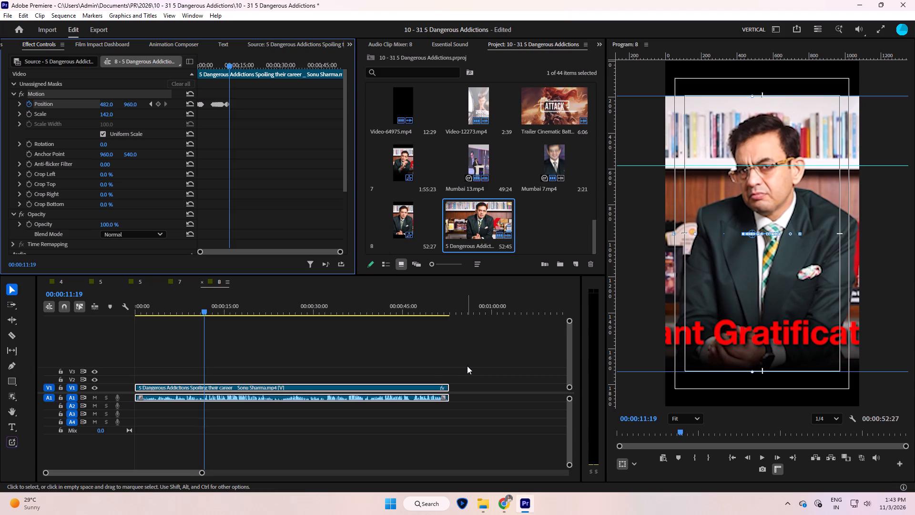
{"action": "key", "text": "Right"}
{"action": "key", "text": "Right"}
{"action": "key", "text": "Right"}
{"action": "key", "text": "Left"}
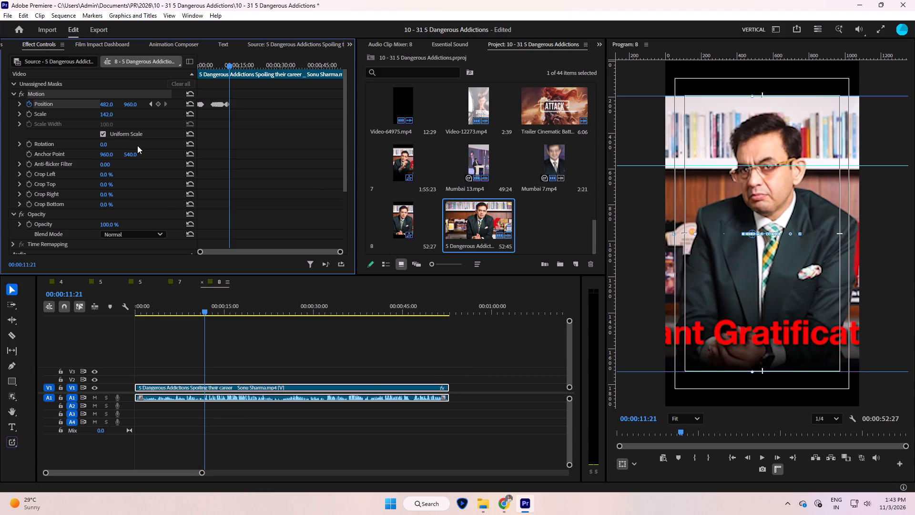
{"action": "left_click", "coordinate": [158, 104]}
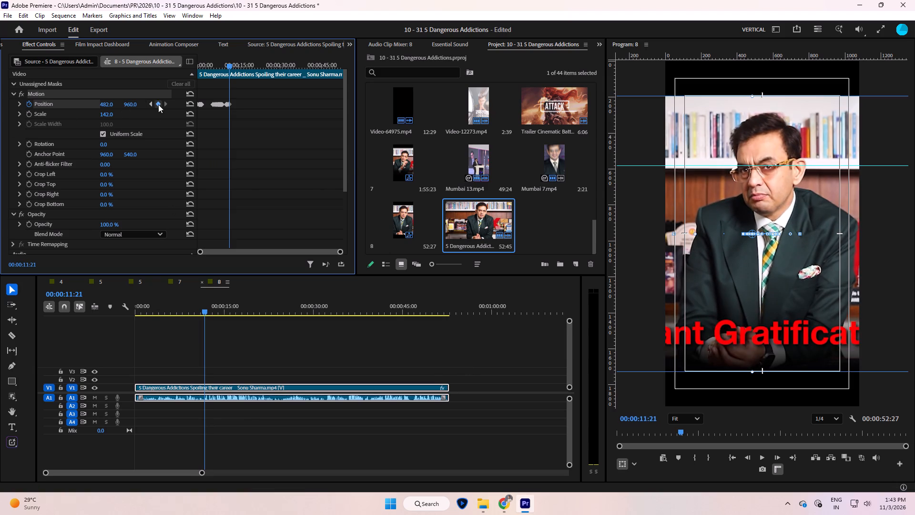
Follow the speaker with Position keyframes up to the Zomato cutaway, reducing X in stages to 318.
{"action": "key", "text": "space"}
{"action": "key", "text": "space"}
{"action": "left_click_drag", "start_coordinate": [107, 107], "coordinate": [74, 125]}
{"action": "key", "text": "space"}
{"action": "key", "text": "space"}
{"action": "left_click_drag", "start_coordinate": [111, 103], "coordinate": [101, 107]}
{"action": "key", "text": "space"}
{"action": "left_click_drag", "start_coordinate": [111, 103], "coordinate": [99, 116]}
{"action": "key", "text": "space"}
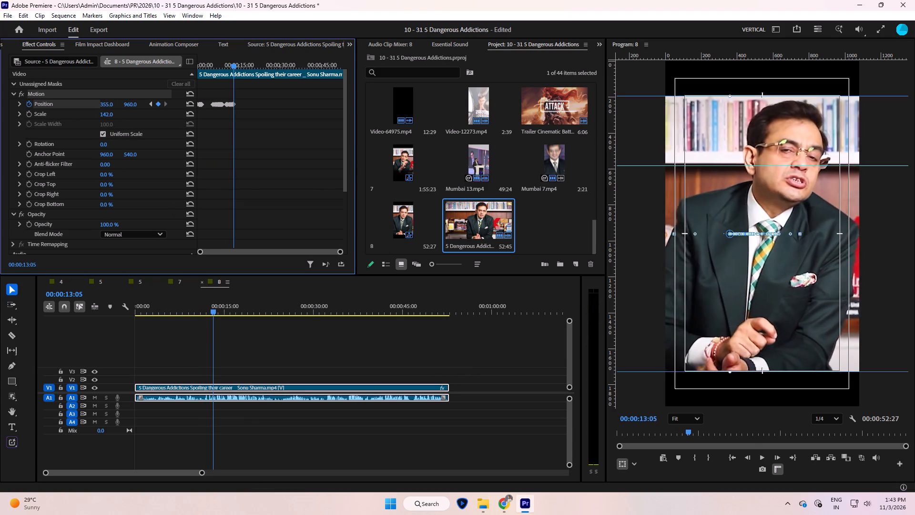
{"action": "left_click_drag", "start_coordinate": [99, 116], "coordinate": [93, 122]}
{"action": "key", "text": "space"}
{"action": "key", "text": "space"}
{"action": "left_click_drag", "start_coordinate": [110, 103], "coordinate": [101, 107]}
{"action": "key", "text": "space"}
{"action": "key", "text": "space"}
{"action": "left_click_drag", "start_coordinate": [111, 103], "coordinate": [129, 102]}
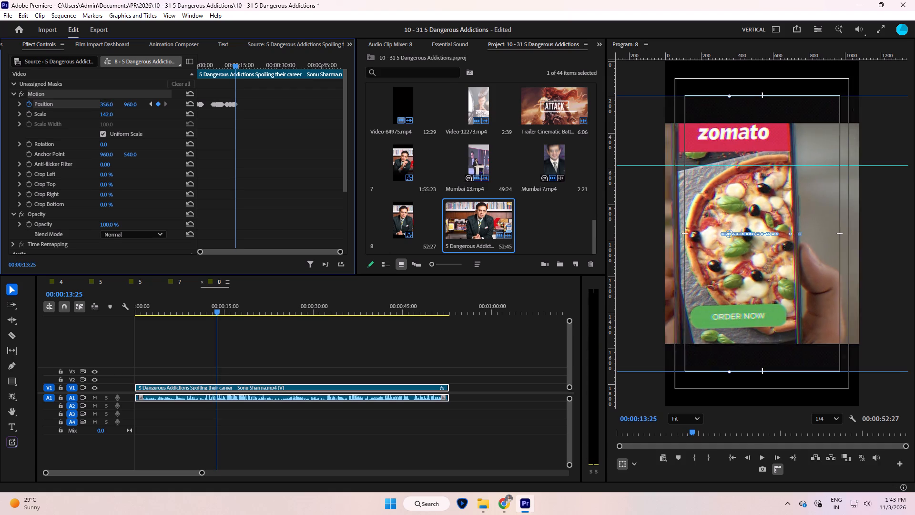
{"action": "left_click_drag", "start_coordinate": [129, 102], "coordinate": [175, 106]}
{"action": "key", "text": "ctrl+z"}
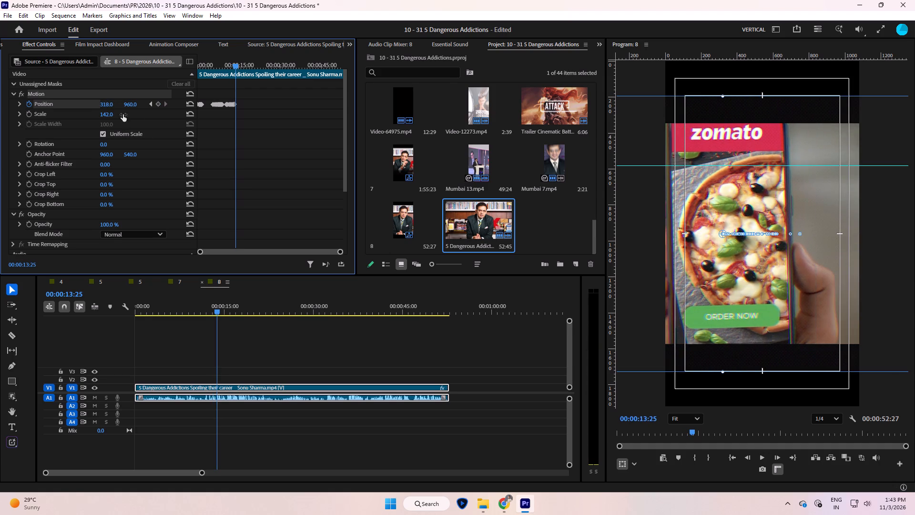
Add a Position keyframe at 00:00:13:20, and set X to 552 at 00:00:13:21 to frame the Zomato cutaway.
{"action": "key", "text": "Left"}
{"action": "key", "text": "Left"}
{"action": "key", "text": "Left"}
{"action": "key", "text": "Left"}
{"action": "key", "text": "Left"}
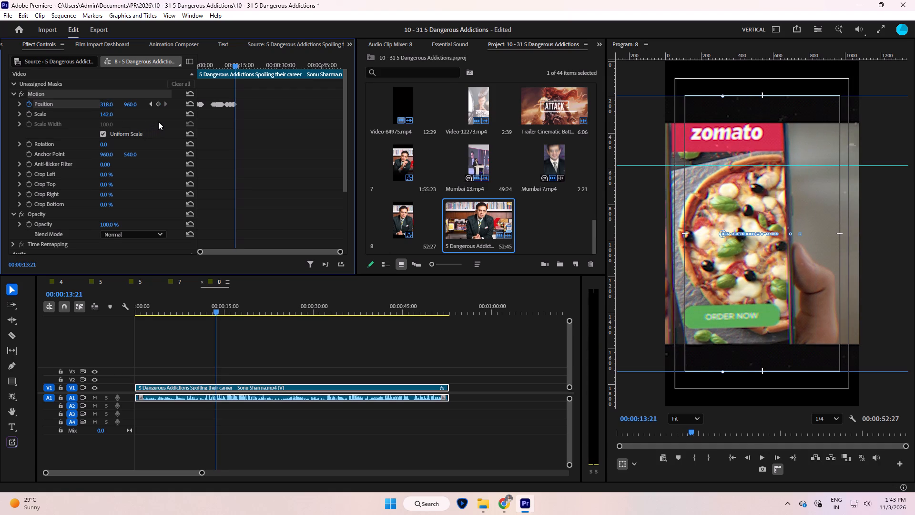
{"action": "left_click", "coordinate": [157, 103]}
{"action": "key", "text": "Right"}
{"action": "left_click_drag", "start_coordinate": [112, 105], "coordinate": [302, 90]}
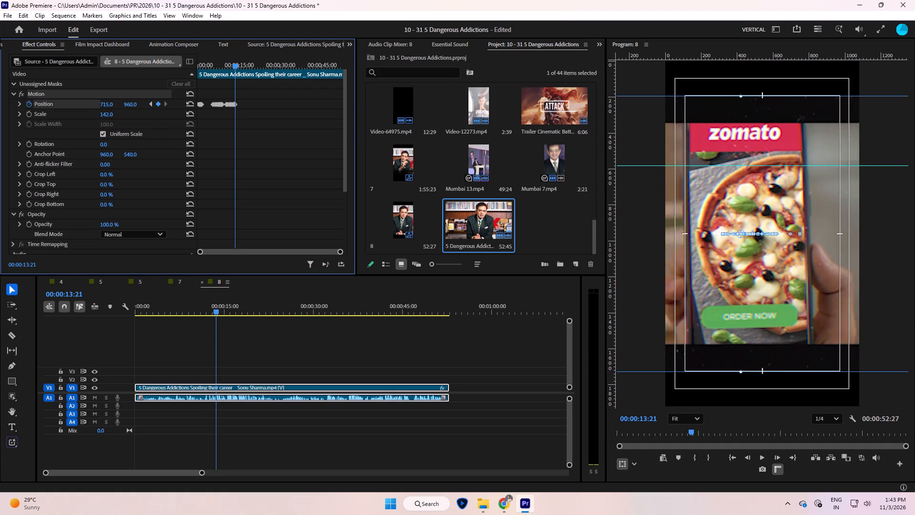
{"action": "left_click_drag", "start_coordinate": [302, 90], "coordinate": [223, 131]}
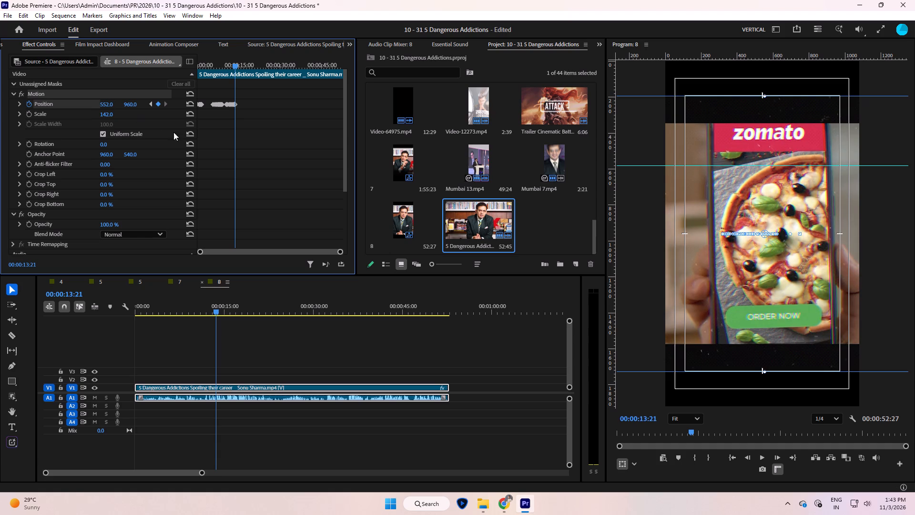
Start Scale keyframing at 00:00:13:20, and at 00:00:13:21 set Scale to 175 and X to 516 for the Zomato shot.
{"action": "left_click", "coordinate": [150, 103]}
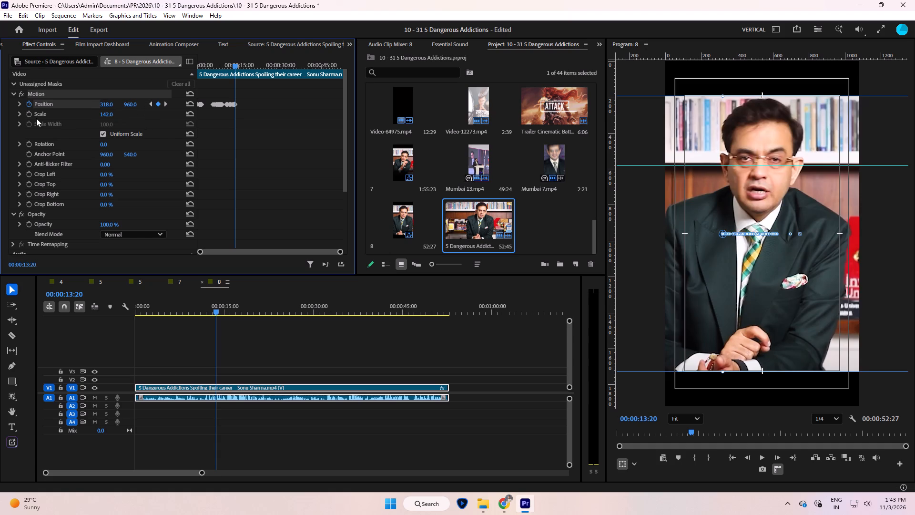
{"action": "left_click", "coordinate": [31, 116]}
{"action": "key", "text": "Right"}
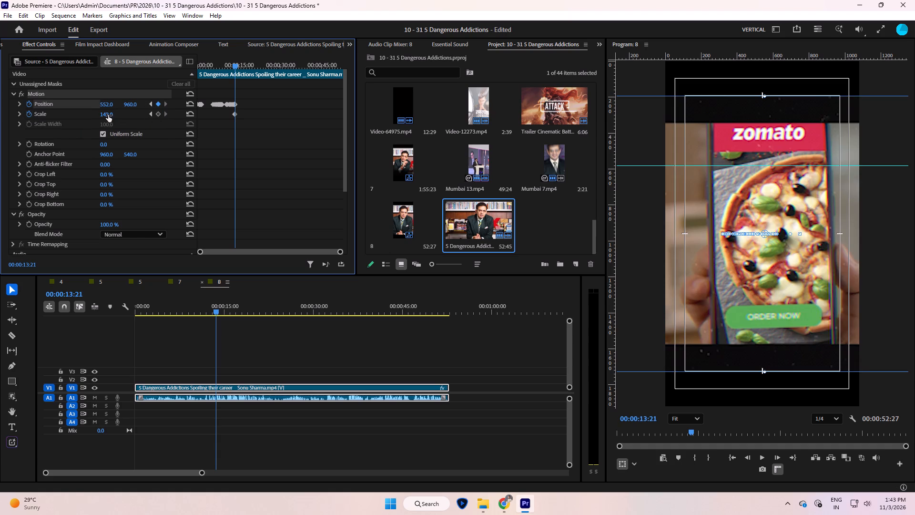
{"action": "left_click_drag", "start_coordinate": [108, 114], "coordinate": [126, 112]}
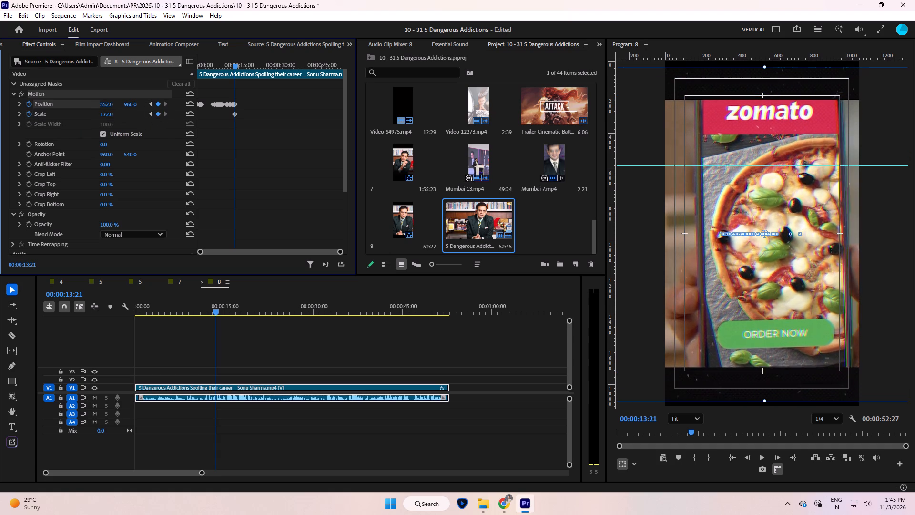
{"action": "left_click_drag", "start_coordinate": [126, 112], "coordinate": [128, 112]}
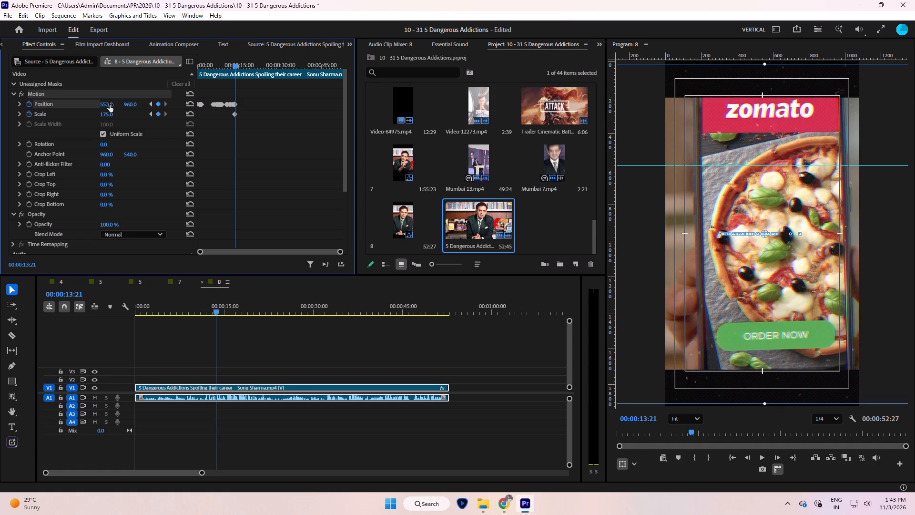
{"action": "left_click_drag", "start_coordinate": [109, 104], "coordinate": [93, 110]}
Play through the cutaway shots up to about 00:00:19:22 to check how their subjects are framed.
{"action": "key", "text": "space"}
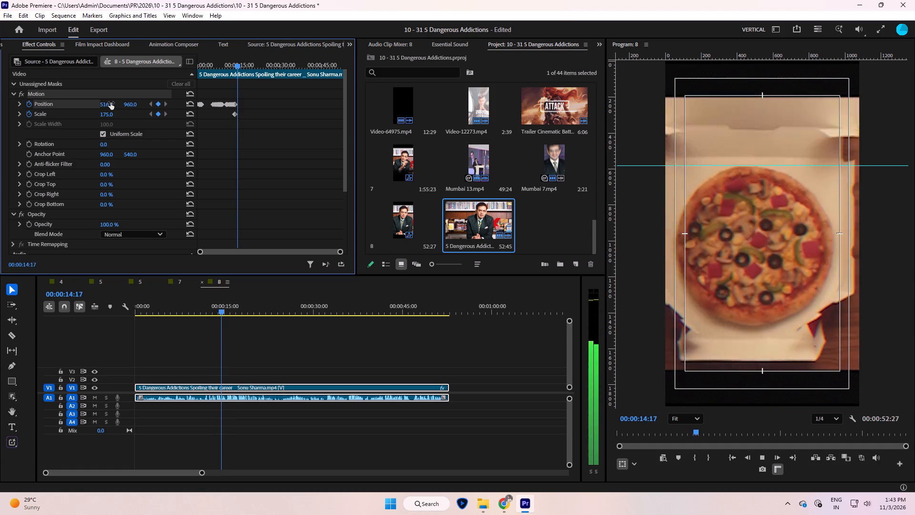
{"action": "key", "text": "space"}
{"action": "key", "text": "space"}
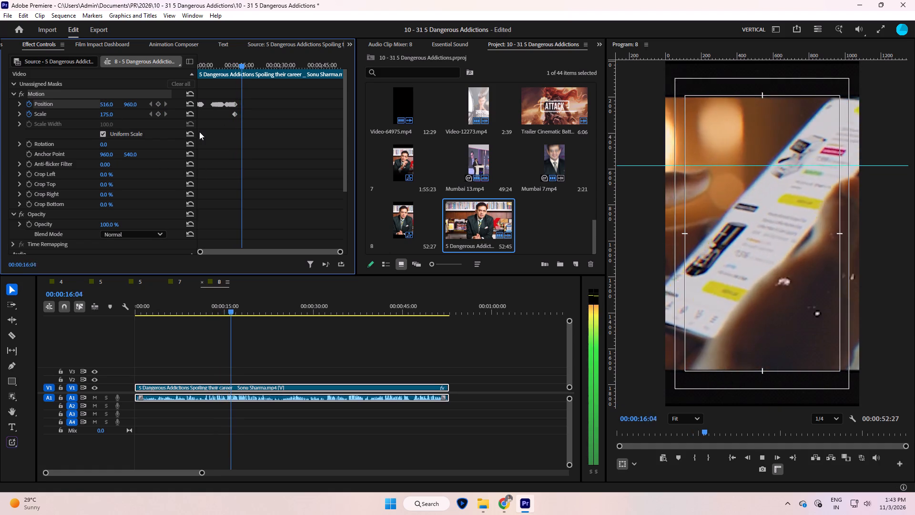
{"action": "key", "text": "space"}
{"action": "key", "text": "space"}
{"action": "key", "text": "space"}
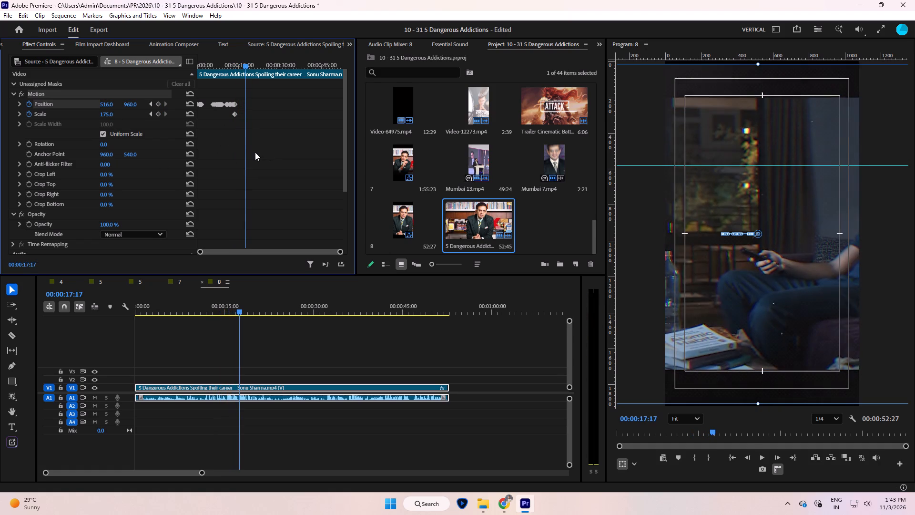
{"action": "key", "text": "space"}
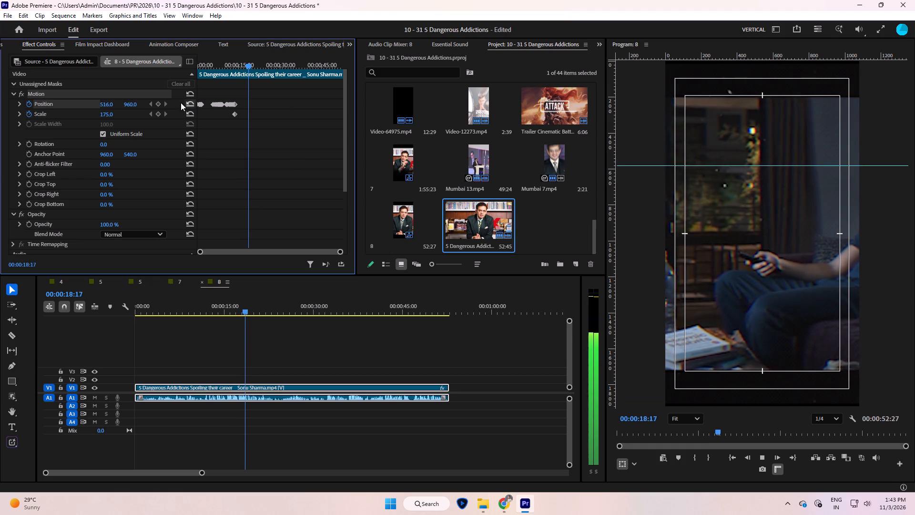
{"action": "key", "text": "space"}
Replay from the Zomato shot's keyframe and add a Position keyframe at 00:00:17:12, the parcel shot's last frame.
{"action": "left_click", "coordinate": [150, 104]}
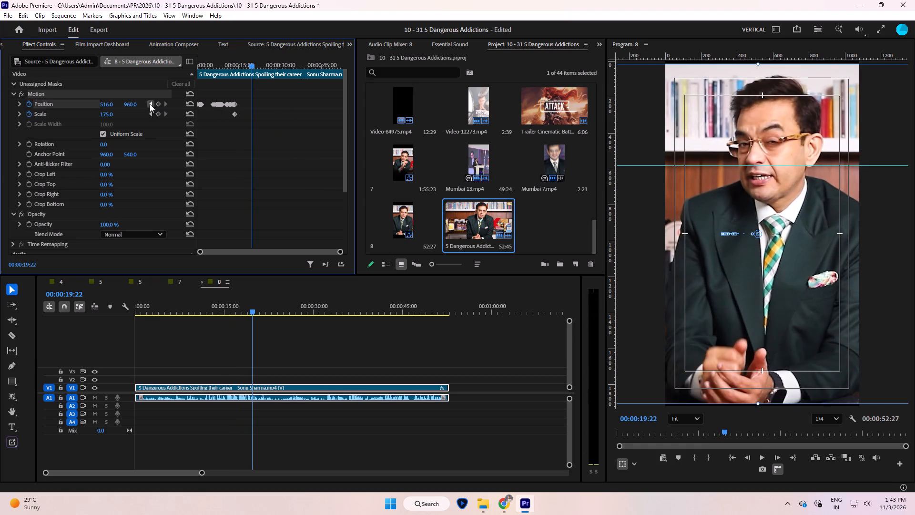
{"action": "key", "text": "space"}
{"action": "left_click", "coordinate": [290, 123]}
{"action": "key", "text": "equal"}
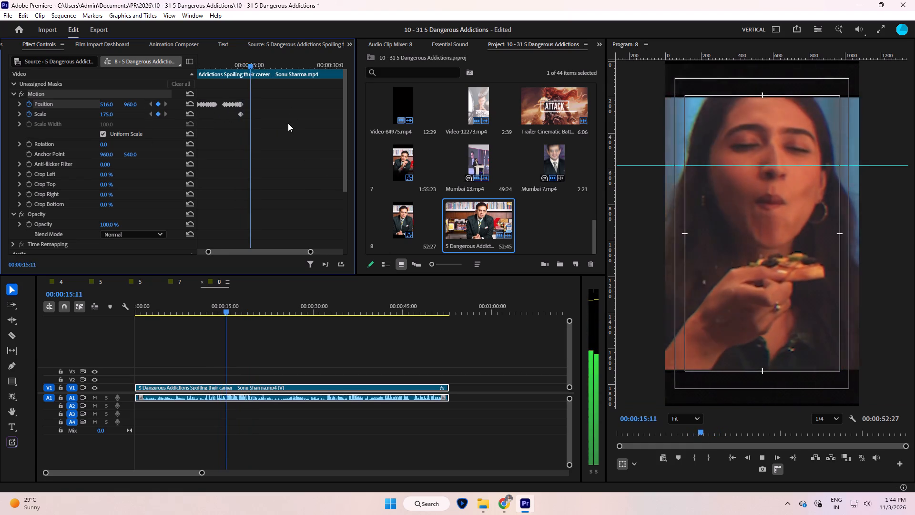
{"action": "type", "text": "==-"}
{"action": "key", "text": "minus"}
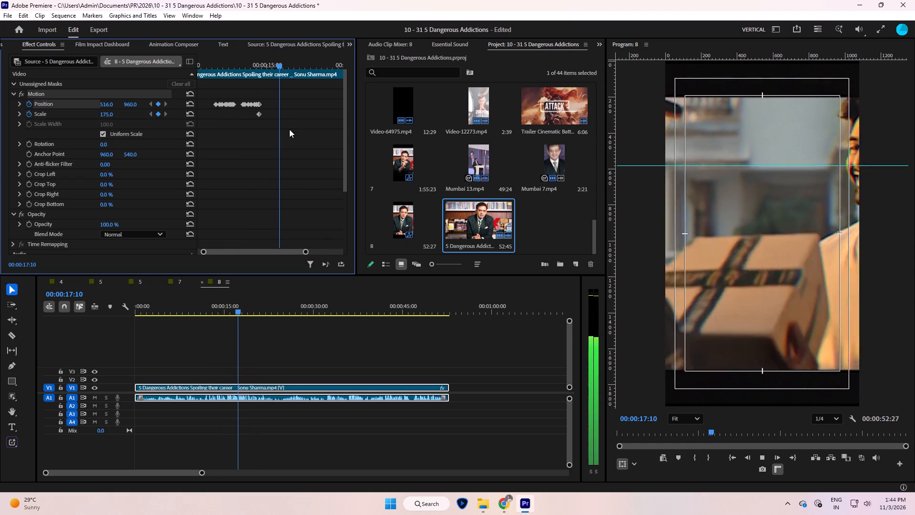
{"action": "key", "text": "space"}
{"action": "key", "text": "Left"}
{"action": "key", "text": "Left"}
{"action": "key", "text": "Left"}
{"action": "key", "text": "Left"}
{"action": "key", "text": "Left"}
{"action": "key", "text": "Left"}
{"action": "key", "text": "Right"}
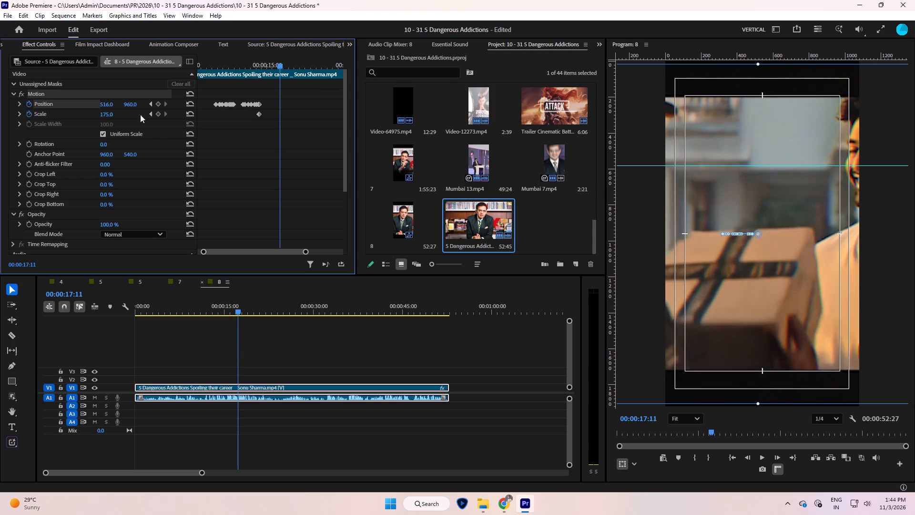
{"action": "key", "text": "Right"}
{"action": "key", "text": "Right"}
{"action": "key", "text": "Left"}
{"action": "left_click", "coordinate": [158, 103]}
At 00:00:17:13, set X to -226 to frame the man on the sofa, and play through that shot.
{"action": "key", "text": "Right"}
{"action": "left_click_drag", "start_coordinate": [113, 104], "coordinate": [82, 186]}
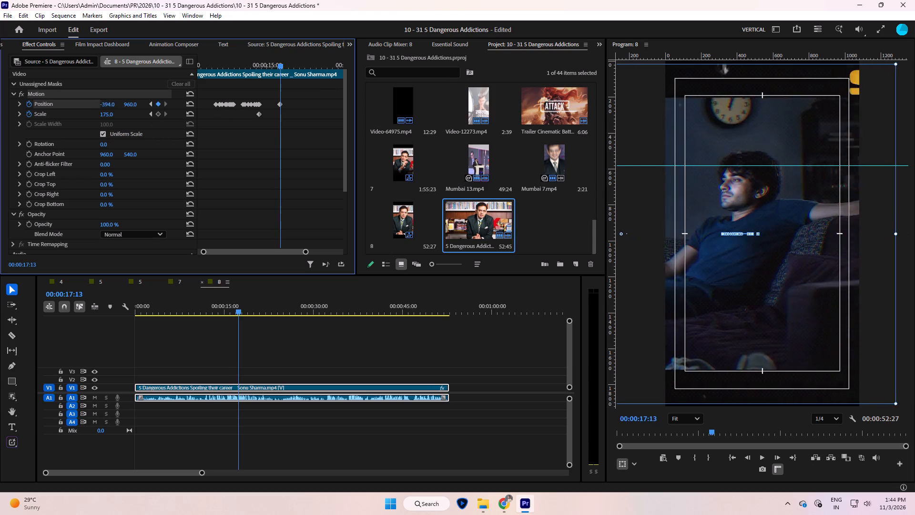
{"action": "left_click_drag", "start_coordinate": [82, 186], "coordinate": [162, 180]}
{"action": "key", "text": "space"}
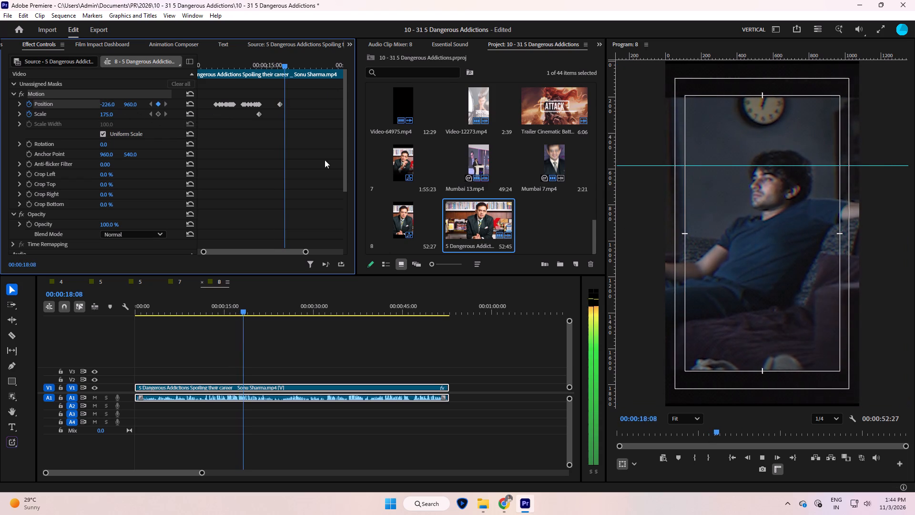
{"action": "key", "text": "space"}
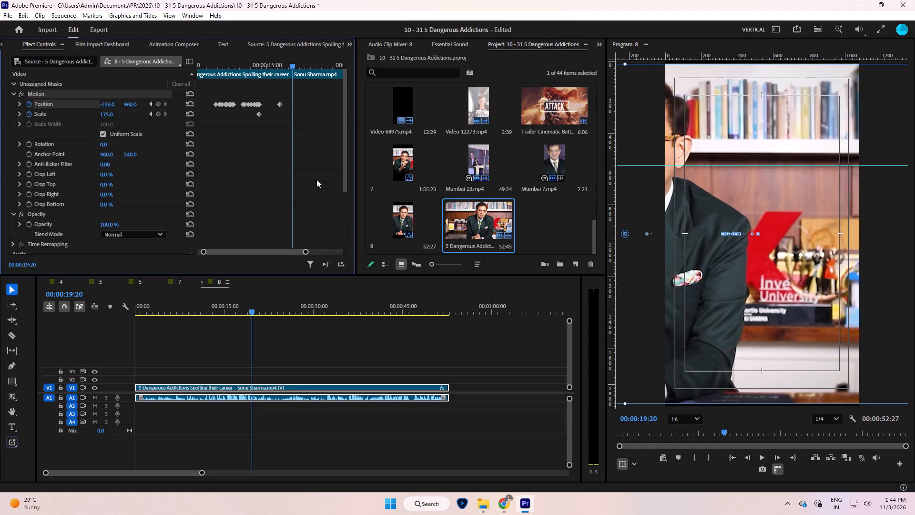
Add a Position keyframe at 00:00:19:13, the sofa shot's last frame, and set X to 377 at 00:00:19:14 to recentre the speaker.
{"action": "key", "text": "Left"}
{"action": "key", "text": "Left"}
{"action": "key", "text": "Left"}
{"action": "key", "text": "Left"}
{"action": "key", "text": "Left"}
{"action": "key", "text": "Left"}
{"action": "key", "text": "Left"}
{"action": "key", "text": "Left"}
{"action": "key", "text": "Right"}
{"action": "key", "text": "Right"}
{"action": "key", "text": "Left"}
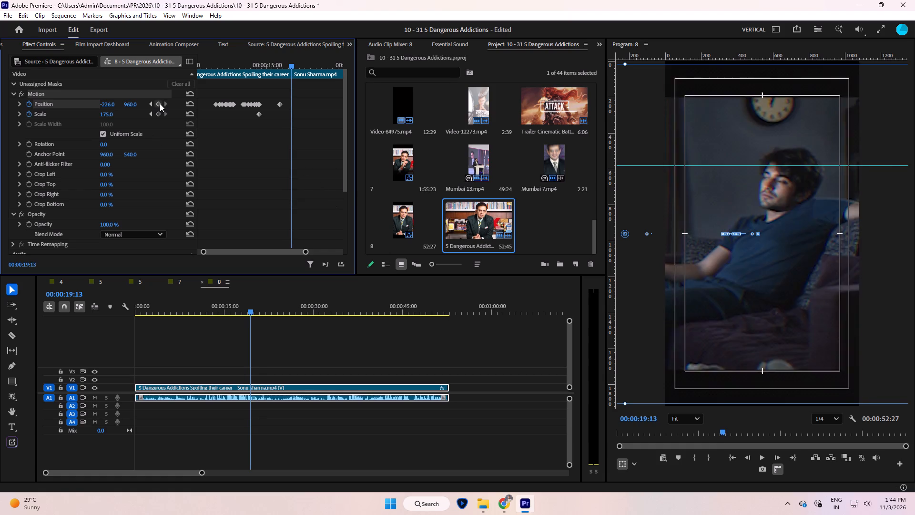
{"action": "left_click", "coordinate": [160, 103]}
{"action": "key", "text": "Right"}
{"action": "left_click_drag", "start_coordinate": [108, 105], "coordinate": [487, 154]}
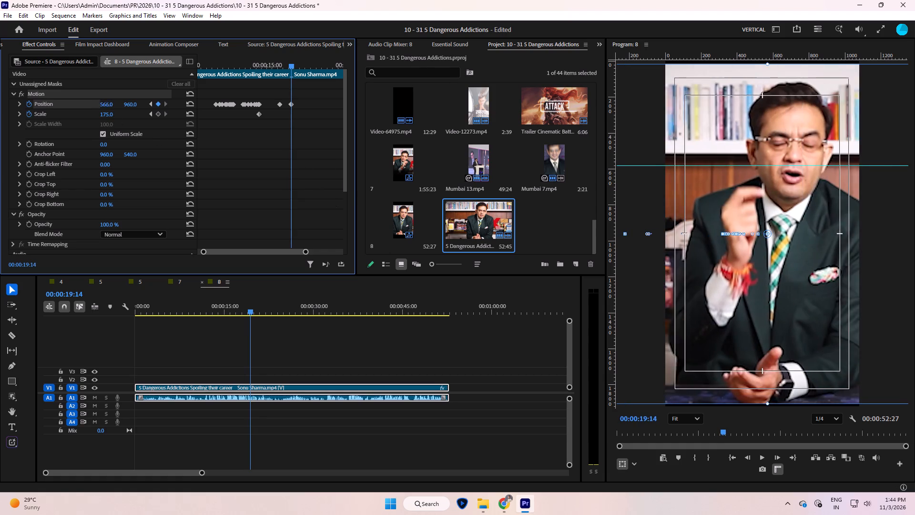
{"action": "left_click_drag", "start_coordinate": [487, 154], "coordinate": [441, 249]}
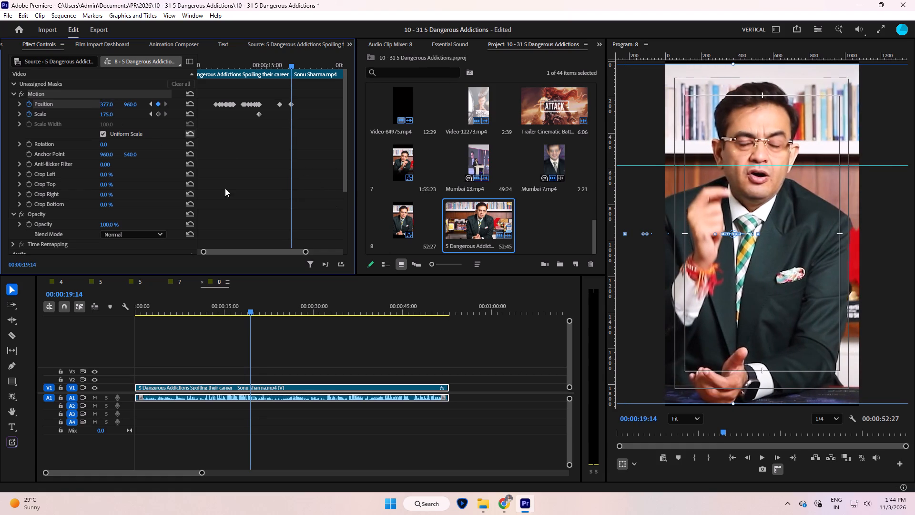
Add a Scale keyframe at 00:00:19:13, the sofa shot's last frame, and set Scale to 142 at 00:00:19:14 for the speaker.
{"action": "key", "text": "Left"}
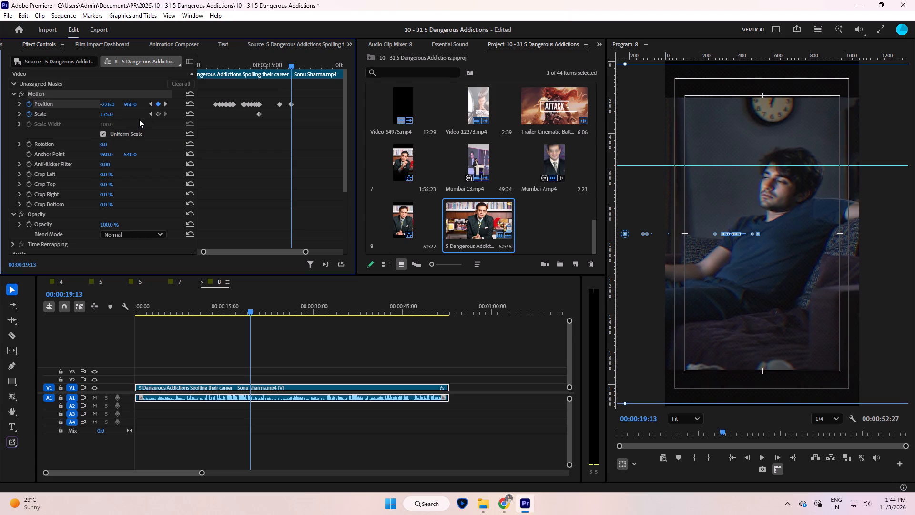
{"action": "left_click", "coordinate": [158, 115]}
{"action": "key", "text": "Right"}
{"action": "left_click_drag", "start_coordinate": [114, 114], "coordinate": [109, 115]}
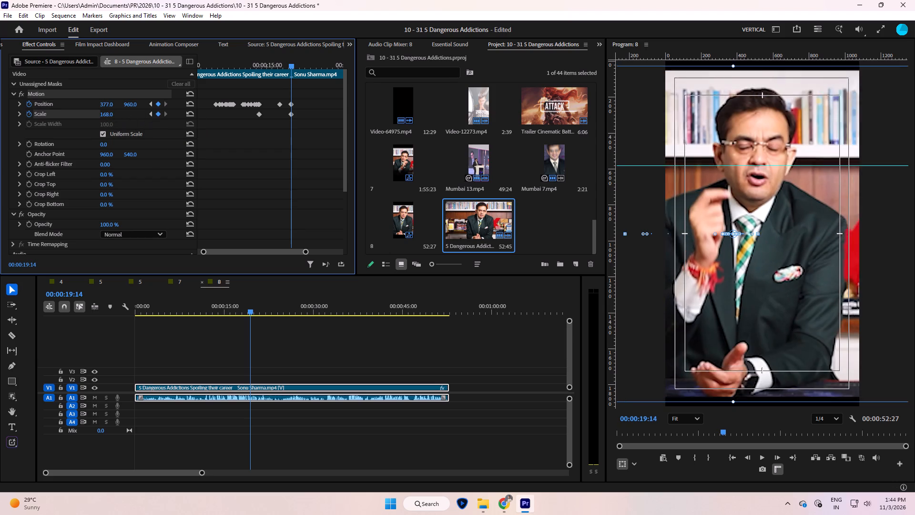
{"action": "left_click_drag", "start_coordinate": [109, 115], "coordinate": [88, 129]}
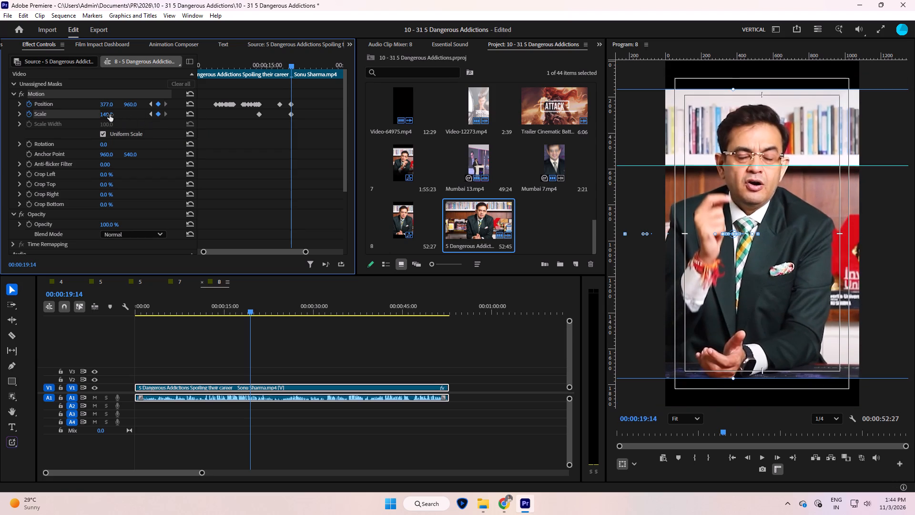
{"action": "left_click", "coordinate": [110, 114]}
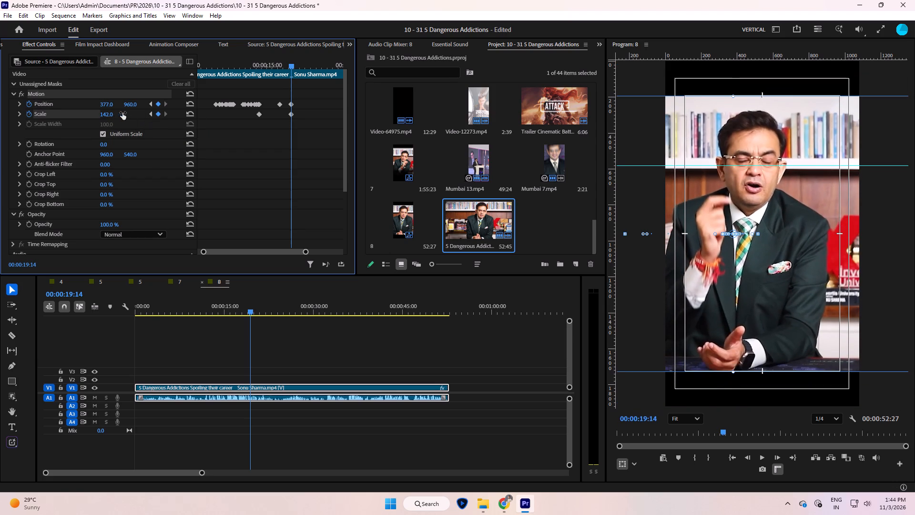
Set Position X to 443 at 00:00:19:14 and keyframe further X shifts following the speaker, reaching 464 at 00:00:20:21.
{"action": "left_click_drag", "start_coordinate": [115, 103], "coordinate": [148, 103]}
{"action": "key", "text": "space"}
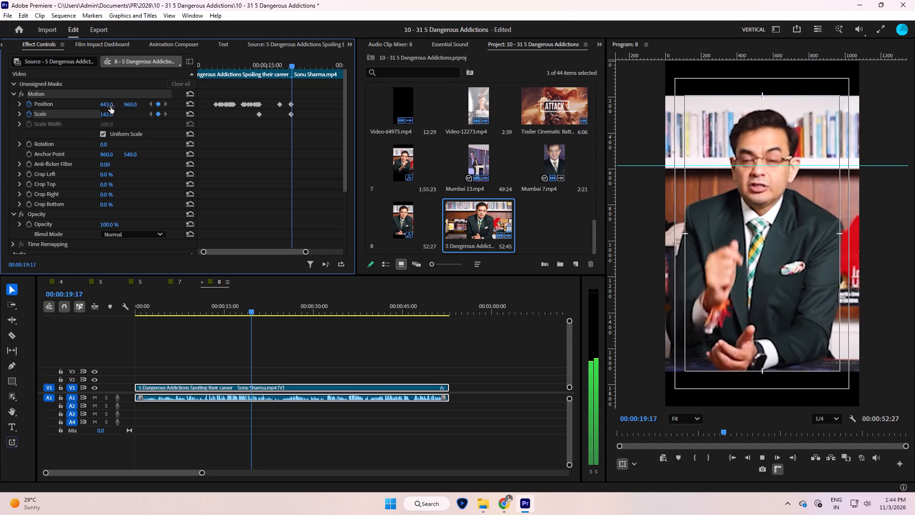
{"action": "key", "text": "space"}
{"action": "left_click_drag", "start_coordinate": [109, 103], "coordinate": [145, 105]}
{"action": "key", "text": "space"}
{"action": "left_click_drag", "start_coordinate": [111, 103], "coordinate": [98, 108]}
{"action": "key", "text": "space"}
{"action": "key", "text": "space"}
{"action": "key", "text": "space"}
{"action": "left_click_drag", "start_coordinate": [111, 103], "coordinate": [101, 109]}
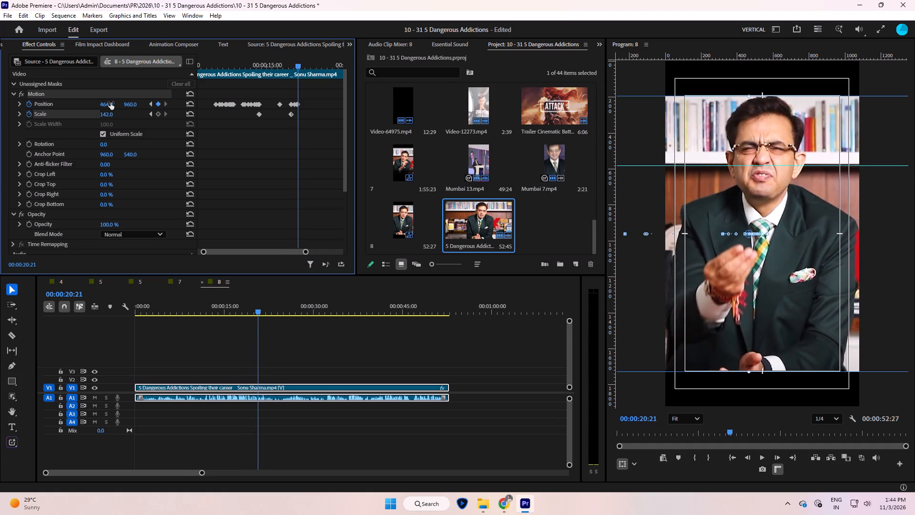
Keyframe further Position X shifts down to 376 as the speaker moves, and play on to the cutaway with the man in sunglasses.
{"action": "key", "text": "space"}
{"action": "key", "text": "space"}
{"action": "left_click_drag", "start_coordinate": [110, 103], "coordinate": [84, 114]}
{"action": "key", "text": "space"}
{"action": "key", "text": "space"}
{"action": "left_click_drag", "start_coordinate": [111, 103], "coordinate": [97, 112]}
{"action": "key", "text": "space"}
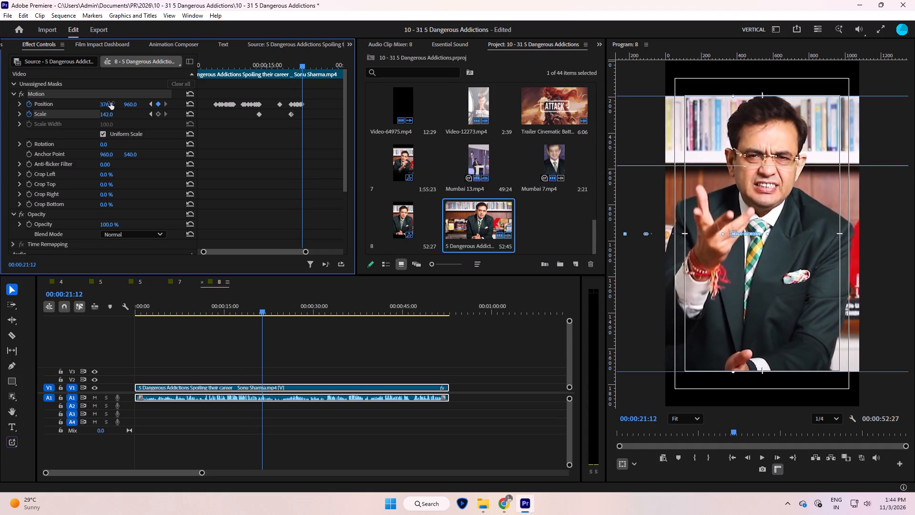
{"action": "key", "text": "space"}
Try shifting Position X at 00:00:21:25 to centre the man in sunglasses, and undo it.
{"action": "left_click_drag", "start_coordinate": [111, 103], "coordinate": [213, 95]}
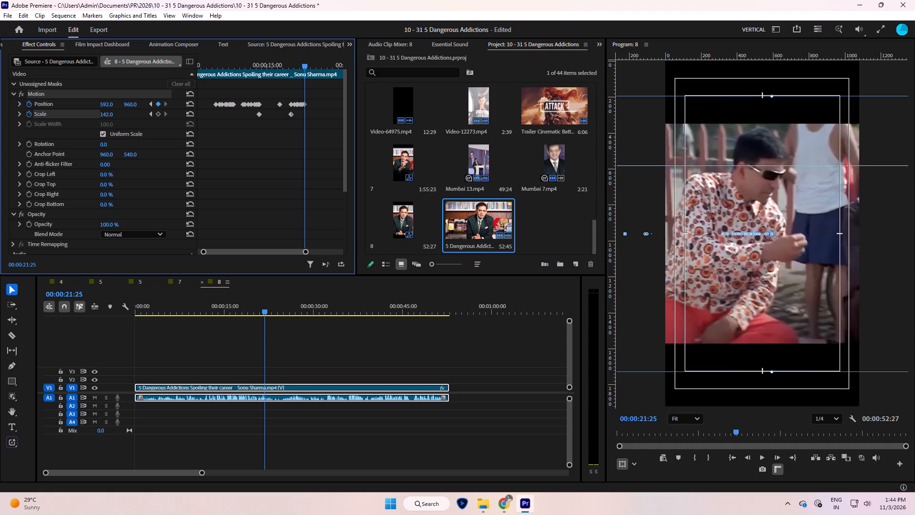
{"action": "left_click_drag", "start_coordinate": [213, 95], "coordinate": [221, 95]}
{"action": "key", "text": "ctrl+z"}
Add a Position keyframe at 00:00:21:23, the speaker shot's last frame, and set X to 393 at 00:00:21:24 for the sunglasses cutaway.
{"action": "key", "text": "Left"}
{"action": "key", "text": "Left"}
{"action": "key", "text": "Left"}
{"action": "key", "text": "Left"}
{"action": "key", "text": "Left"}
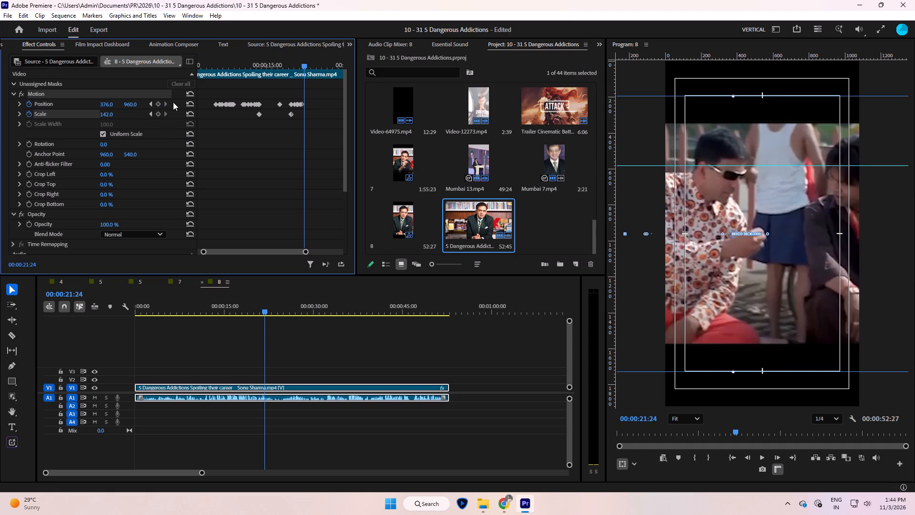
{"action": "key", "text": "Right"}
{"action": "key", "text": "Right"}
{"action": "key", "text": "Right"}
{"action": "key", "text": "Right"}
{"action": "key", "text": "Left"}
{"action": "left_click", "coordinate": [158, 105]}
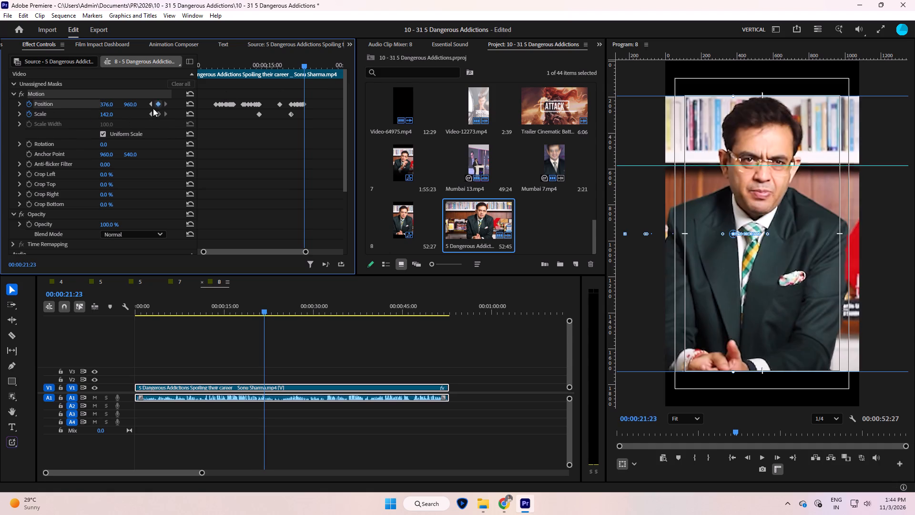
{"action": "key", "text": "Right"}
{"action": "left_click_drag", "start_coordinate": [102, 105], "coordinate": [60, 200]}
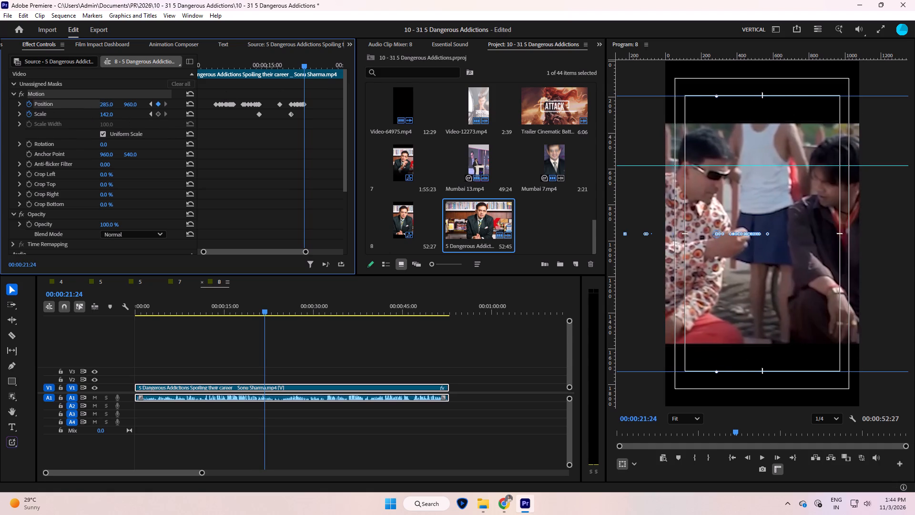
{"action": "left_click_drag", "start_coordinate": [60, 200], "coordinate": [113, 200]}
Play through the sunglasses man's cutaway and add a Position keyframe at 00:00:26:01, its last frame.
{"action": "key", "text": "space"}
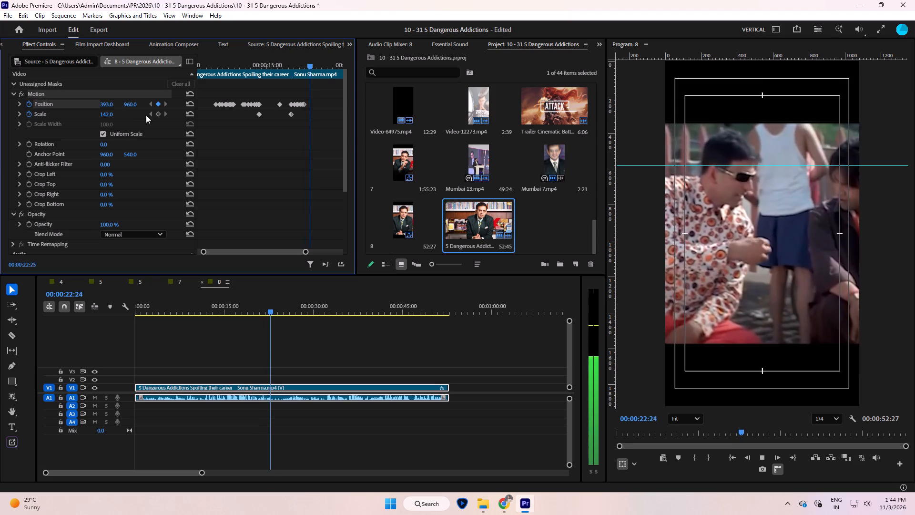
{"action": "key", "text": "space"}
{"action": "key", "text": "space"}
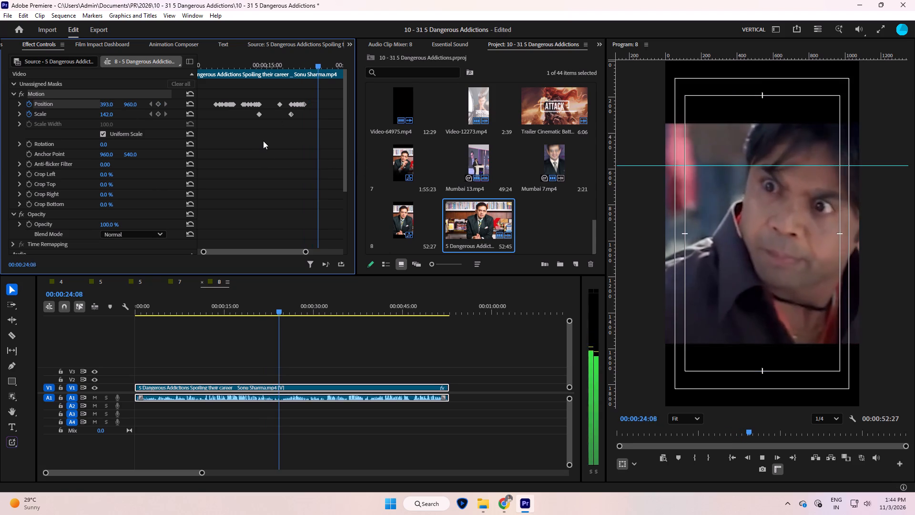
{"action": "key", "text": "space"}
{"action": "key", "text": "space"}
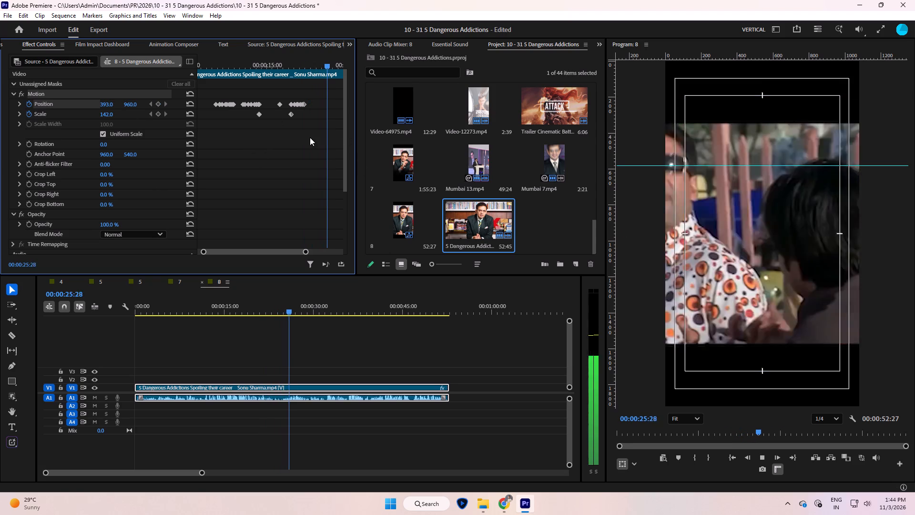
{"action": "key", "text": "space"}
{"action": "key", "text": "Left"}
{"action": "key", "text": "Left"}
{"action": "key", "text": "Left"}
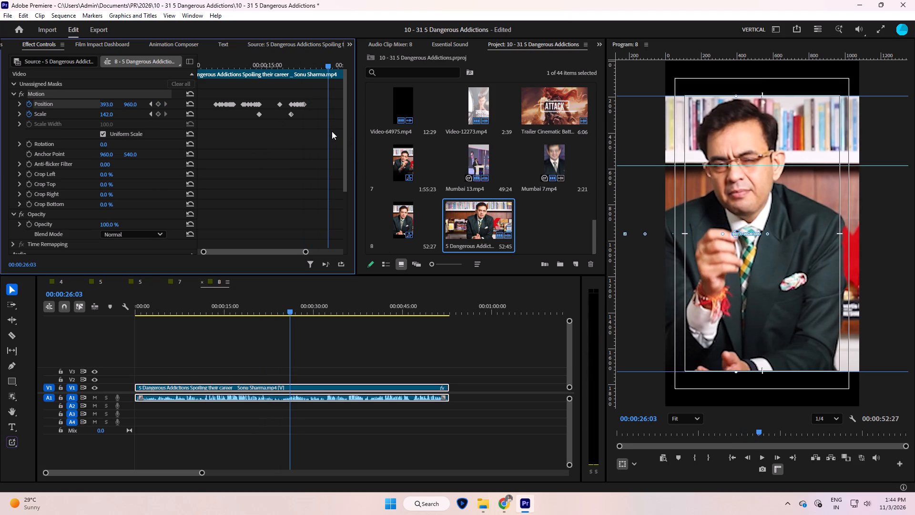
{"action": "key", "text": "Left"}
{"action": "key", "text": "Left"}
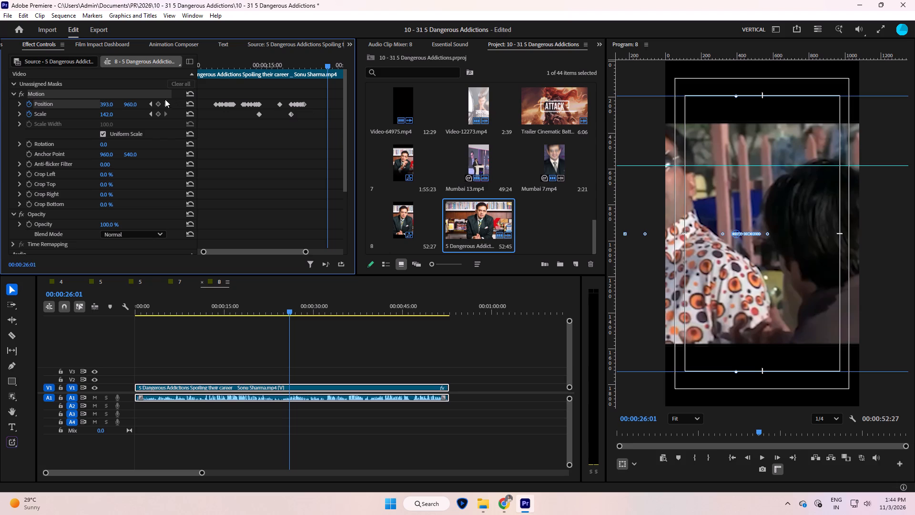
{"action": "left_click", "coordinate": [159, 104]}
From 00:00:26:02, recentre the speaker by shifting Position X over the following frames until it reaches 610.
{"action": "key", "text": "Right"}
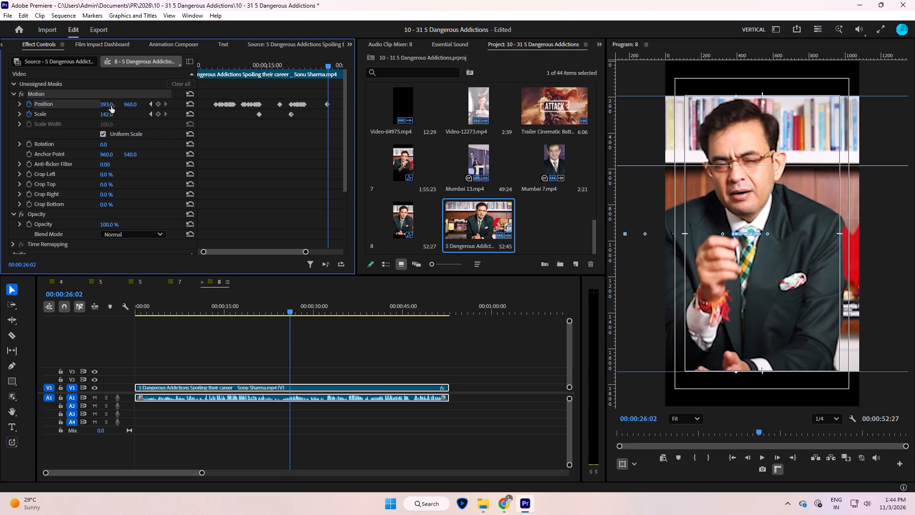
{"action": "left_click_drag", "start_coordinate": [111, 106], "coordinate": [180, 123]}
{"action": "key", "text": "space"}
{"action": "key", "text": "space"}
{"action": "left_click_drag", "start_coordinate": [111, 103], "coordinate": [142, 103]}
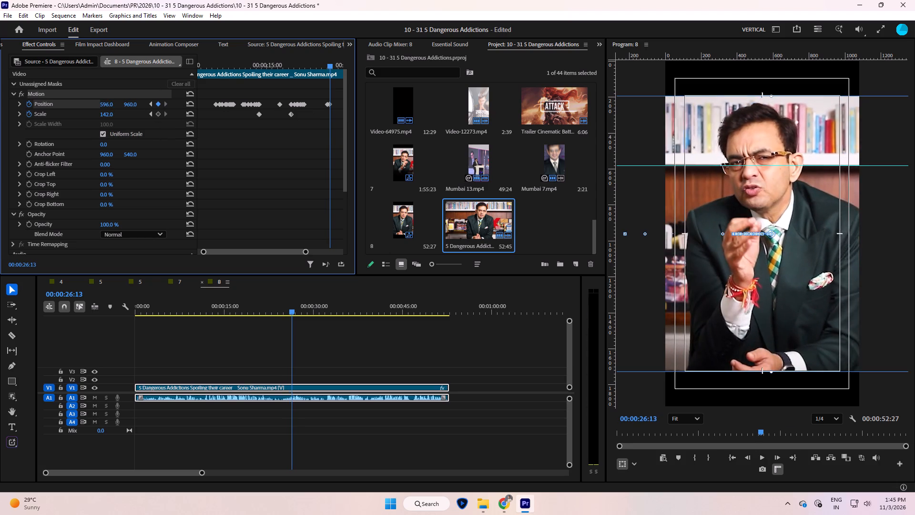
{"action": "left_click_drag", "start_coordinate": [142, 103], "coordinate": [149, 103]}
{"action": "key", "text": "space"}
{"action": "left_click_drag", "start_coordinate": [111, 103], "coordinate": [107, 107]}
Play on through the speaker shot in short stretches, keyframing Position X in stages down to 456 to keep him centred.
{"action": "key", "text": "space"}
{"action": "key", "text": "space"}
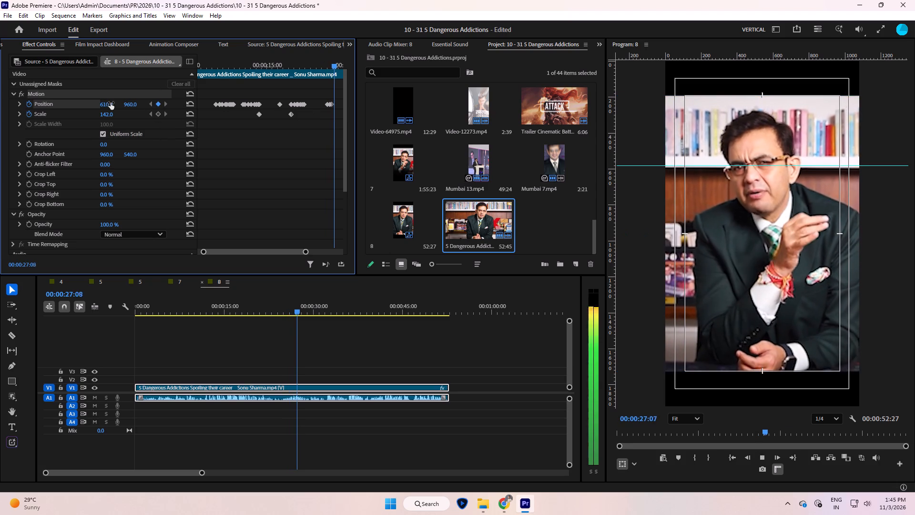
{"action": "key", "text": "space"}
{"action": "left_click_drag", "start_coordinate": [111, 103], "coordinate": [94, 111]}
{"action": "key", "text": "space"}
{"action": "key", "text": "space"}
{"action": "left_click_drag", "start_coordinate": [111, 103], "coordinate": [84, 113]}
{"action": "key", "text": "space"}
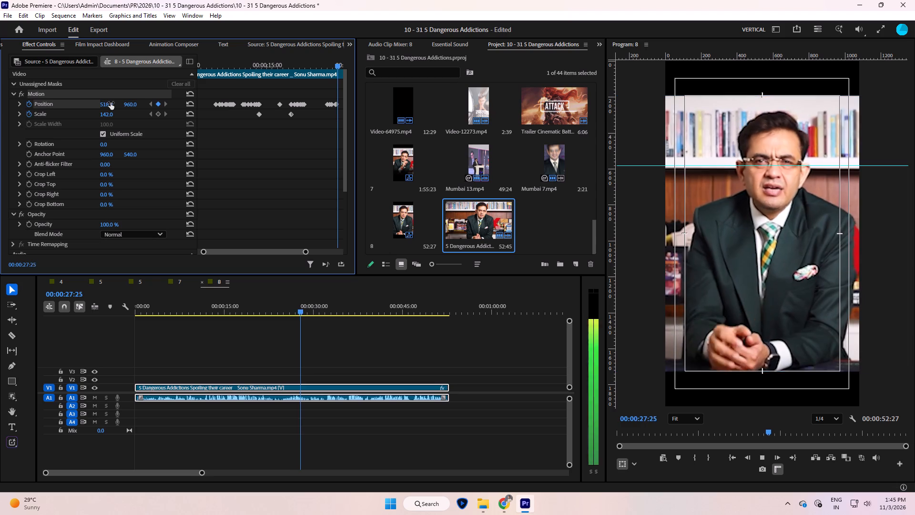
{"action": "key", "text": "space"}
{"action": "left_click_drag", "start_coordinate": [111, 103], "coordinate": [91, 112]}
{"action": "key", "text": "space"}
{"action": "key", "text": "space"}
{"action": "left_click_drag", "start_coordinate": [111, 103], "coordinate": [102, 106]}
Play on into the military officer cutaway, and add a Position keyframe at 00:00:29:15, the speaker shot's last frame.
{"action": "key", "text": "space"}
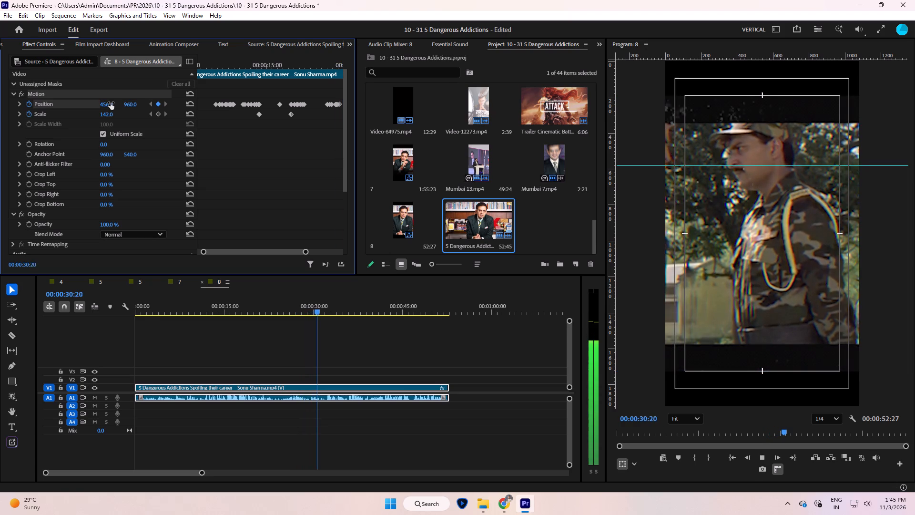
{"action": "key", "text": "space"}
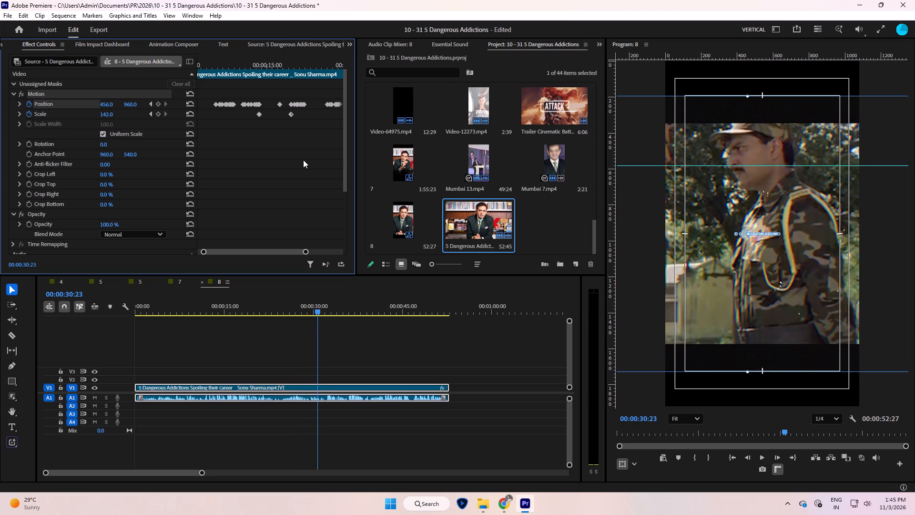
{"action": "key", "text": "shift+Left"}
{"action": "key", "text": "shift+Left"}
{"action": "key", "text": "shift+Left"}
{"action": "key", "text": "shift+Left"}
{"action": "key", "text": "shift+Left"}
{"action": "key", "text": "shift+Left"}
{"action": "key", "text": "shift+Left"}
{"action": "key", "text": "shift+Left"}
{"action": "key", "text": "shift+Left"}
{"action": "key", "text": "shift+Right"}
{"action": "key", "text": "shift+Right"}
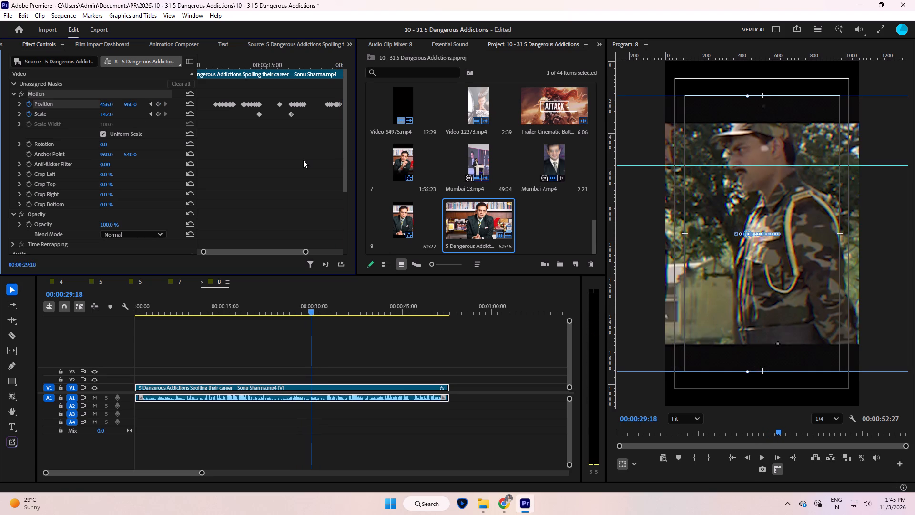
{"action": "key", "text": "Left"}
{"action": "key", "text": "Left"}
{"action": "key", "text": "Left"}
{"action": "key", "text": "Left"}
{"action": "key", "text": "Right"}
{"action": "key", "text": "Right"}
{"action": "key", "text": "Left"}
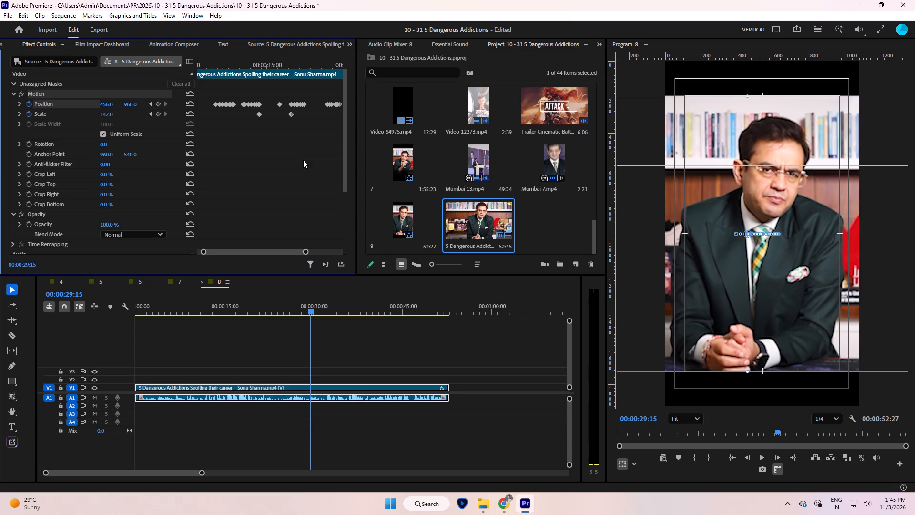
{"action": "left_click", "coordinate": [157, 106]}
At 00:00:29:16, set Position X to 799 for the military officer cutaway, and play through the cutaways to 00:00:38:12.
{"action": "key", "text": "Right"}
{"action": "left_click_drag", "start_coordinate": [112, 107], "coordinate": [490, 107]}
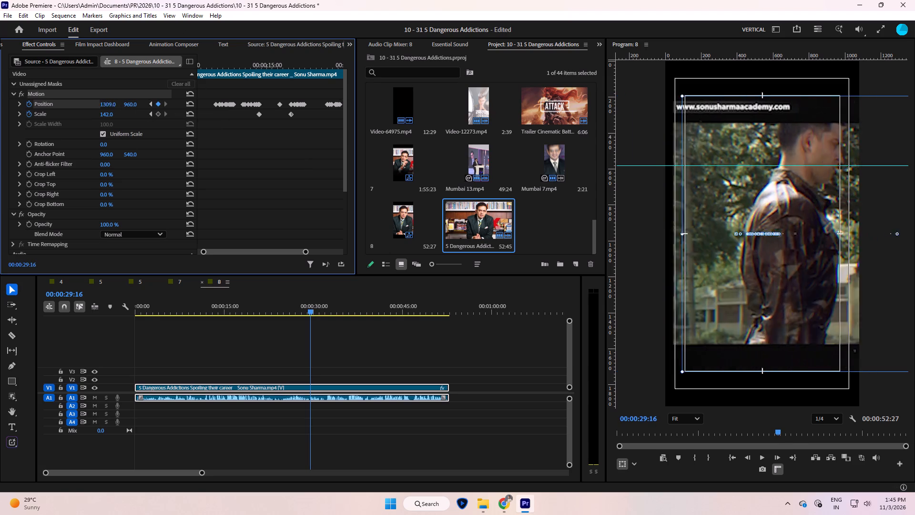
{"action": "left_click_drag", "start_coordinate": [490, 107], "coordinate": [276, 176]}
{"action": "key", "text": "space"}
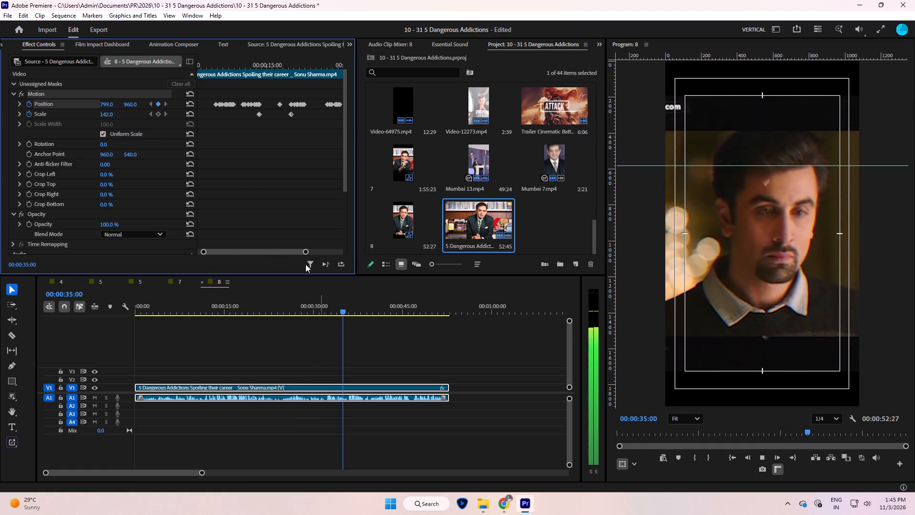
{"action": "key", "text": "space"}
{"action": "key", "text": "space"}
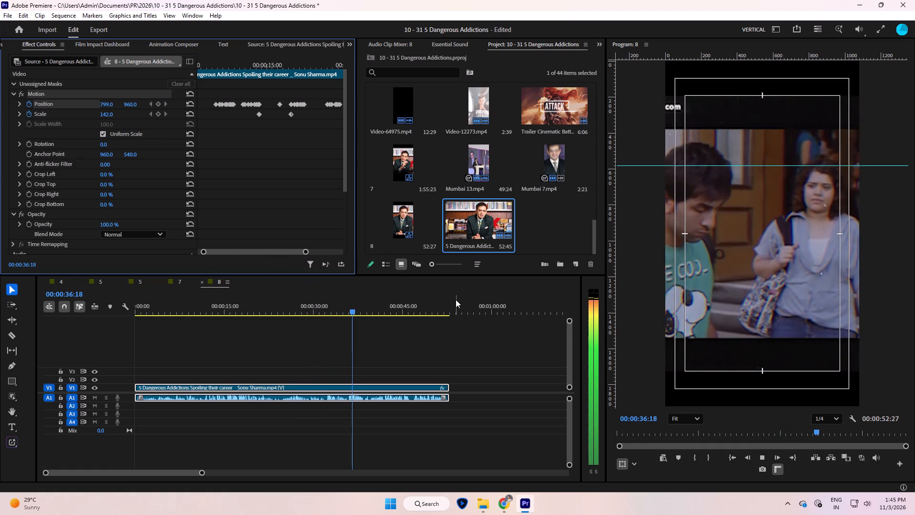
{"action": "key", "text": "space"}
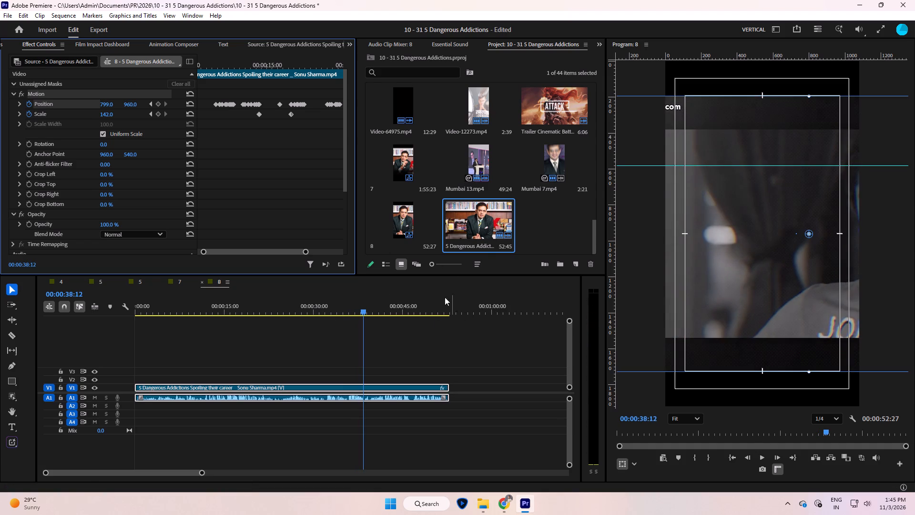
Step back to 00:00:37:12, the frame before the man in the Joe Cool T-shirt appears, and add a Position keyframe.
{"action": "key", "text": "Left"}
{"action": "key", "text": "Left"}
{"action": "key", "text": "Left"}
{"action": "key", "text": "Left"}
{"action": "key", "text": "Left"}
{"action": "key", "text": "Left"}
{"action": "key", "text": "Left"}
{"action": "key", "text": "Left"}
{"action": "key", "text": "Left"}
{"action": "key", "text": "Left"}
{"action": "key", "text": "Left"}
{"action": "key", "text": "Left"}
{"action": "key", "text": "Left"}
{"action": "key", "text": "Left"}
{"action": "key", "text": "Left"}
{"action": "key", "text": "Left"}
{"action": "key", "text": "Left"}
{"action": "key", "text": "Left"}
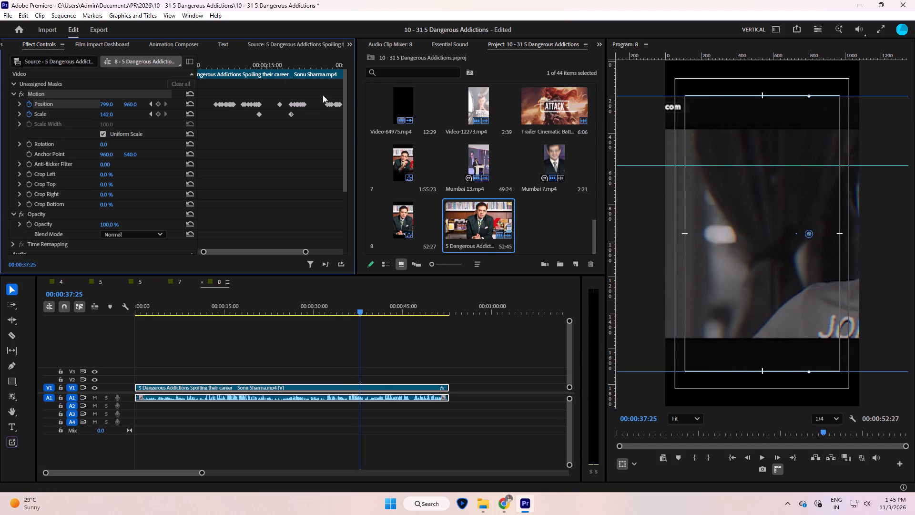
{"action": "key", "text": "Left"}
{"action": "key", "text": "Left"}
{"action": "key", "text": "Left"}
{"action": "key", "text": "Left"}
{"action": "key", "text": "Left"}
{"action": "key", "text": "Left"}
{"action": "key", "text": "Left"}
{"action": "key", "text": "Left"}
{"action": "key", "text": "Left"}
{"action": "key", "text": "Left"}
{"action": "key", "text": "Left"}
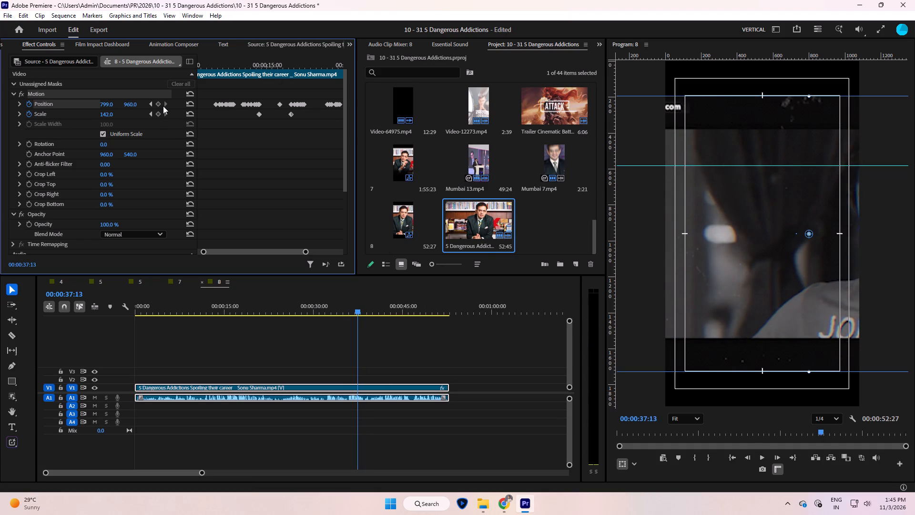
{"action": "key", "text": "Left"}
{"action": "key", "text": "Left"}
{"action": "key", "text": "Right"}
{"action": "key", "text": "Right"}
{"action": "key", "text": "Left"}
{"action": "left_click", "coordinate": [159, 104]}
At 00:00:37:13, set Position X to 40 to centre the man in the Joe Cool T-shirt, and play through his shot.
{"action": "key", "text": "Right"}
{"action": "left_click_drag", "start_coordinate": [106, 104], "coordinate": [70, 245]}
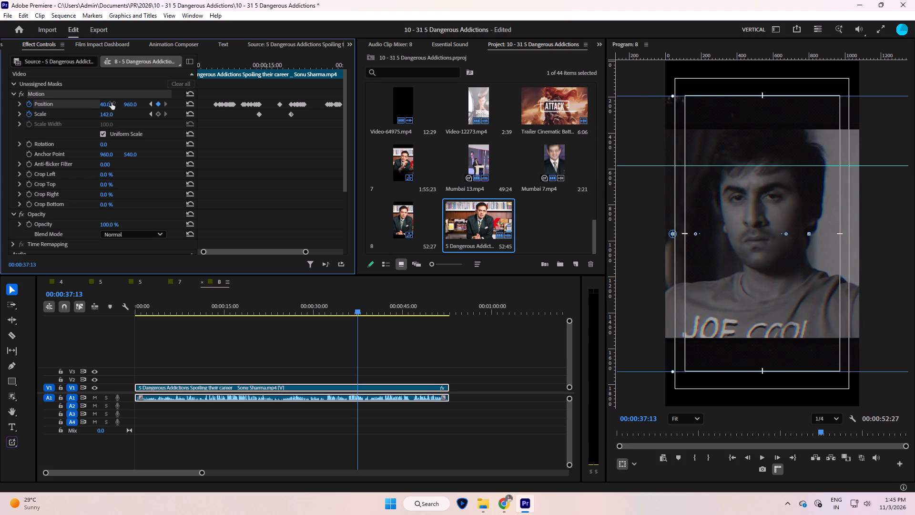
{"action": "key", "text": "space"}
{"action": "key", "text": "space"}
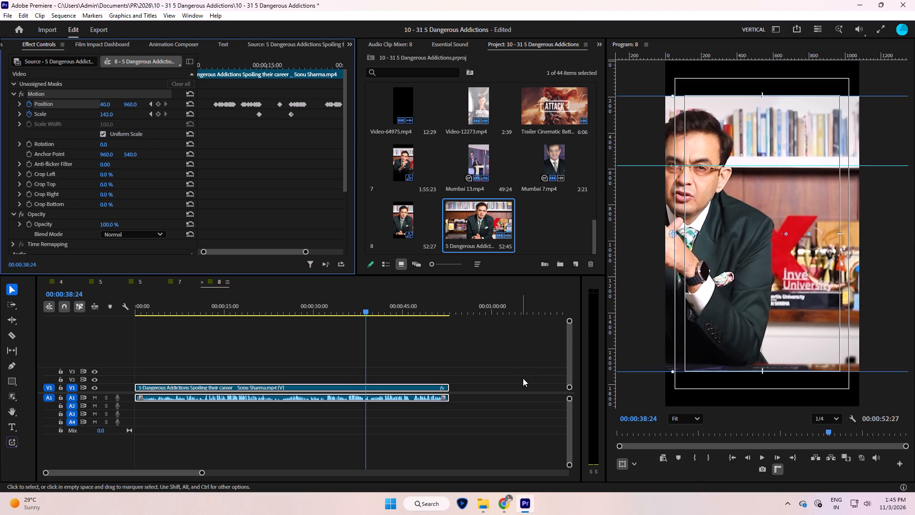
Add a Position keyframe at 00:00:38:15, the T-shirt shot's last frame, and set X to about 433 at 00:00:38:16 to recentre the speaker.
{"action": "key", "text": "Left"}
{"action": "key", "text": "Left"}
{"action": "key", "text": "Left"}
{"action": "key", "text": "Left"}
{"action": "key", "text": "Left"}
{"action": "key", "text": "Left"}
{"action": "key", "text": "Left"}
{"action": "key", "text": "Left"}
{"action": "key", "text": "Left"}
{"action": "key", "text": "Right"}
{"action": "key", "text": "Left"}
{"action": "left_click", "coordinate": [157, 105]}
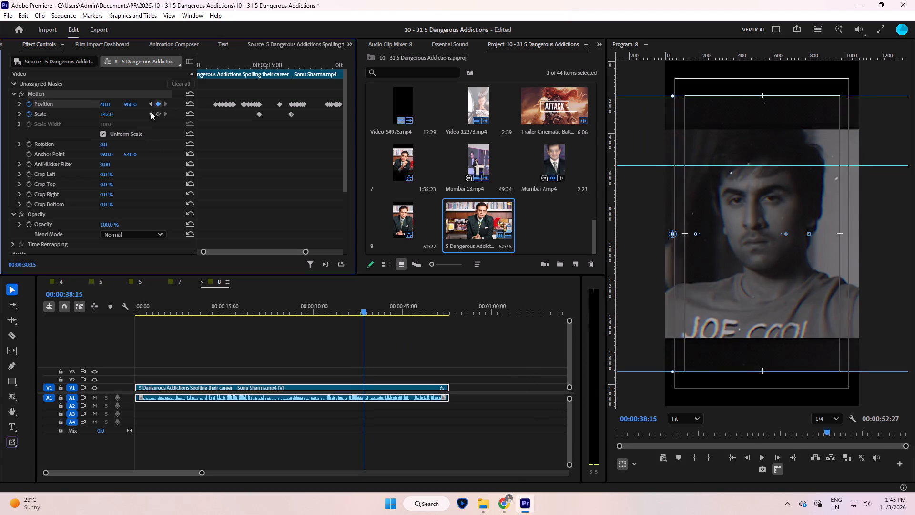
{"action": "key", "text": "Right"}
{"action": "left_click_drag", "start_coordinate": [111, 104], "coordinate": [111, 103]}
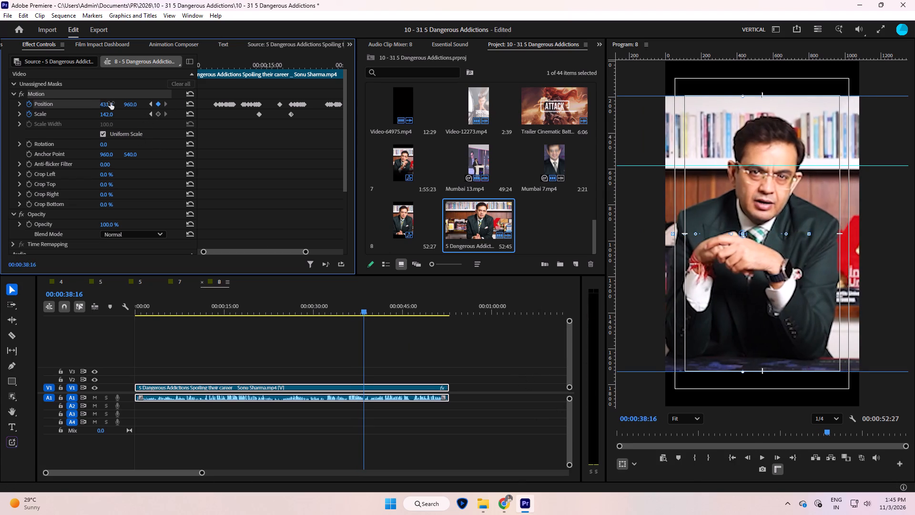
From 00:00:38:16, play in short bursts and raise Position X at each stop, reaching just over 500 by 00:00:39:23, to follow the speaker.
{"action": "left_click_drag", "start_coordinate": [111, 103], "coordinate": [298, 133]}
{"action": "key", "text": "space"}
{"action": "key", "text": "space"}
{"action": "left_click_drag", "start_coordinate": [107, 105], "coordinate": [134, 105]}
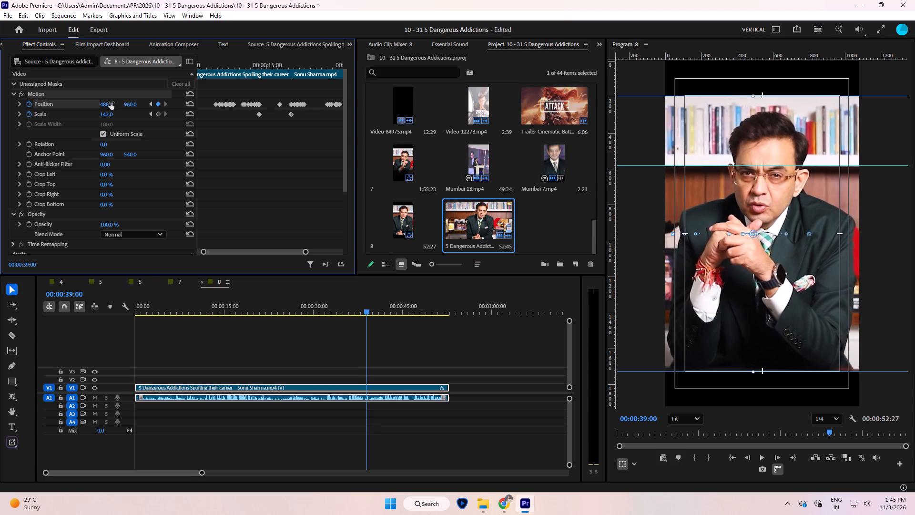
{"action": "key", "text": "space"}
{"action": "key", "text": "space"}
{"action": "left_click_drag", "start_coordinate": [111, 103], "coordinate": [126, 103]}
{"action": "key", "text": "space"}
{"action": "key", "text": "space"}
{"action": "left_click_drag", "start_coordinate": [111, 103], "coordinate": [104, 105]}
Continue in short bursts to 00:00:40:12, keyframing Position X down to about 396 to keep the speaker centred.
{"action": "key", "text": "space"}
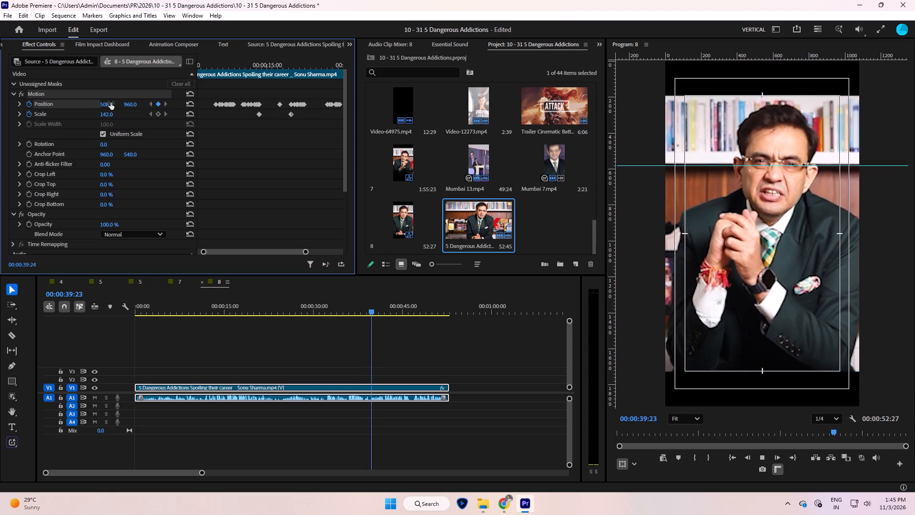
{"action": "left_click_drag", "start_coordinate": [111, 103], "coordinate": [91, 111]}
{"action": "key", "text": "space"}
{"action": "key", "text": "space"}
{"action": "key", "text": "space"}
{"action": "left_click_drag", "start_coordinate": [111, 103], "coordinate": [78, 116]}
{"action": "key", "text": "space"}
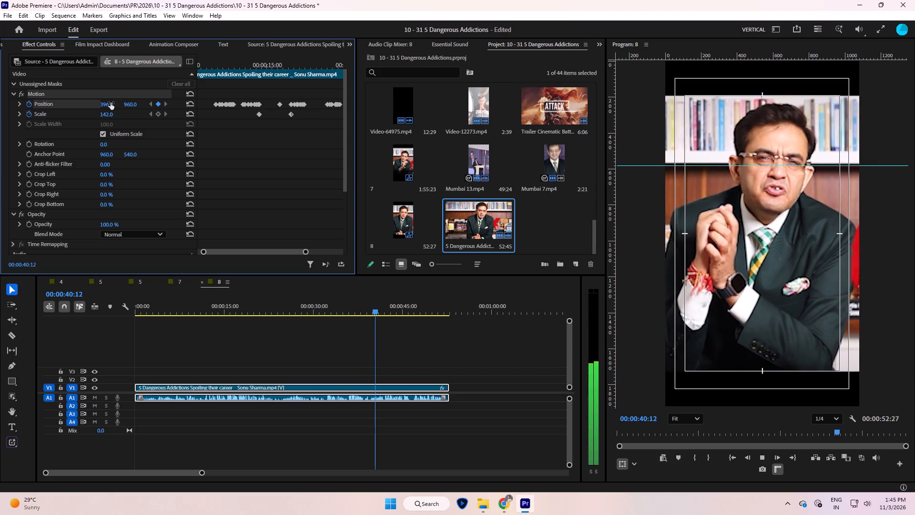
Past 00:00:40:12, keep playing in short bursts and fine-tune Position X at the stops to follow the speaker's movement.
{"action": "key", "text": "space"}
{"action": "left_click_drag", "start_coordinate": [111, 103], "coordinate": [96, 110]}
{"action": "key", "text": "space"}
{"action": "key", "text": "space"}
{"action": "left_click_drag", "start_coordinate": [111, 103], "coordinate": [119, 103]}
{"action": "key", "text": "space"}
{"action": "left_click_drag", "start_coordinate": [111, 103], "coordinate": [112, 109]}
{"action": "key", "text": "space"}
{"action": "key", "text": "space"}
{"action": "key", "text": "space"}
{"action": "left_click_drag", "start_coordinate": [111, 103], "coordinate": [118, 106]}
{"action": "key", "text": "space"}
{"action": "key", "text": "space"}
{"action": "left_click", "coordinate": [111, 103]}
{"action": "key", "text": "space"}
{"action": "key", "text": "space"}
Lower Position X in small increments to 302 by 00:00:43:17 to recentre the speaker.
{"action": "left_click_drag", "start_coordinate": [111, 103], "coordinate": [91, 112]}
{"action": "key", "text": "space"}
{"action": "key", "text": "space"}
{"action": "left_click_drag", "start_coordinate": [111, 103], "coordinate": [100, 107]}
{"action": "key", "text": "space"}
{"action": "key", "text": "space"}
{"action": "left_click_drag", "start_coordinate": [111, 103], "coordinate": [109, 110]}
{"action": "key", "text": "space"}
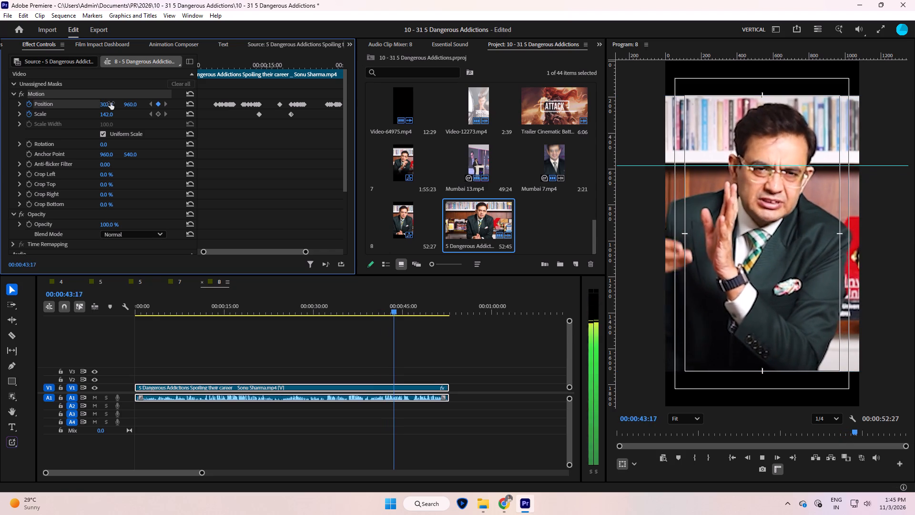
Play on to 00:00:45:01, step back ten frames, and add a Position keyframe that holds X at 302.
{"action": "key", "text": "space"}
{"action": "key", "text": "space"}
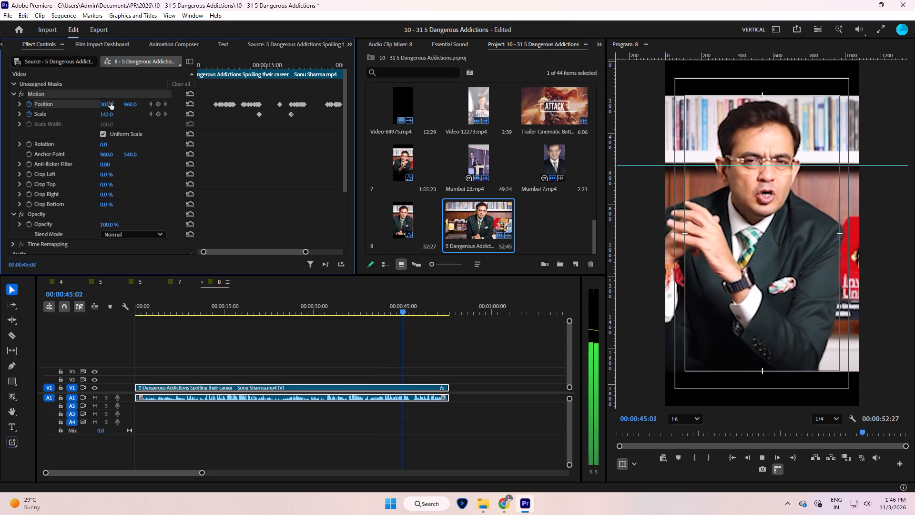
{"action": "key", "text": "space"}
{"action": "key", "text": "Left"}
{"action": "key", "text": "Left"}
{"action": "key", "text": "Left"}
{"action": "key", "text": "Left"}
{"action": "key", "text": "Left"}
{"action": "key", "text": "Left"}
{"action": "key", "text": "Left"}
{"action": "key", "text": "Left"}
{"action": "key", "text": "Left"}
{"action": "key", "text": "Left"}
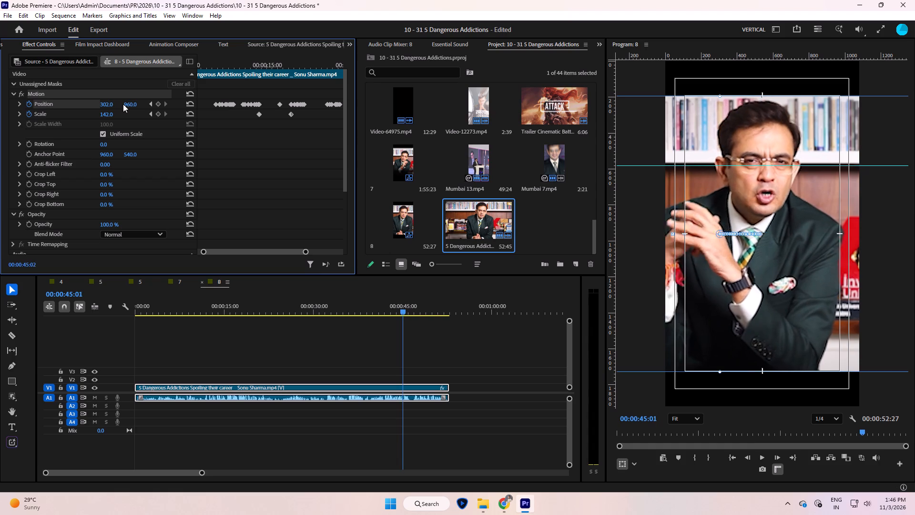
{"action": "left_click", "coordinate": [157, 103]}
Raise Position X in stages from 00:00:45:06, ending at 580 at 00:00:46:03, to follow the speaker.
{"action": "key", "text": "space"}
{"action": "key", "text": "space"}
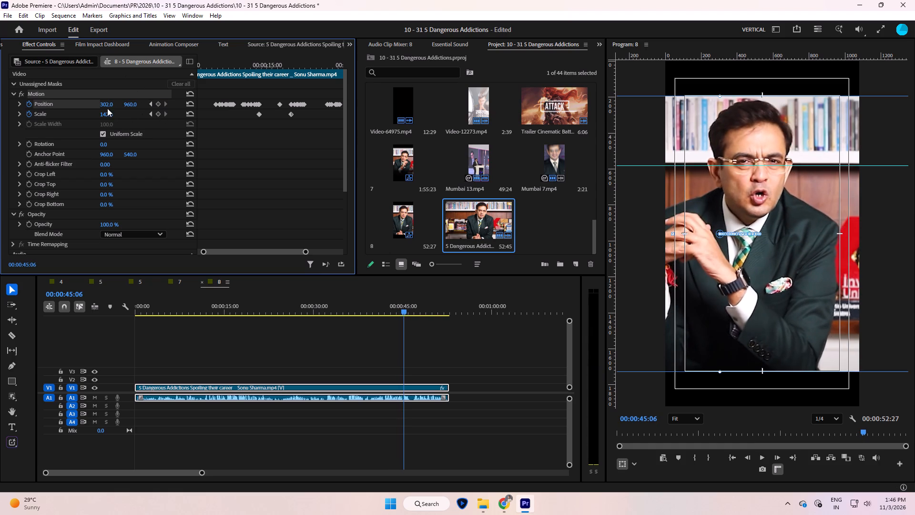
{"action": "left_click_drag", "start_coordinate": [106, 104], "coordinate": [129, 100]}
{"action": "key", "text": "space"}
{"action": "key", "text": "space"}
{"action": "left_click_drag", "start_coordinate": [111, 103], "coordinate": [149, 102]}
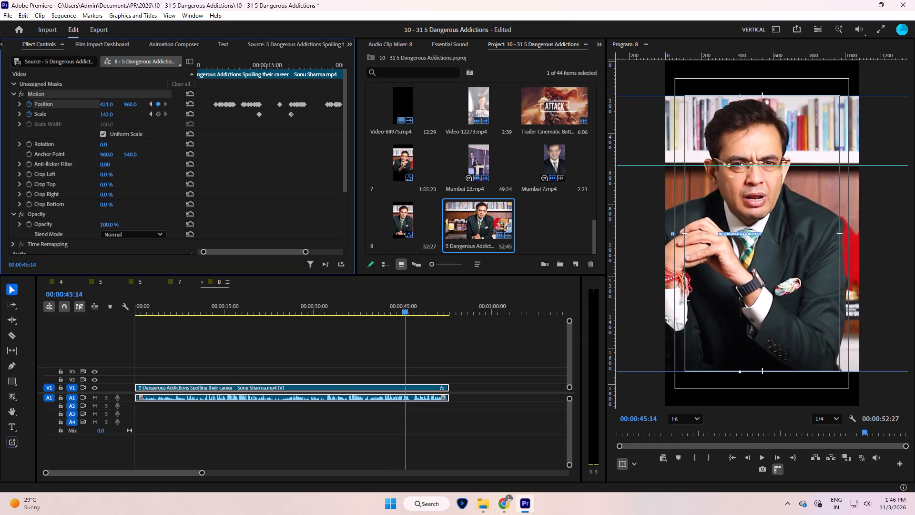
{"action": "left_click_drag", "start_coordinate": [149, 102], "coordinate": [175, 99]}
{"action": "key", "text": "space"}
{"action": "key", "text": "space"}
{"action": "left_click_drag", "start_coordinate": [109, 103], "coordinate": [146, 98]}
{"action": "key", "text": "space"}
{"action": "key", "text": "space"}
{"action": "left_click_drag", "start_coordinate": [109, 102], "coordinate": [113, 101]}
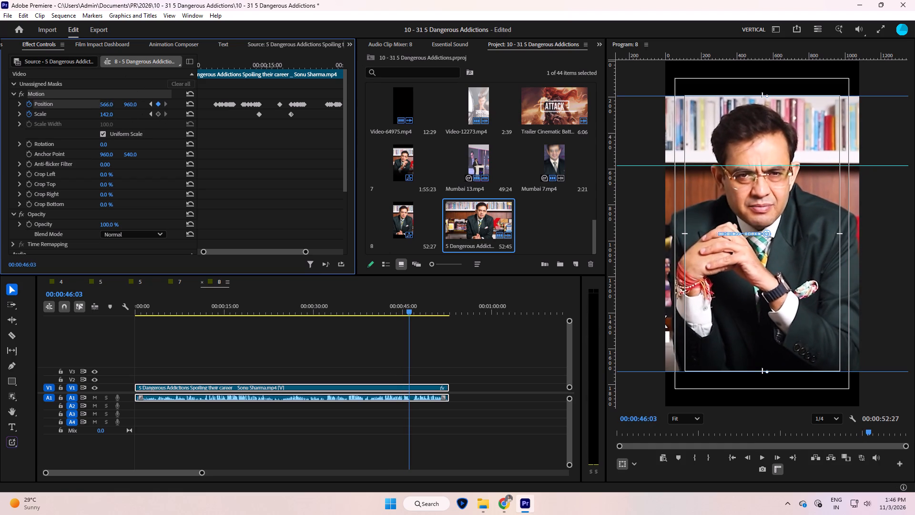
{"action": "left_click_drag", "start_coordinate": [113, 101], "coordinate": [117, 100]}
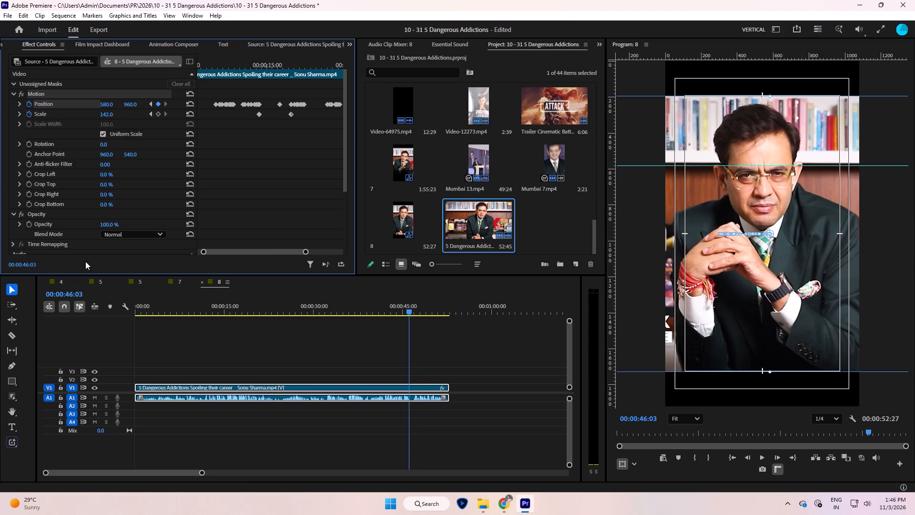
Play from 00:00:46:03 through the closing cutaways to 00:00:51:10 to check their framing, and deselect the clip.
{"action": "key", "text": "space"}
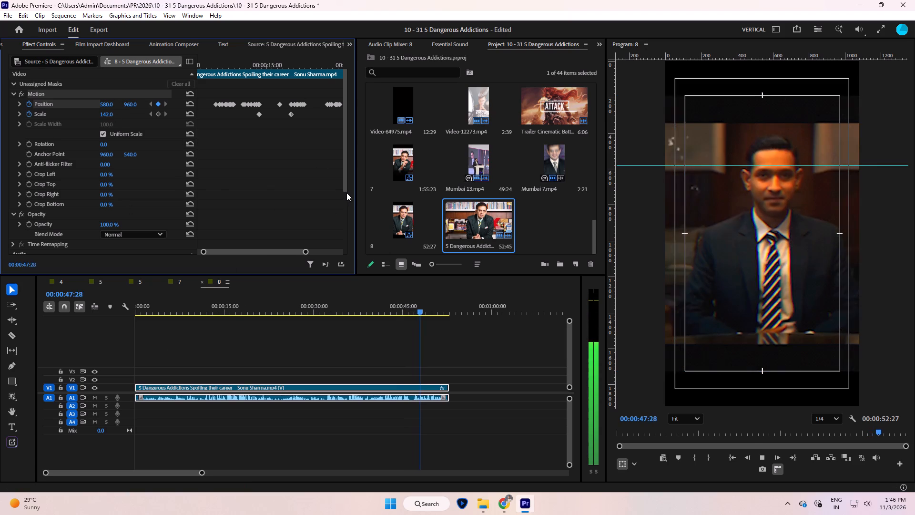
{"action": "key", "text": "space"}
{"action": "key", "text": "space"}
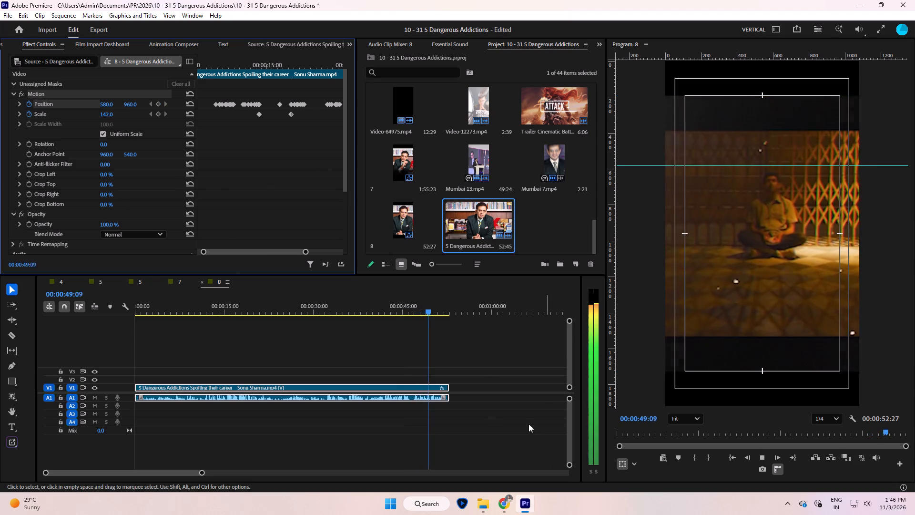
{"action": "left_click", "coordinate": [480, 360]}
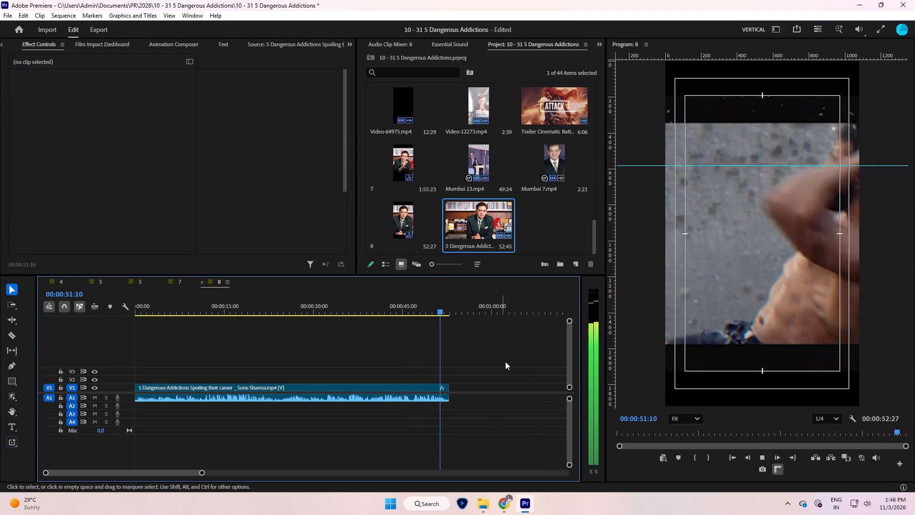
Return the playhead to the start of sequence 8 and save the project.
{"action": "left_click_drag", "start_coordinate": [447, 305], "coordinate": [154, 339]}
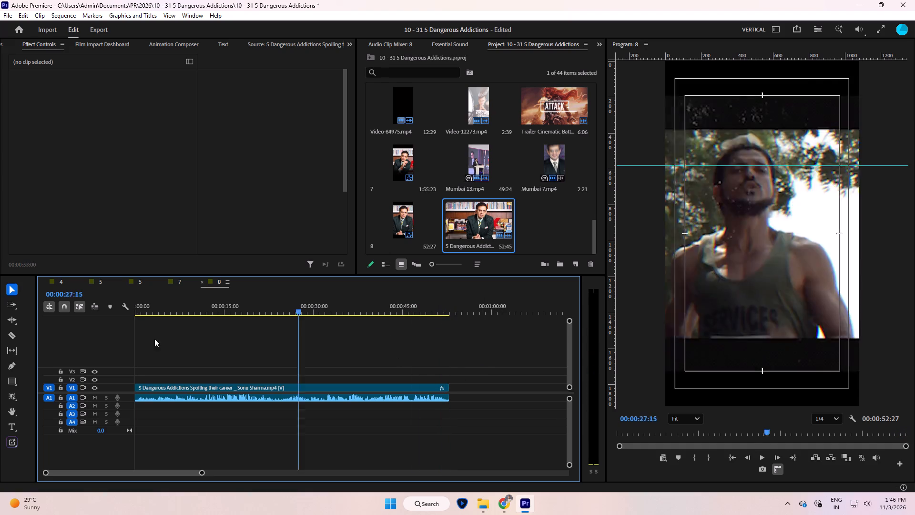
{"action": "left_click_drag", "start_coordinate": [154, 339], "coordinate": [64, 350]}
{"action": "key", "text": "ctrl+s"}
{"action": "left_click", "coordinate": [295, 357]}
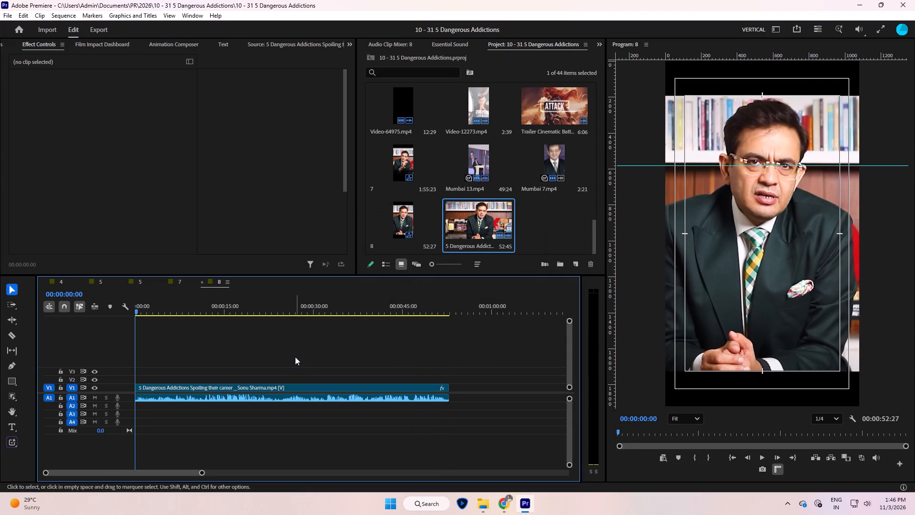
{"action": "key", "text": "ctrl+s"}
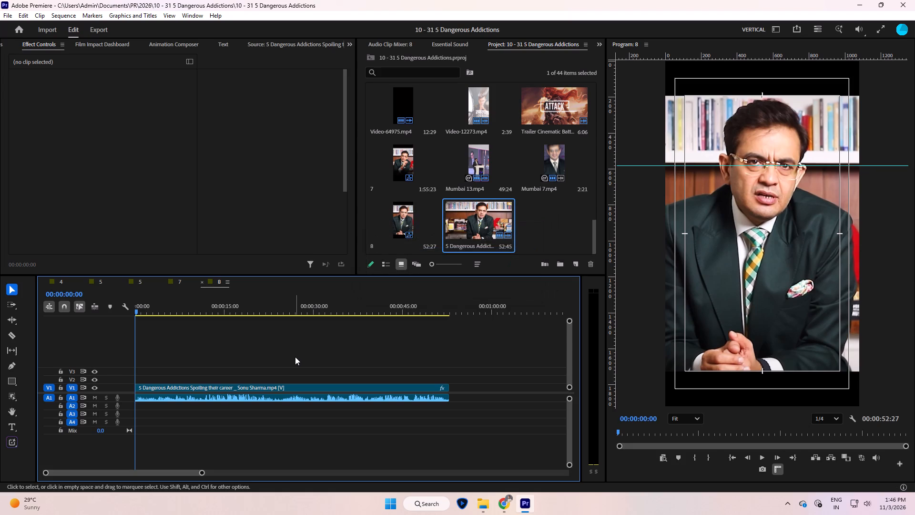